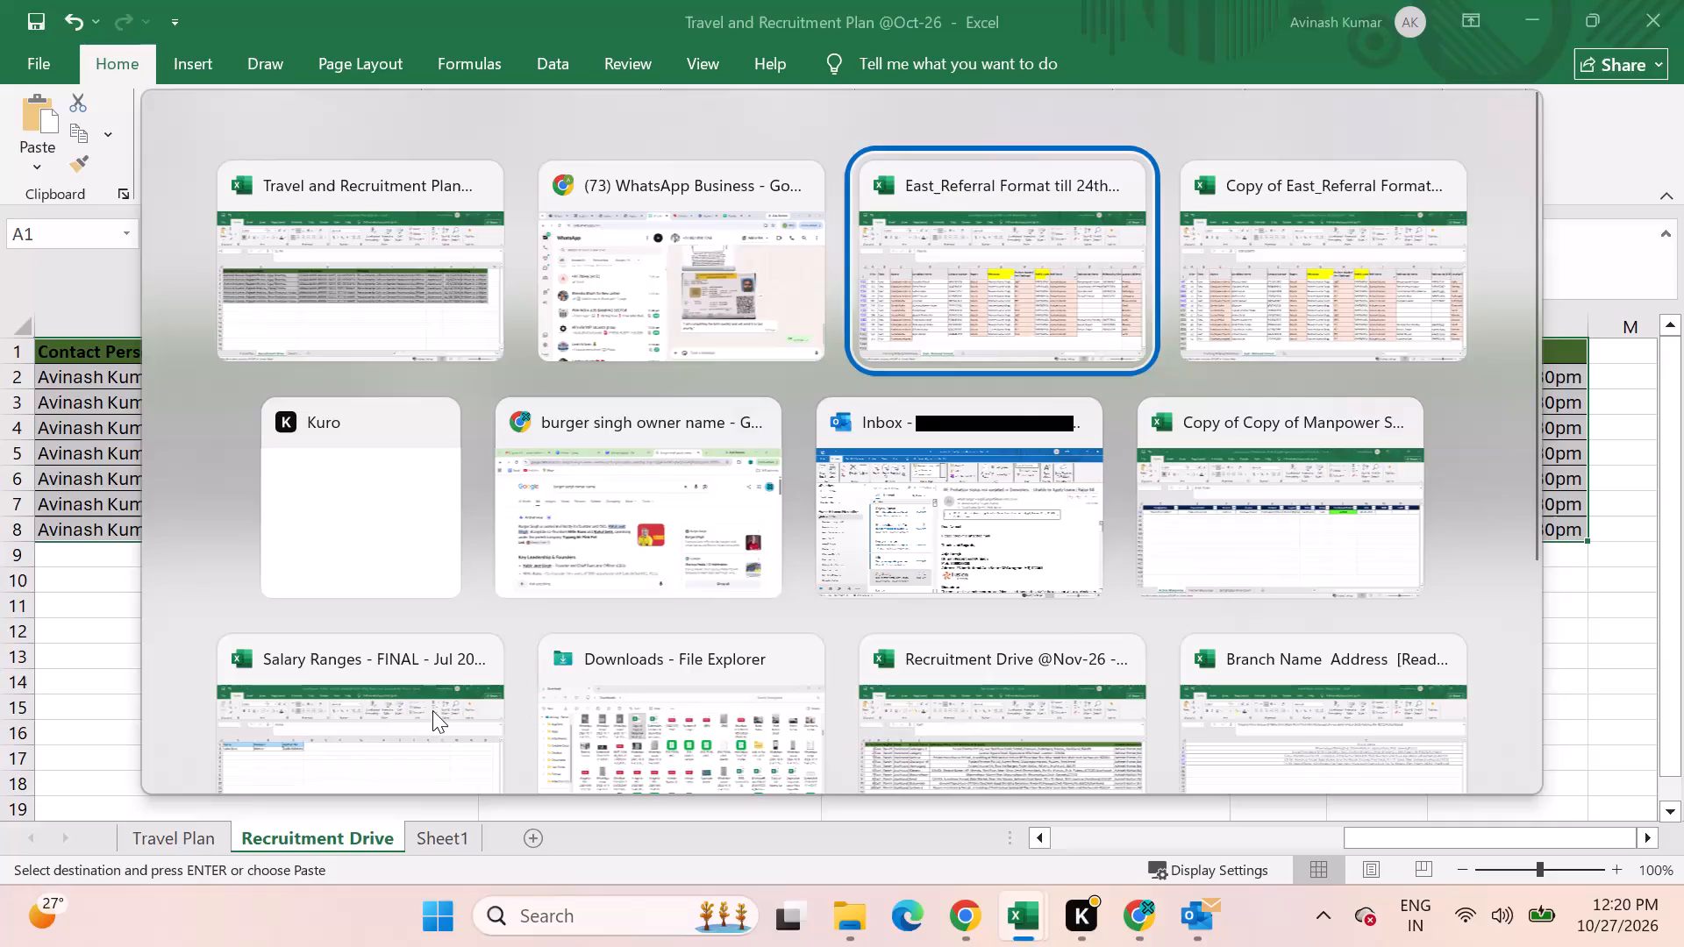
Switch to the Copy of Copy of Manpower Sheet workbook for the Daltonganj Division.
key("alt+Down")
key("alt+Left")
key("alt+Right")
key("alt+Right")
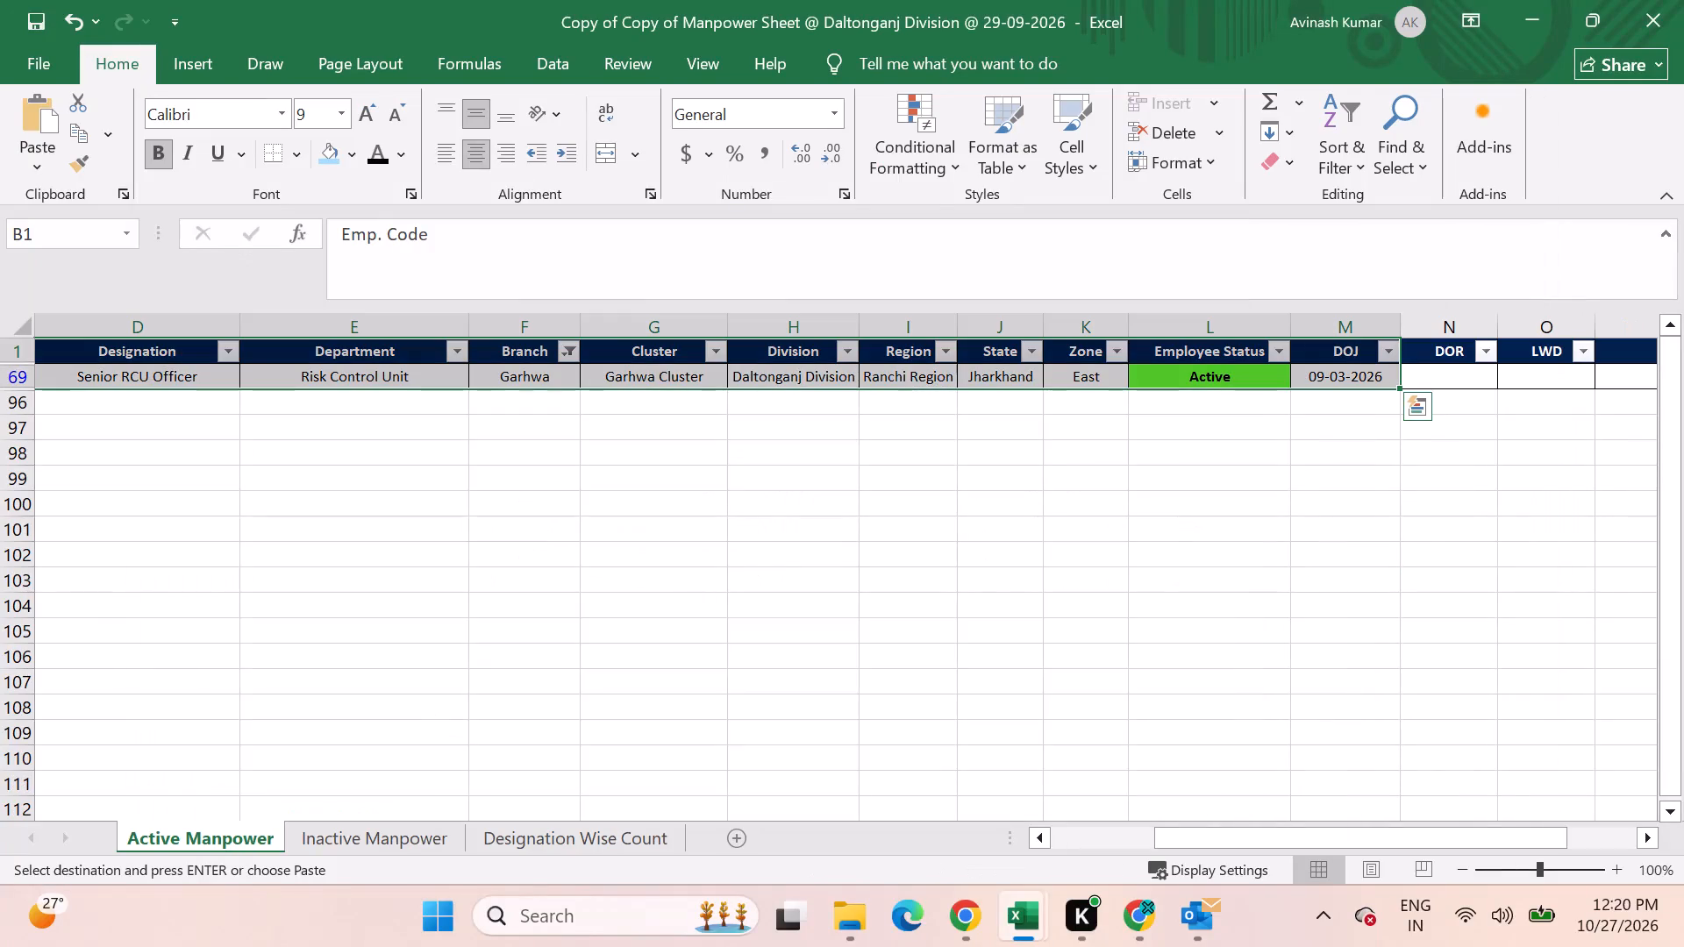
Clear the existing filter on the Active Manpower sheet and turn the header-row filters back on.
key("ctrl+shift+l")
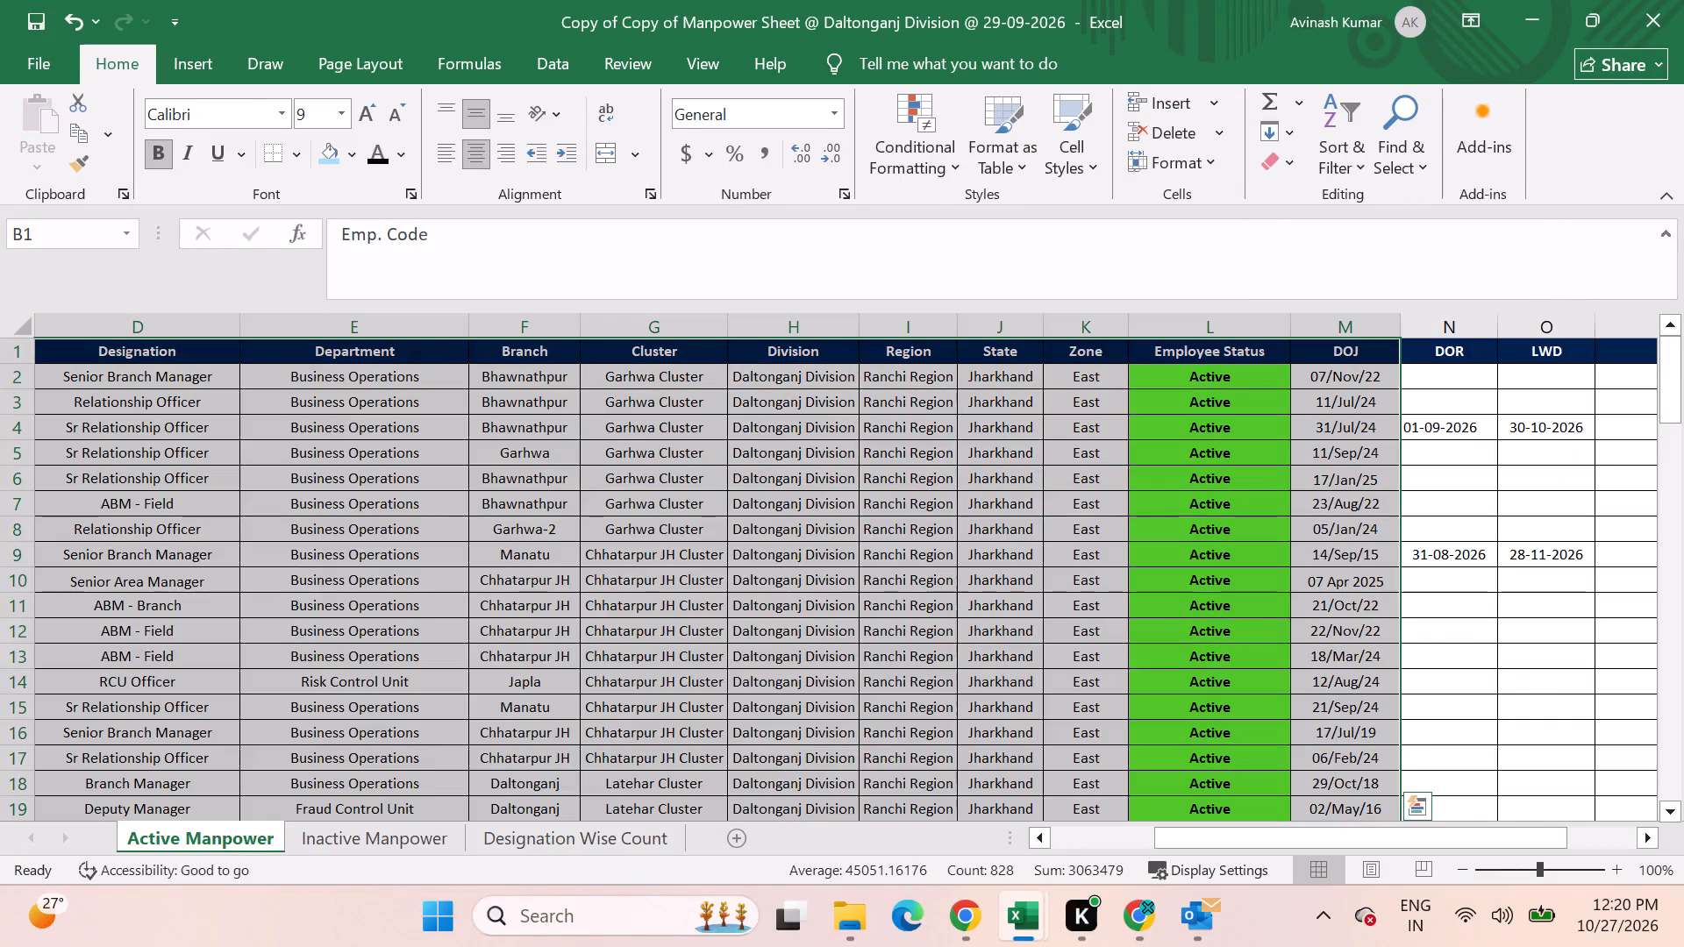
left_click(924, 459)
left_click(532, 355)
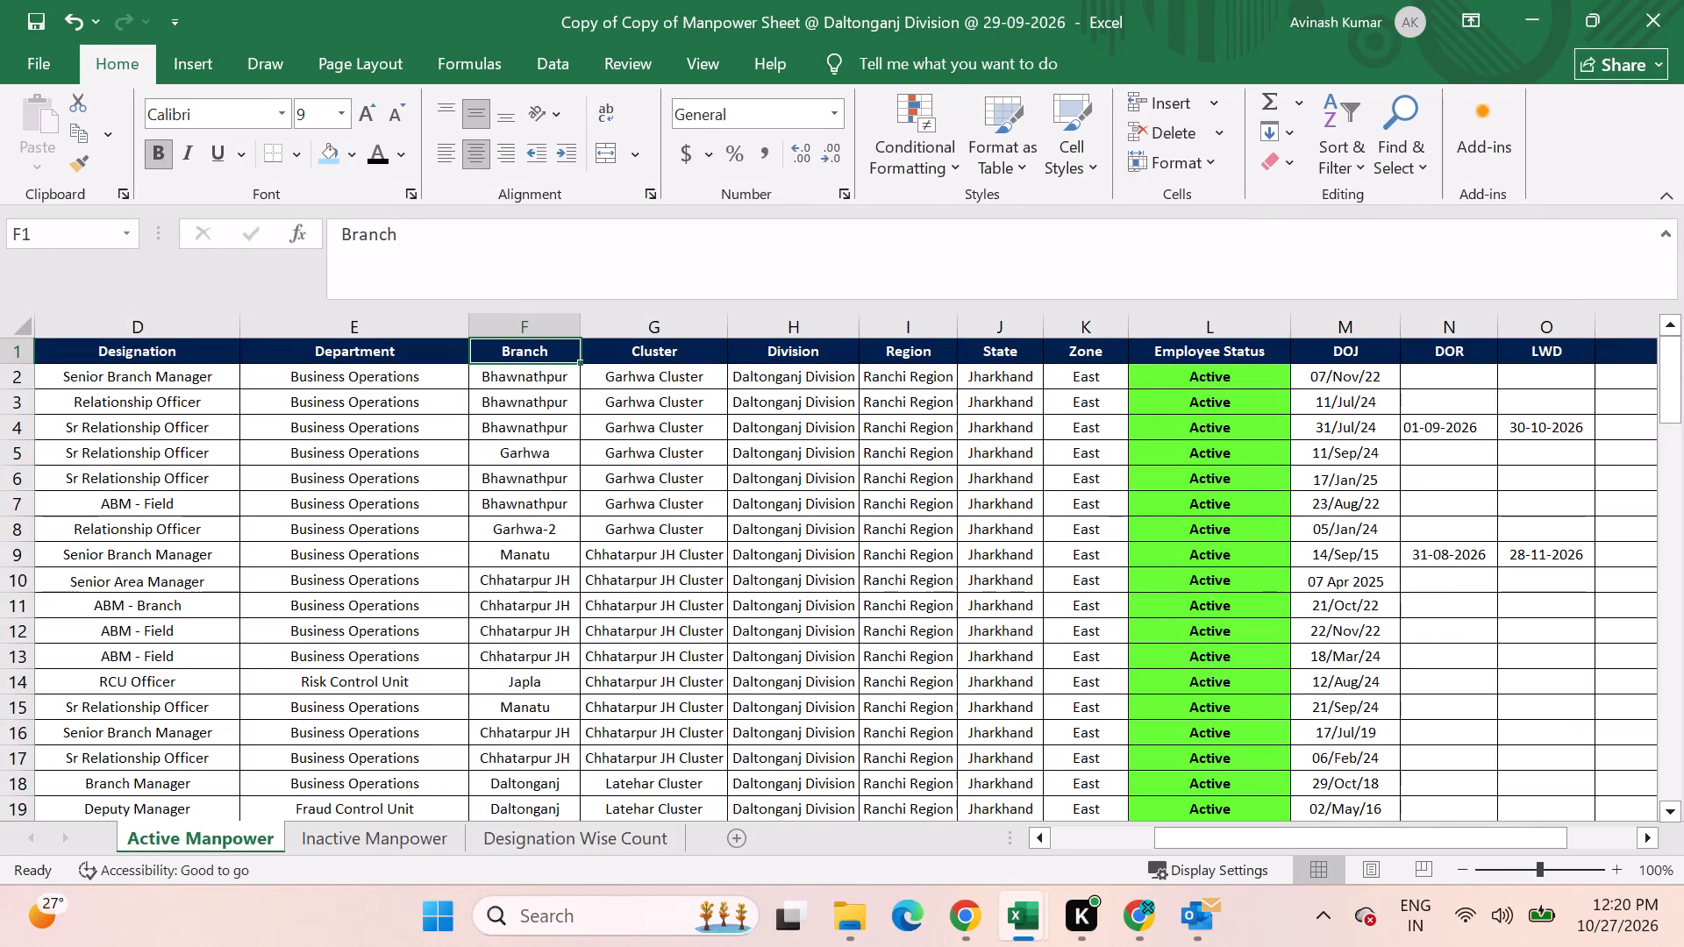
key("ctrl+shift+l")
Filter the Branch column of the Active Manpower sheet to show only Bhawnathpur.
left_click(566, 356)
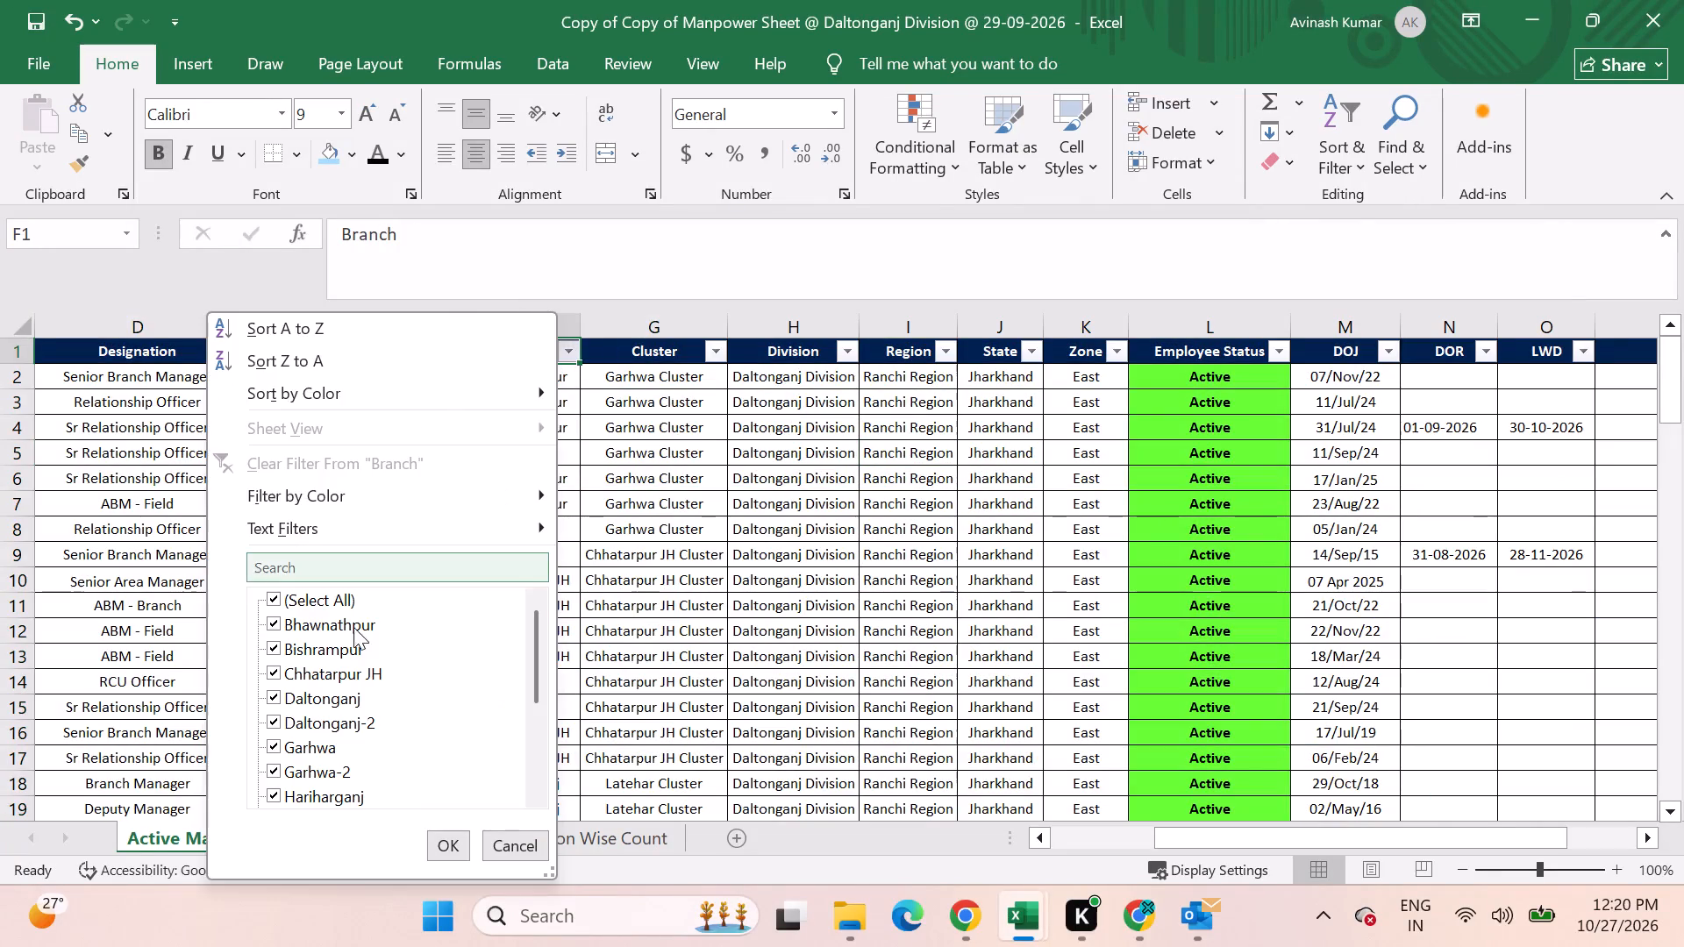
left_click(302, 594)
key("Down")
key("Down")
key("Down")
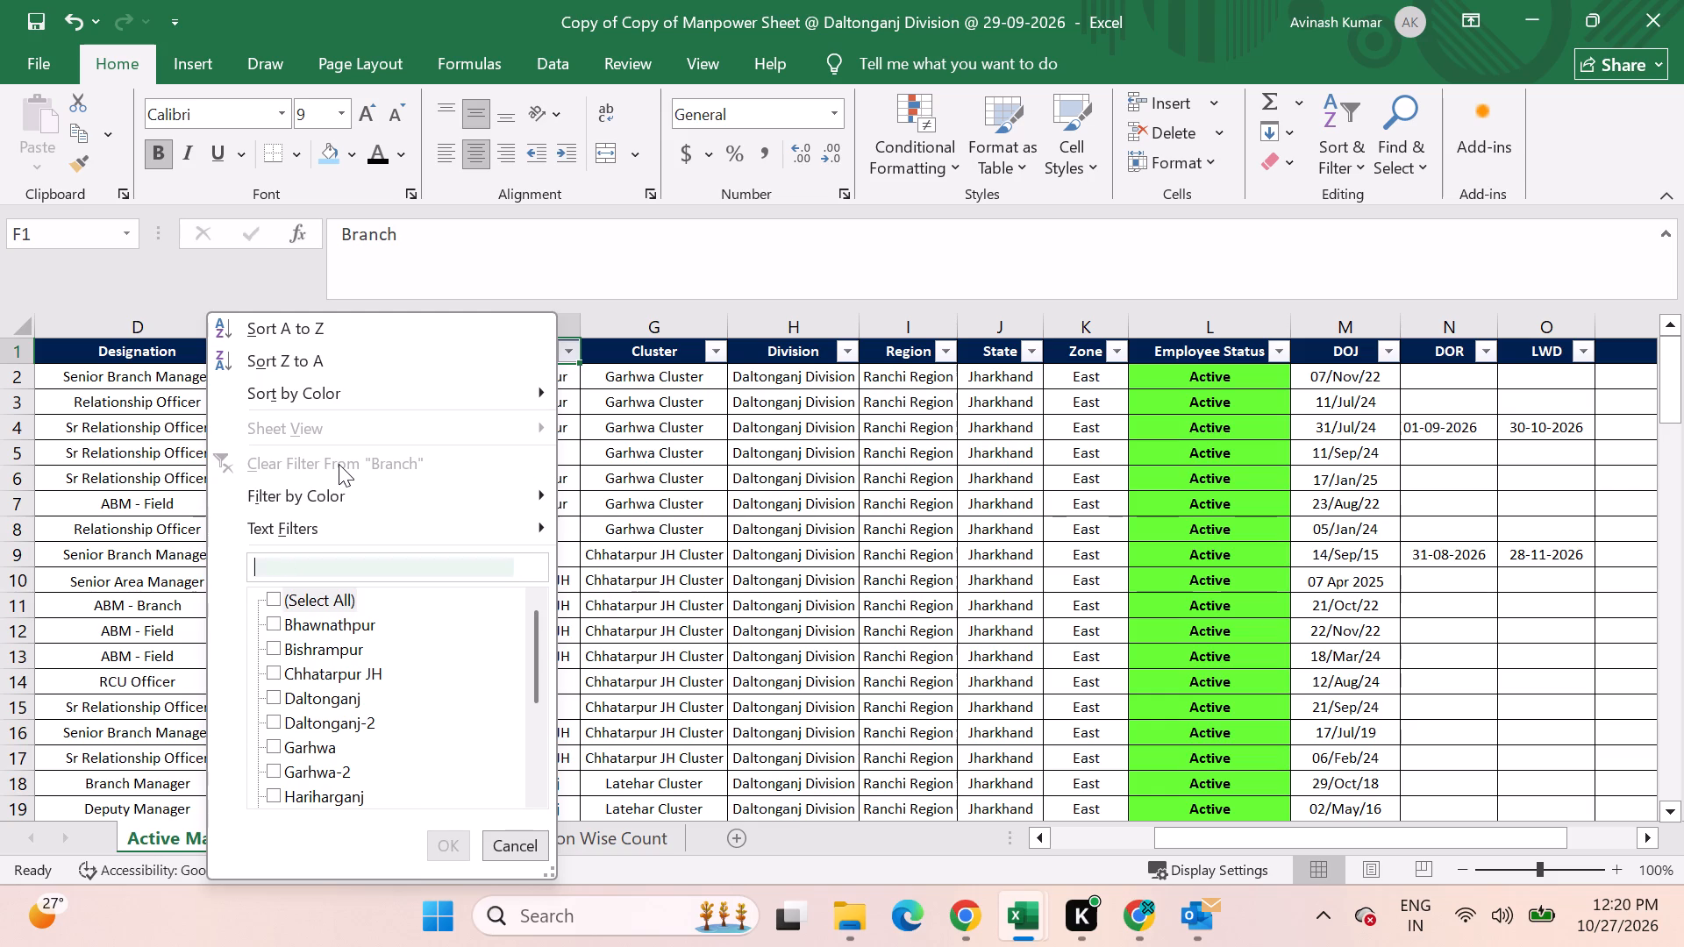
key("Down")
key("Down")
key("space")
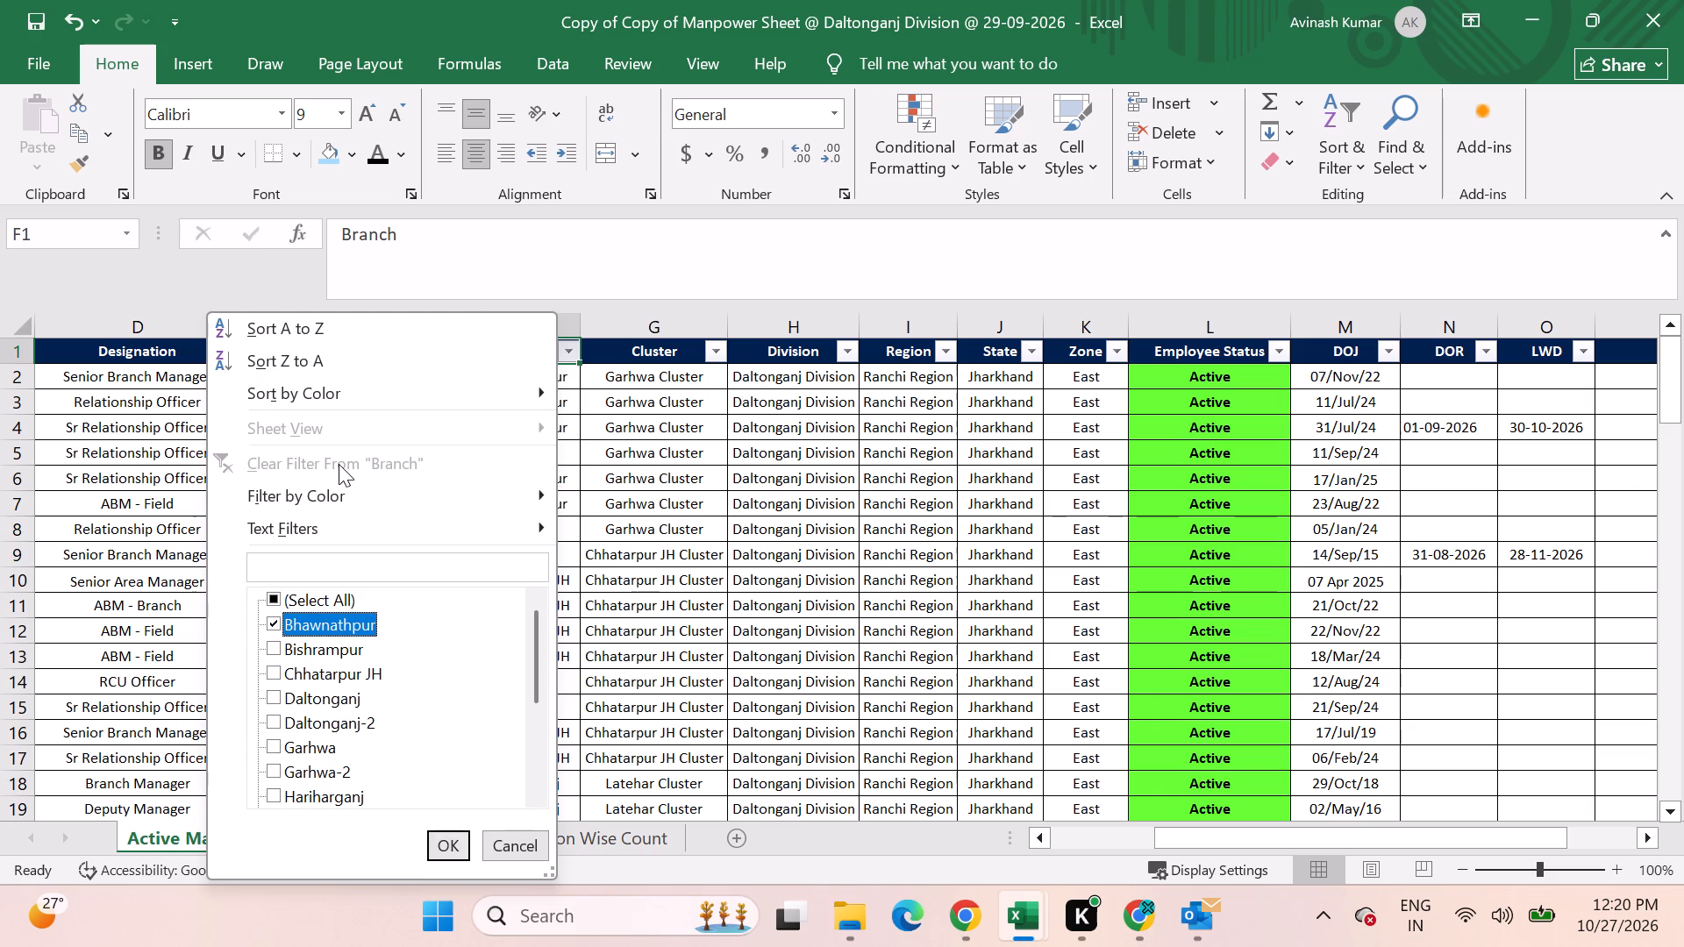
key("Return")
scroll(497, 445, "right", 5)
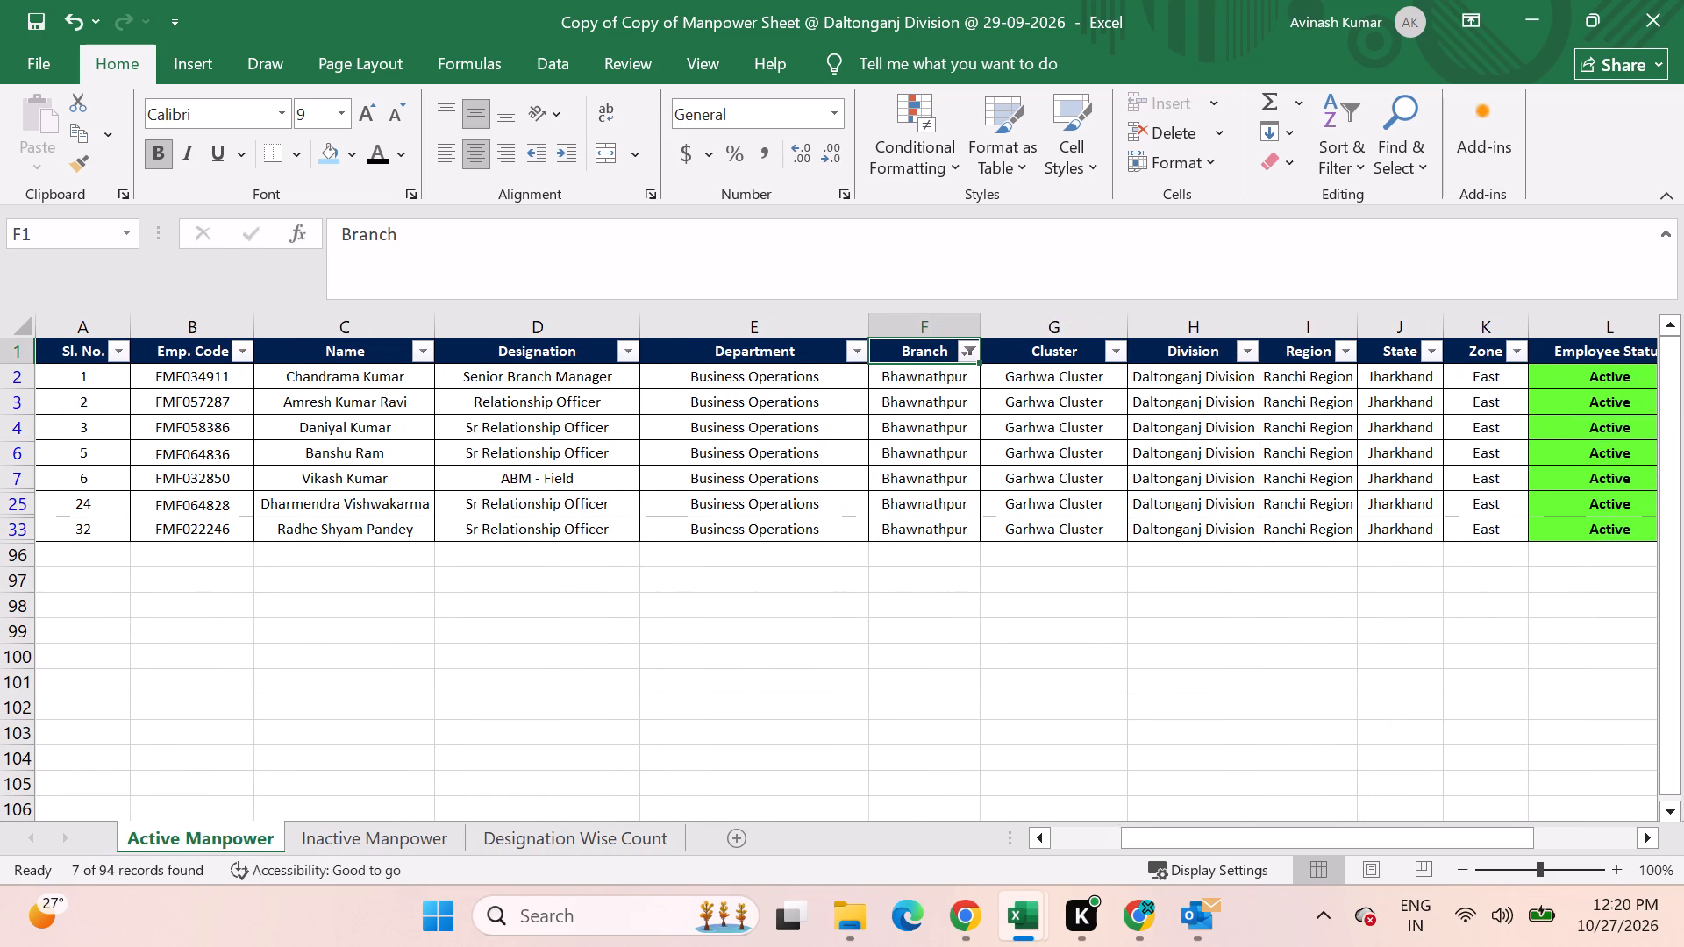
Change the Branch filter to show only Chhatarpur JH, and select the name cell of the last listed employee.
left_click(962, 351)
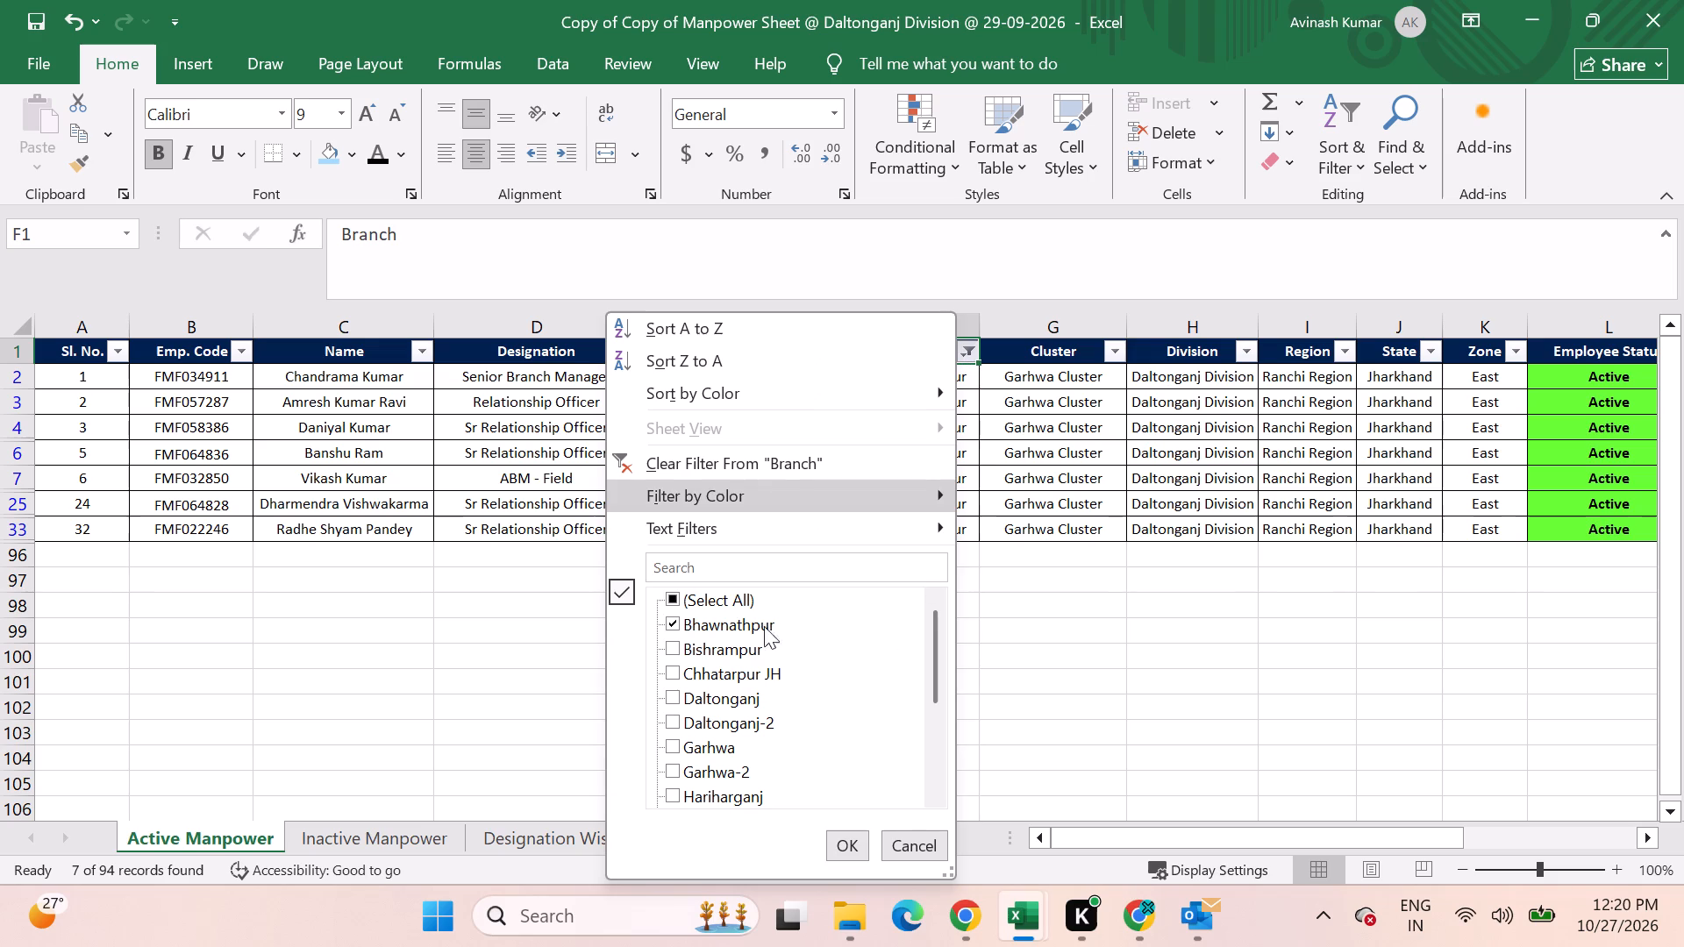
left_click(735, 630)
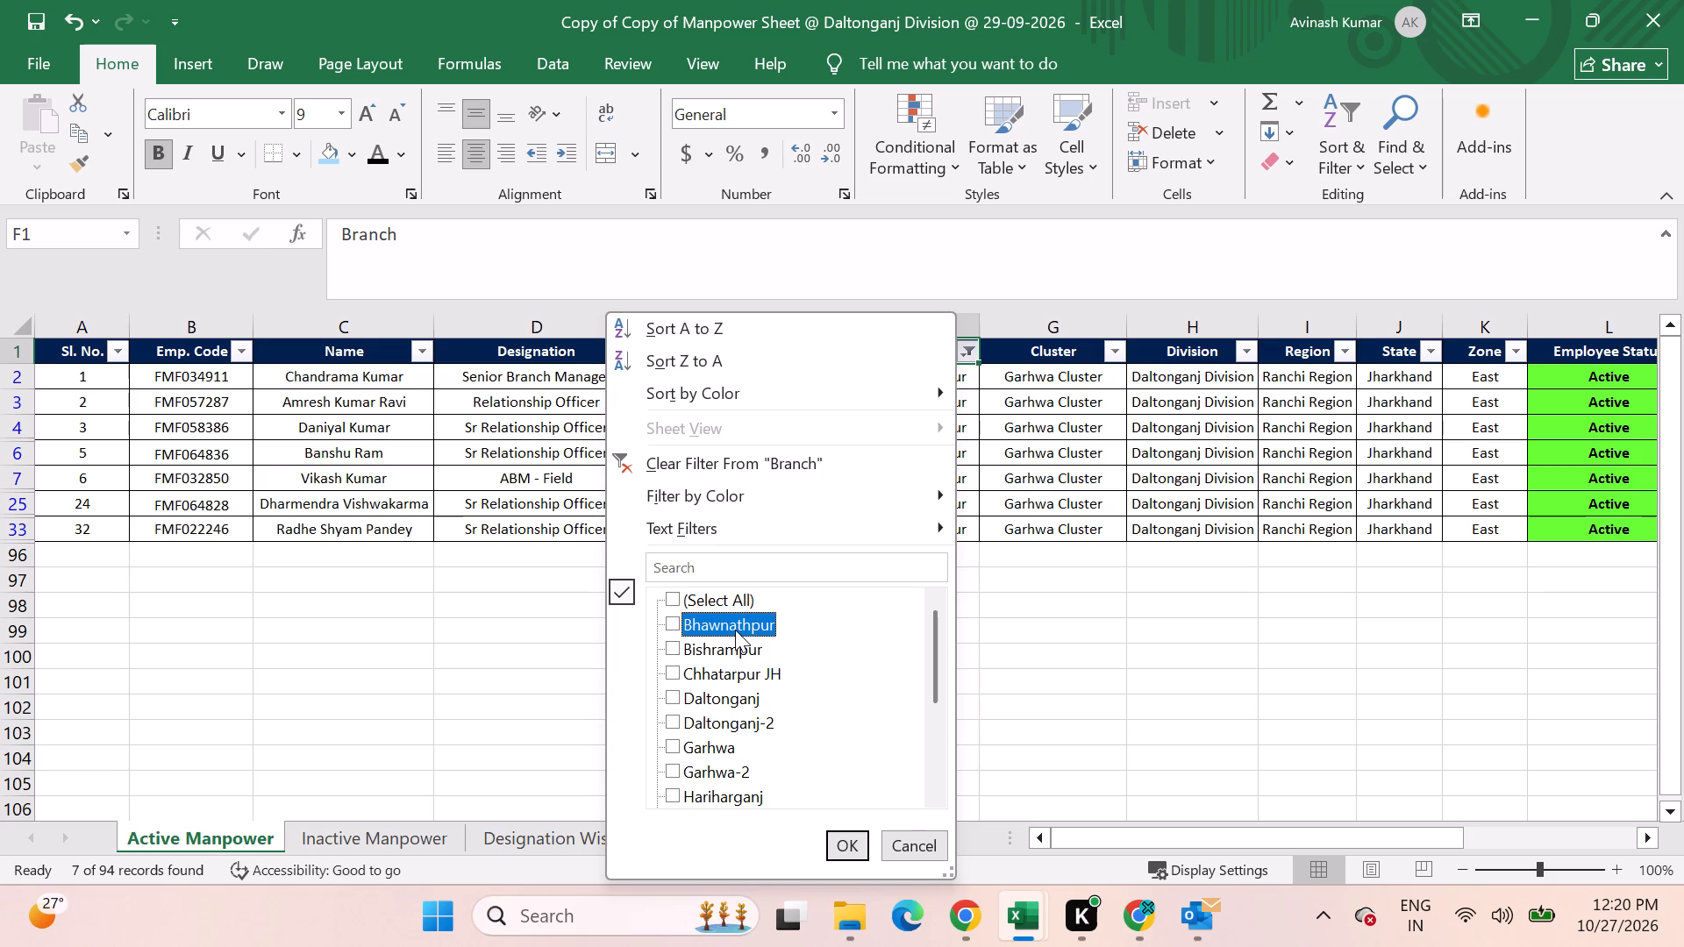
key("Down")
key("Down")
key("Down")
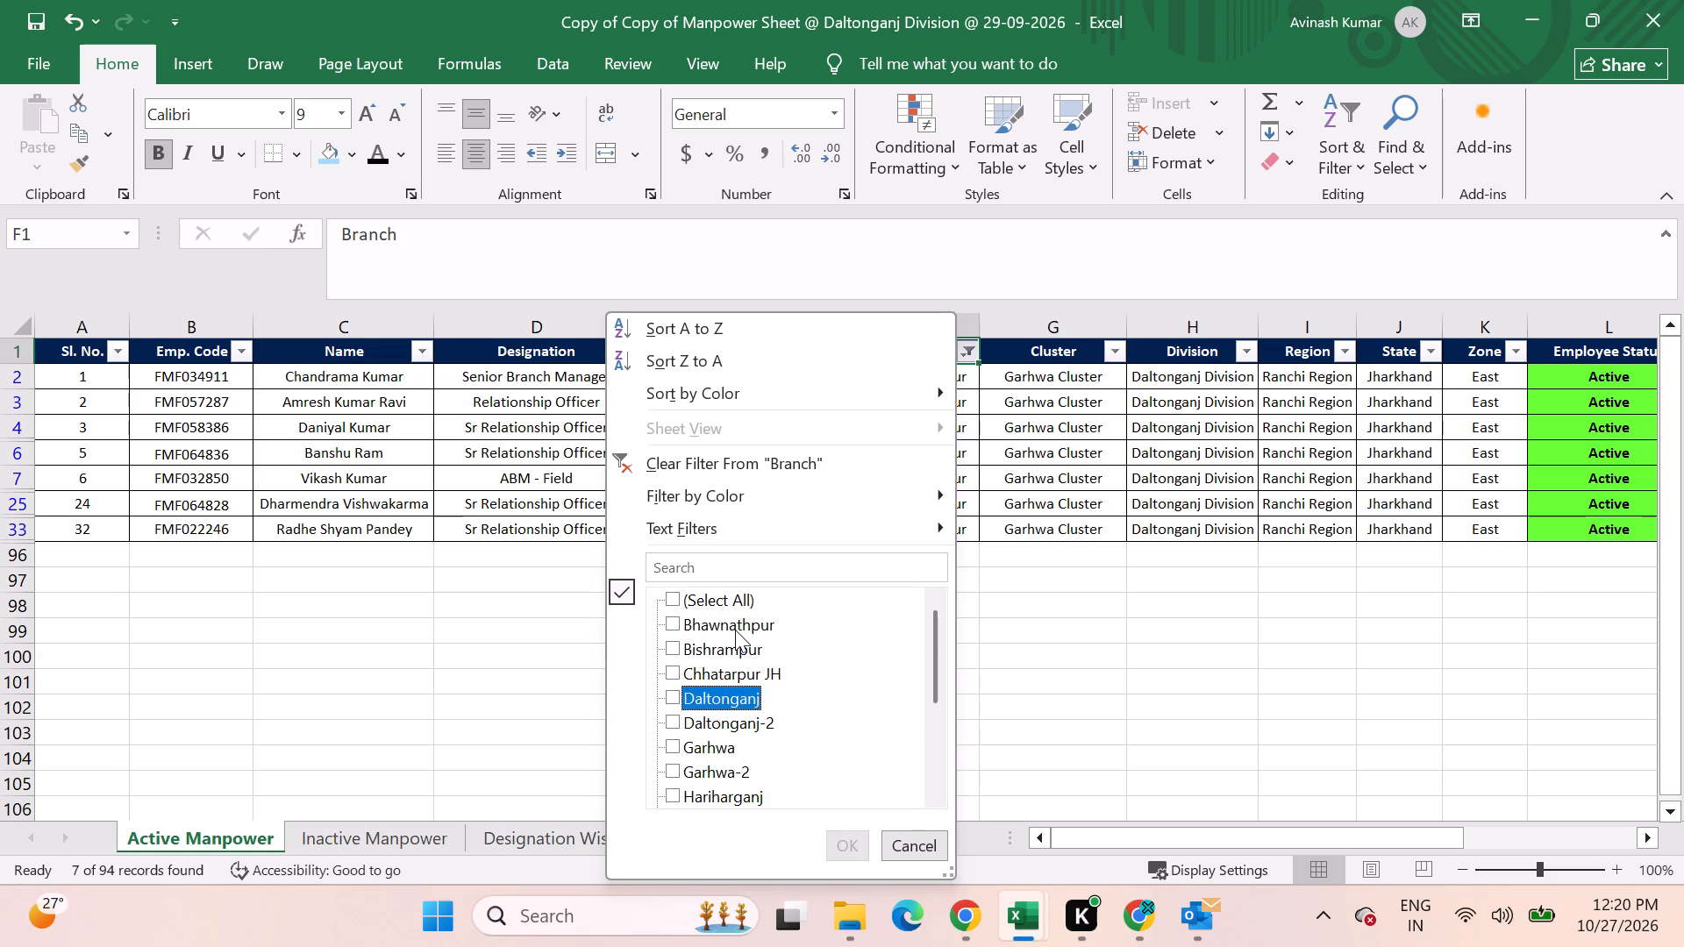
key("Up")
key("space")
left_click(857, 829)
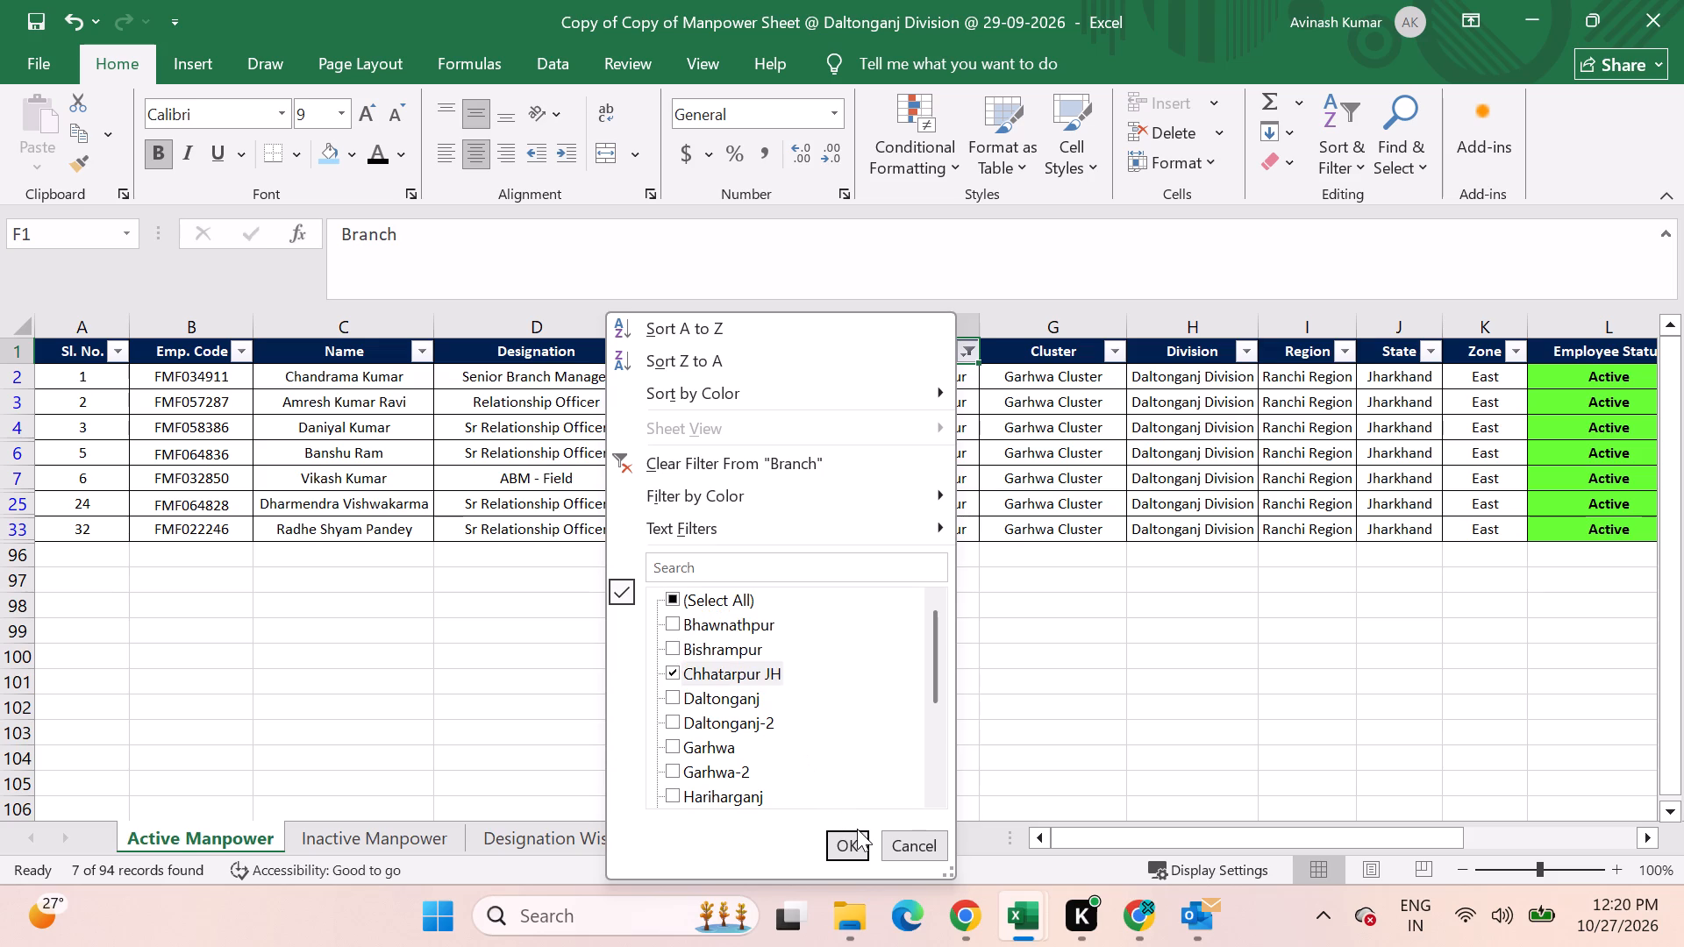
left_click(850, 840)
left_click(404, 656)
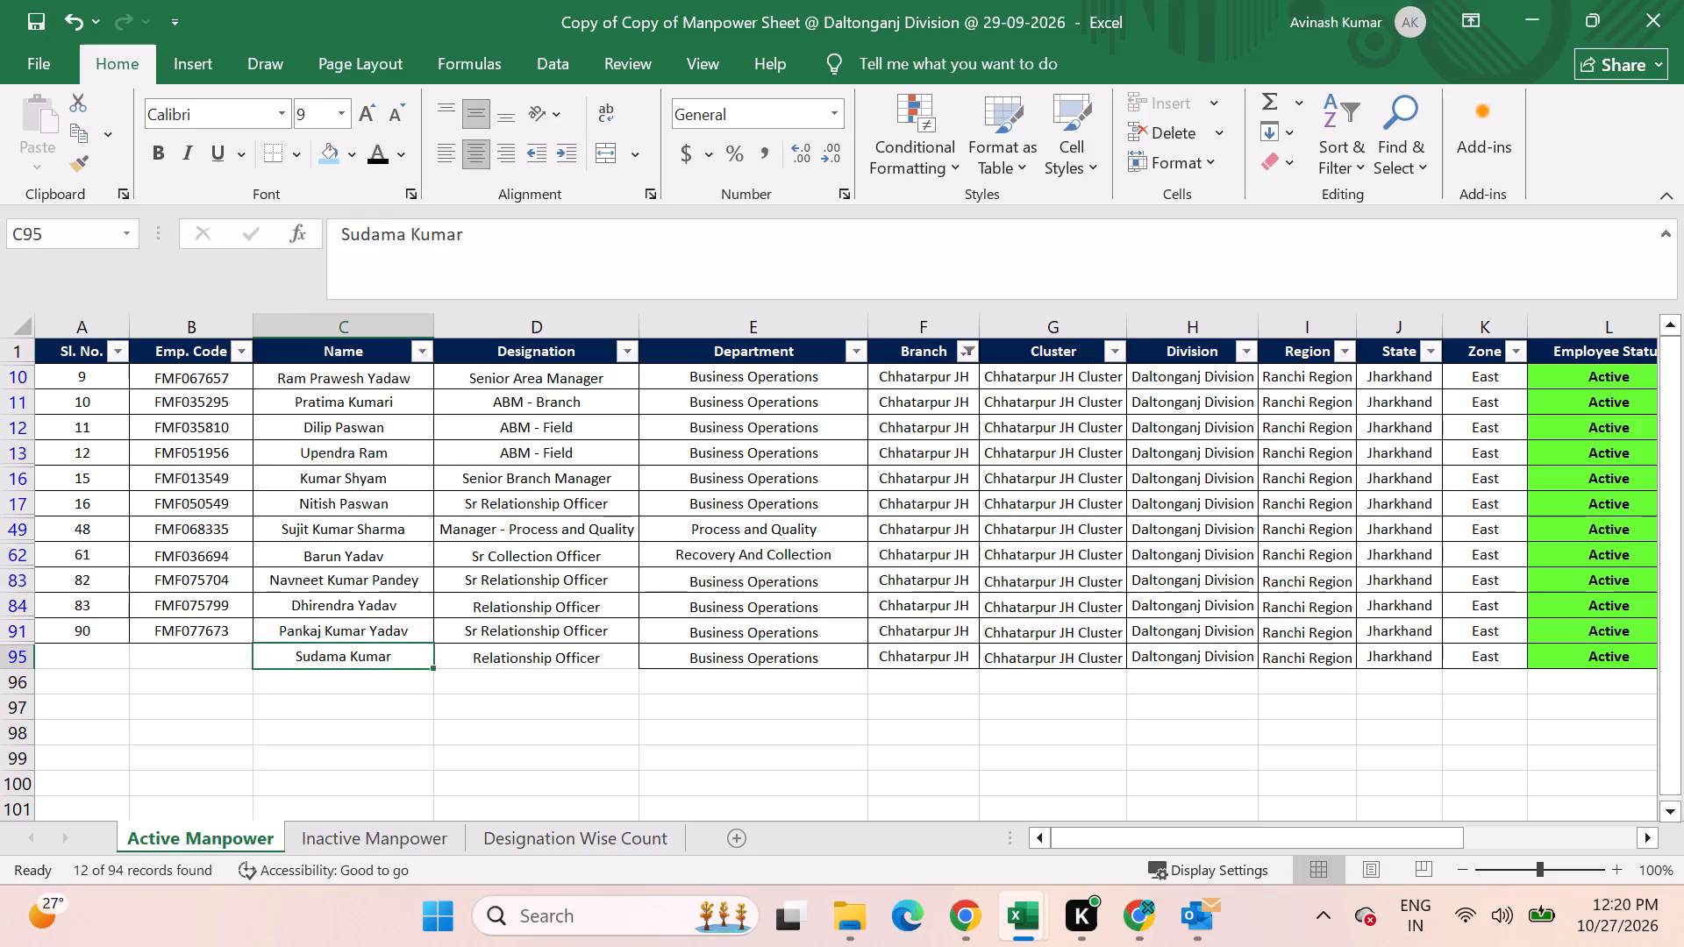
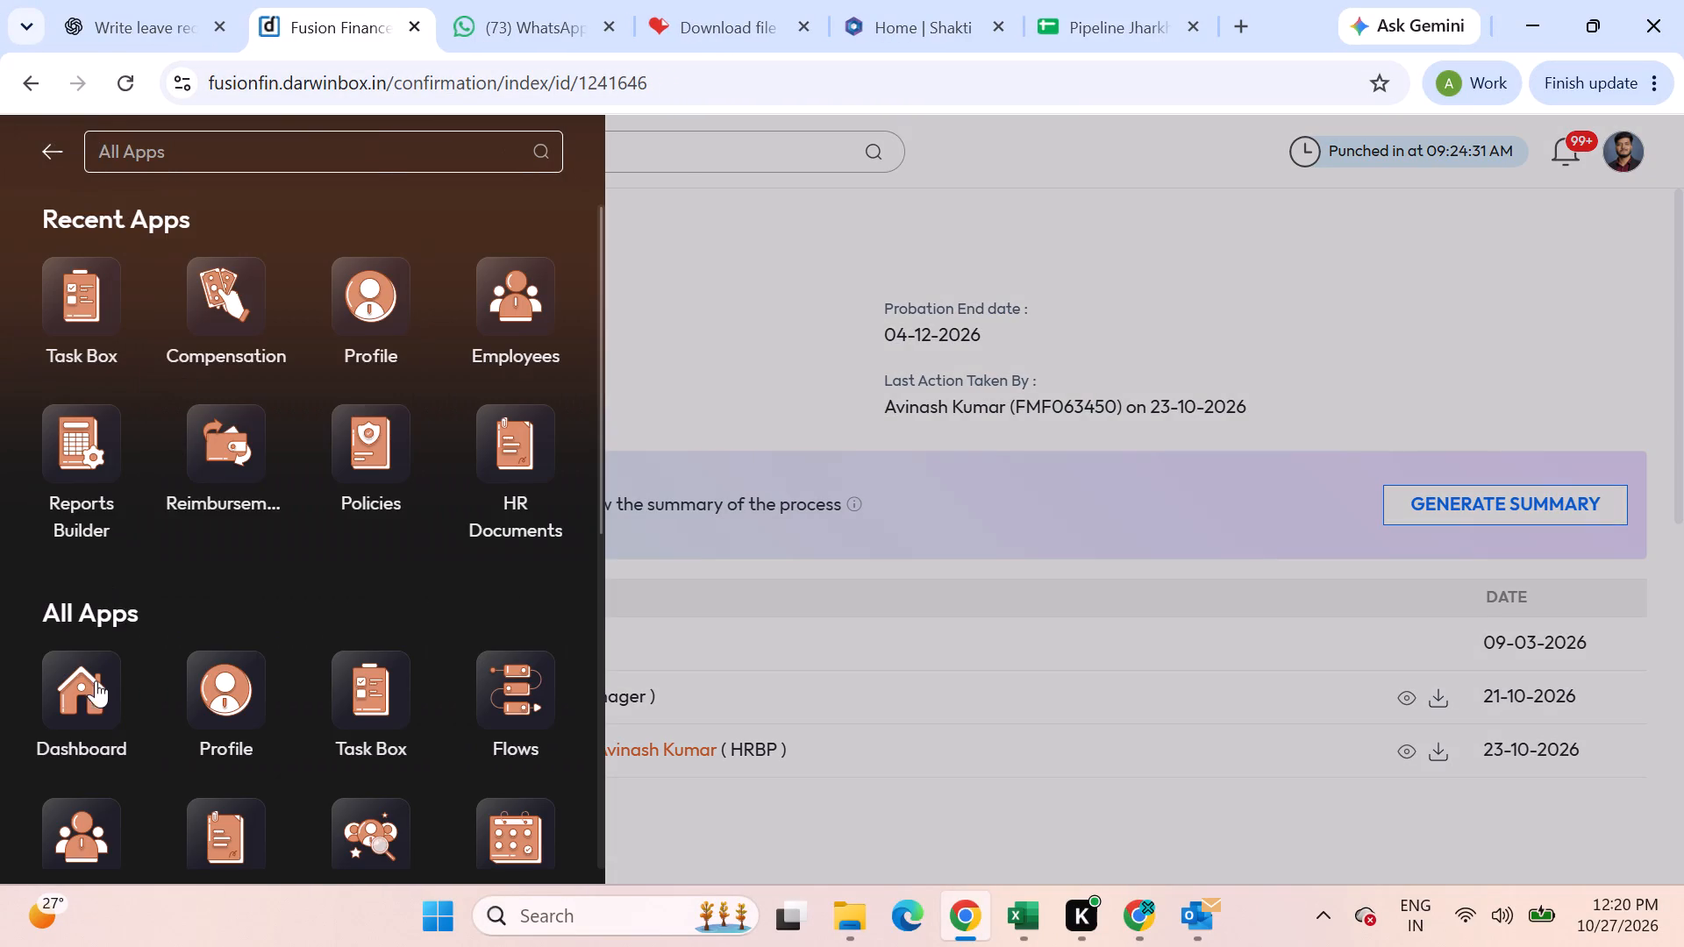
From the Darwinbox dashboard, search people by name for the Chhatarpur JH employee listed in row 95 of the manpower sheet.
left_click(96, 685)
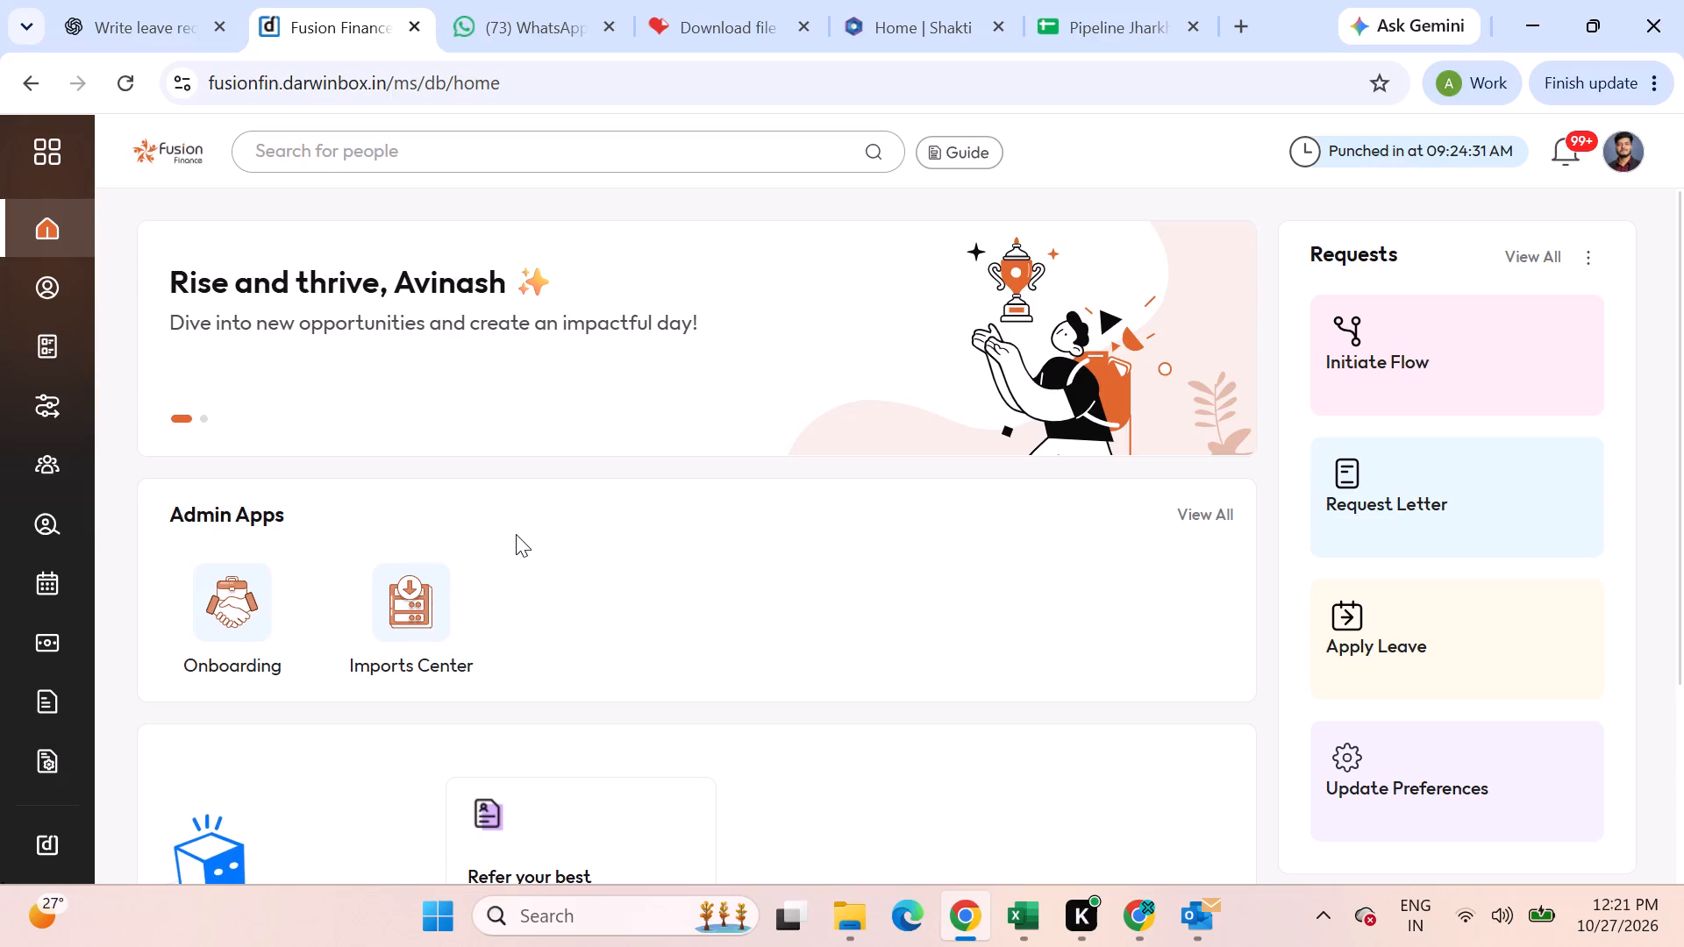
left_click(460, 161)
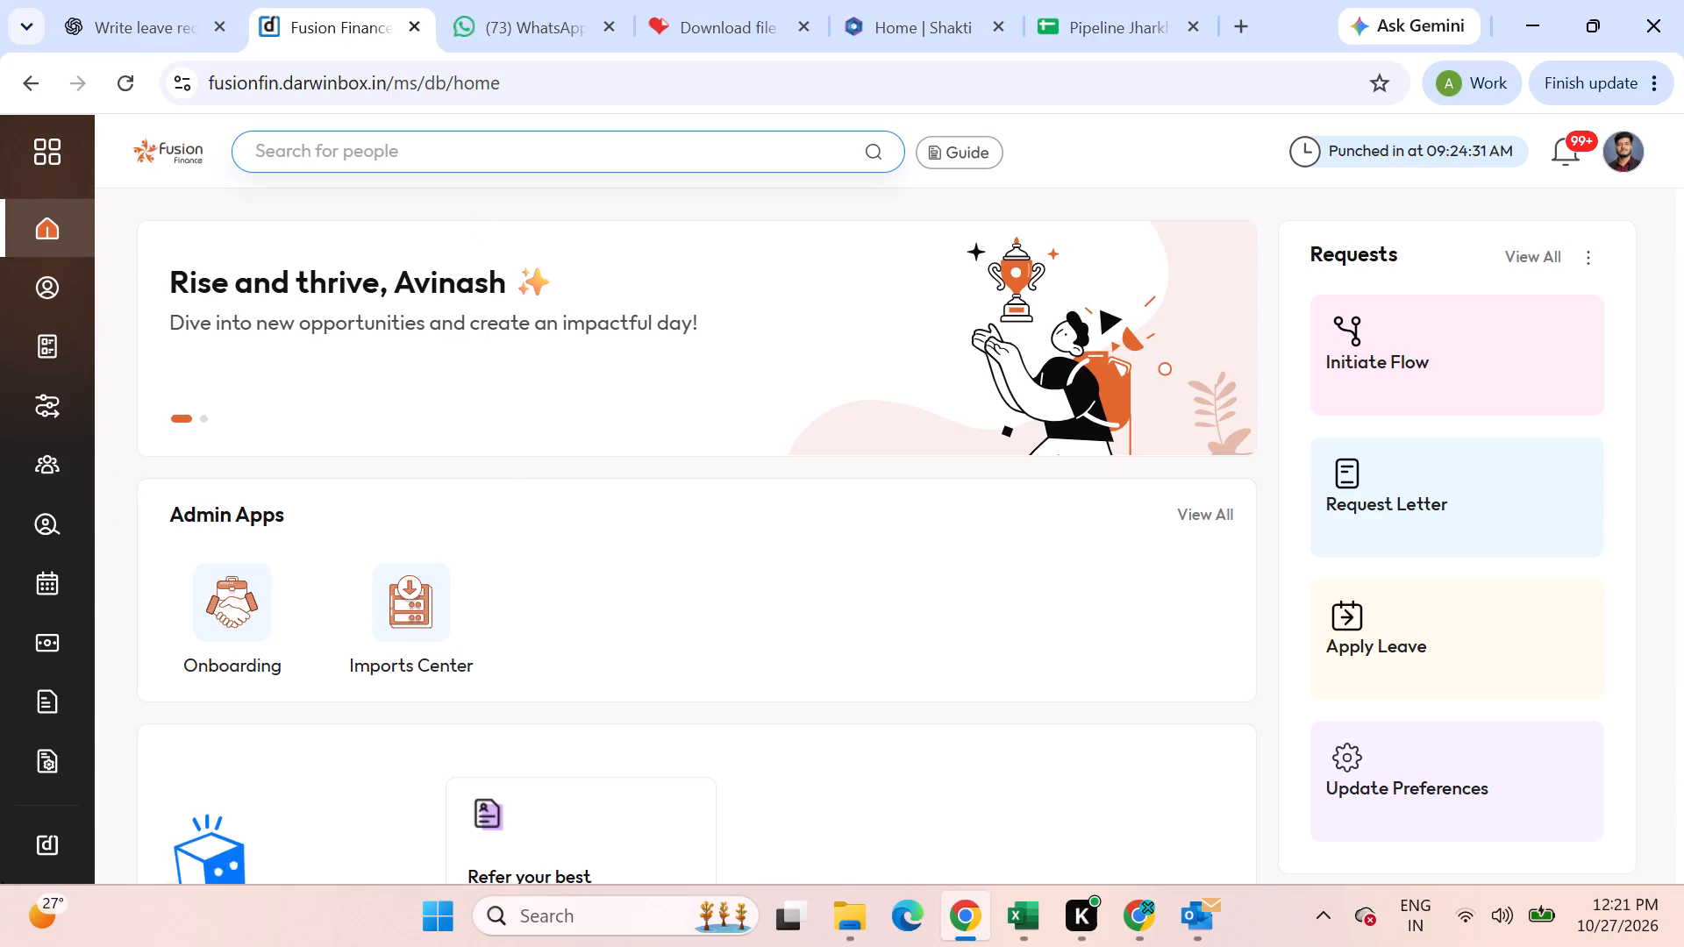
key("alt+Tab")
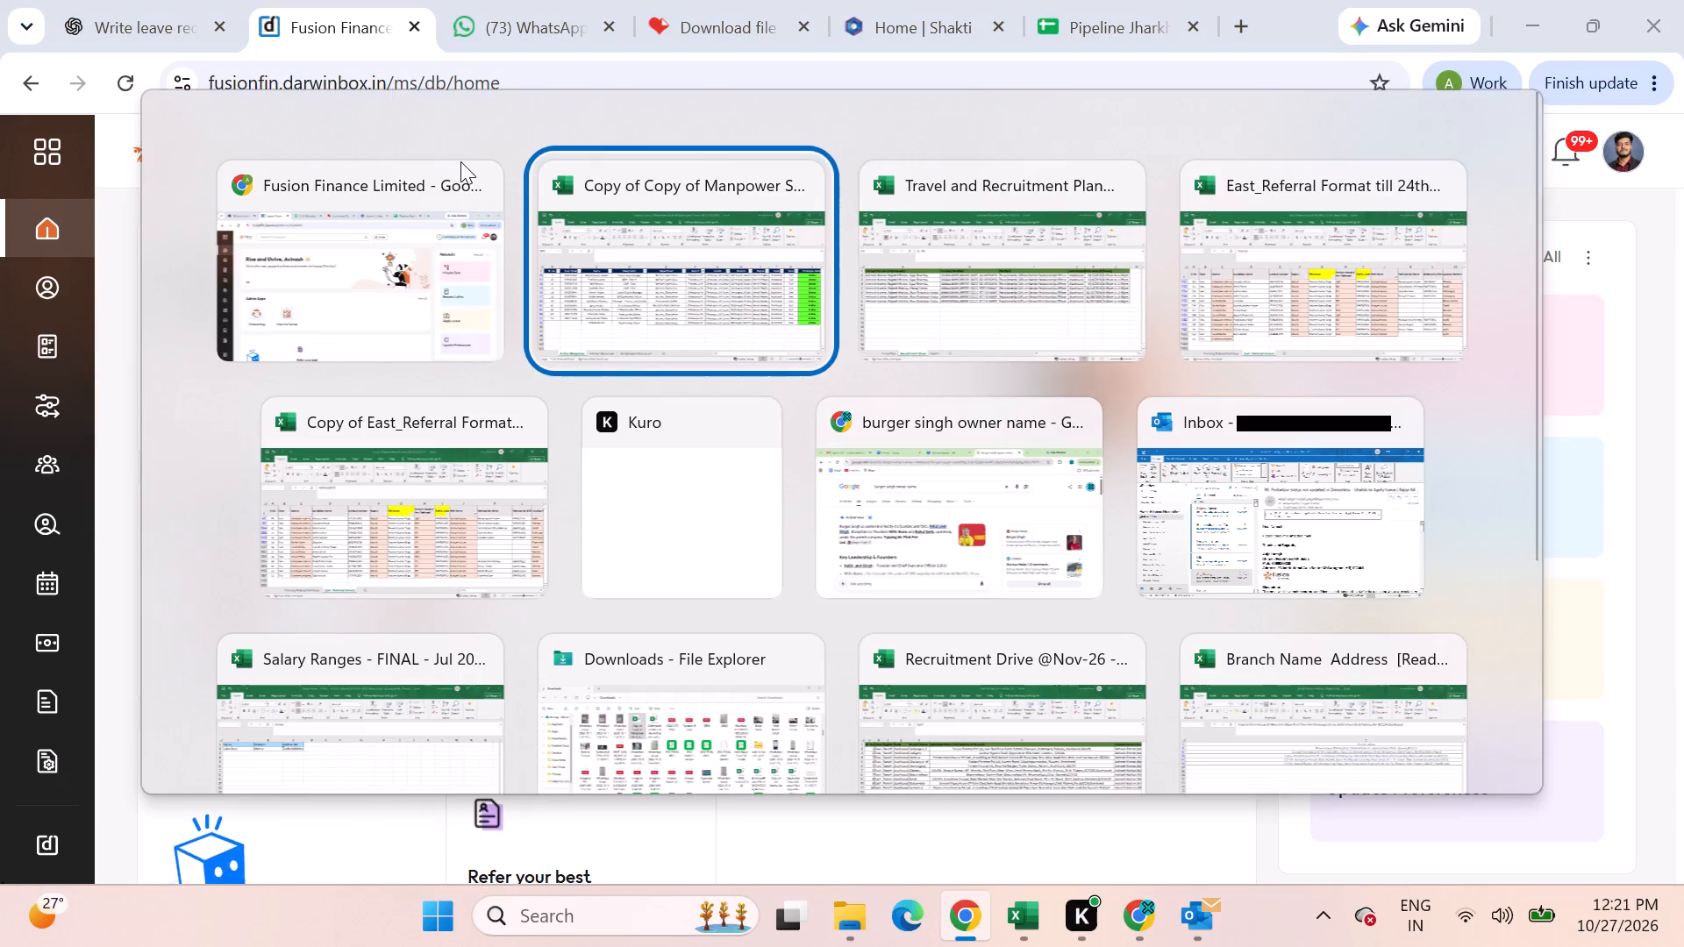
key("alt+Tab")
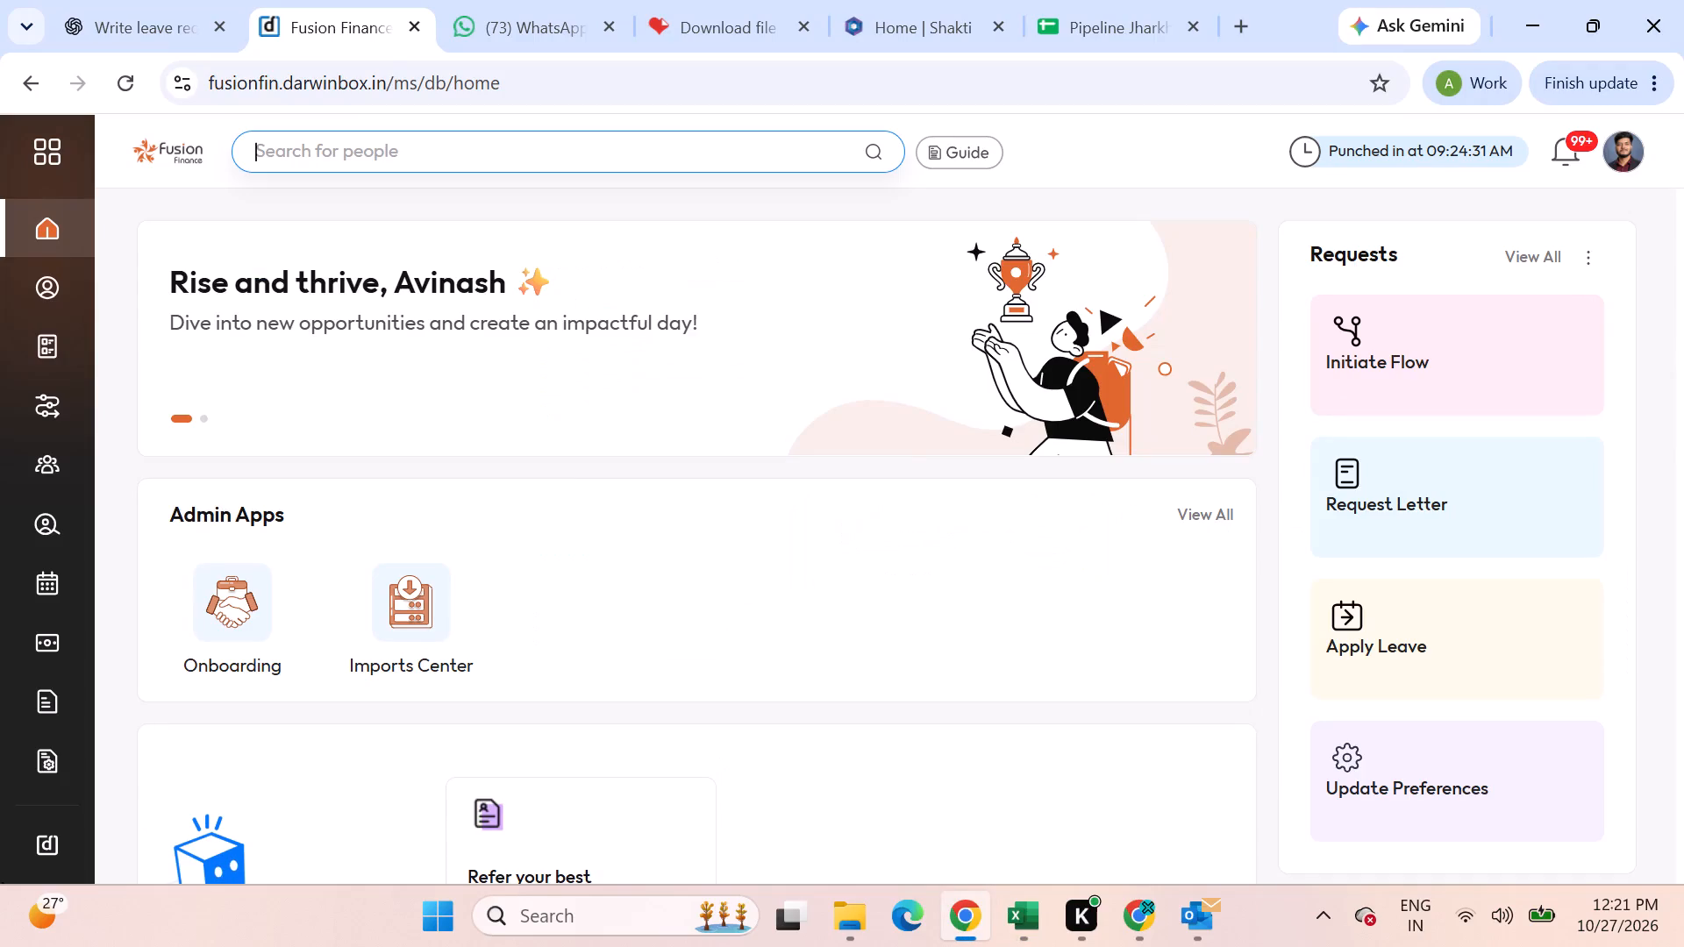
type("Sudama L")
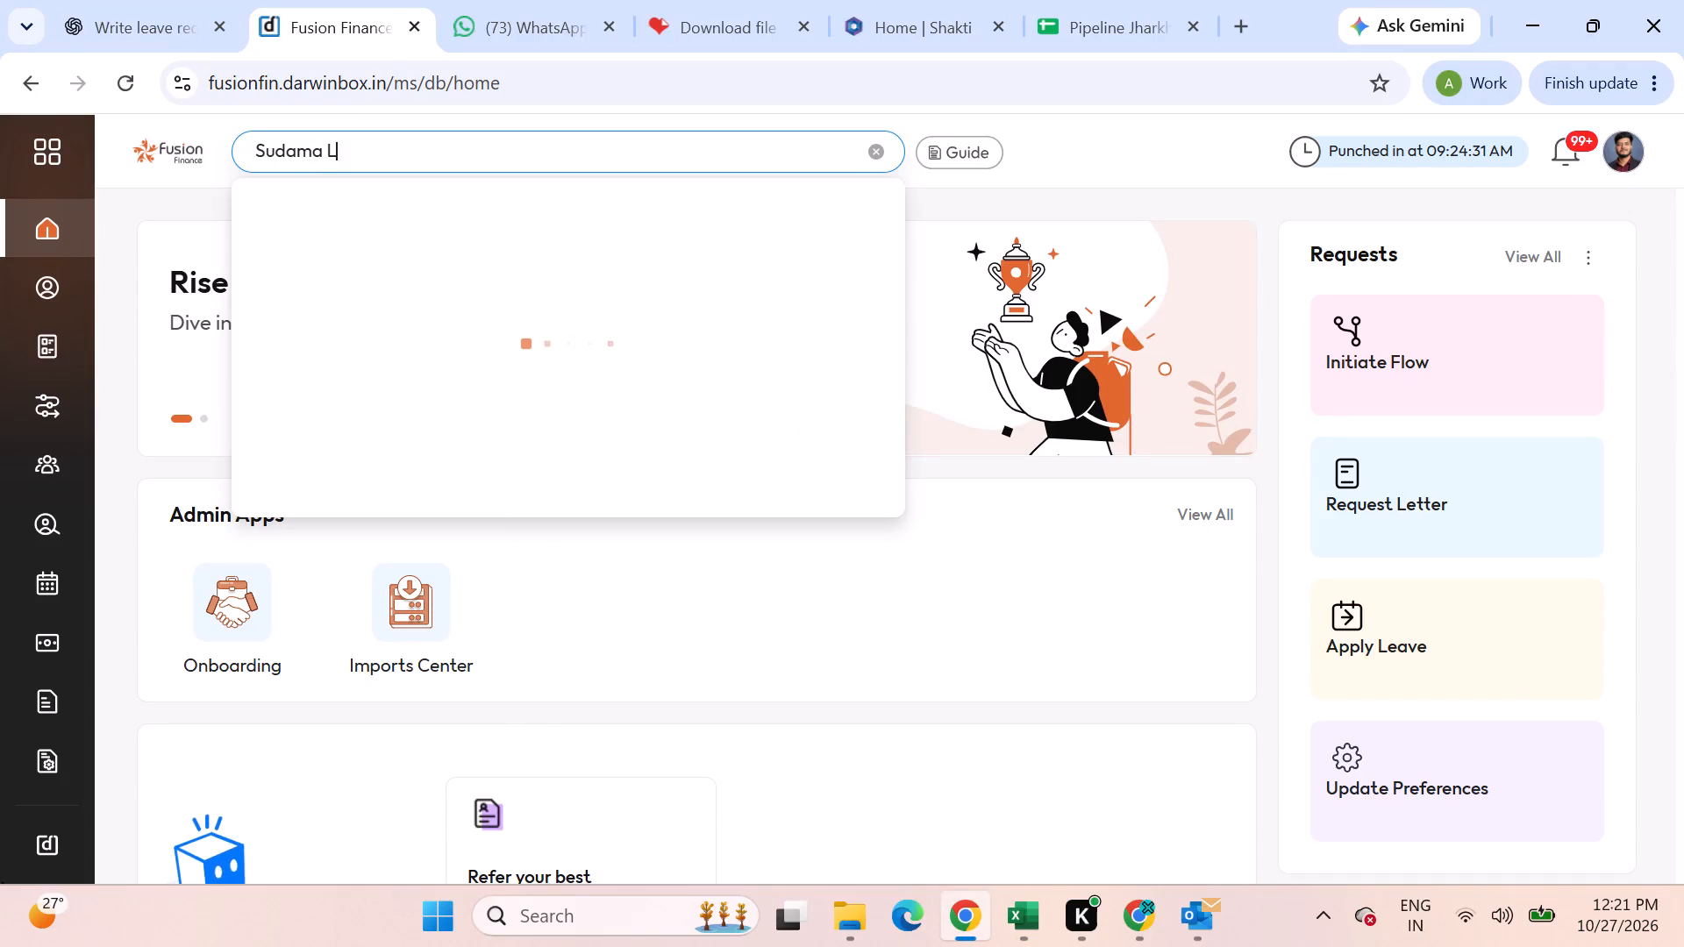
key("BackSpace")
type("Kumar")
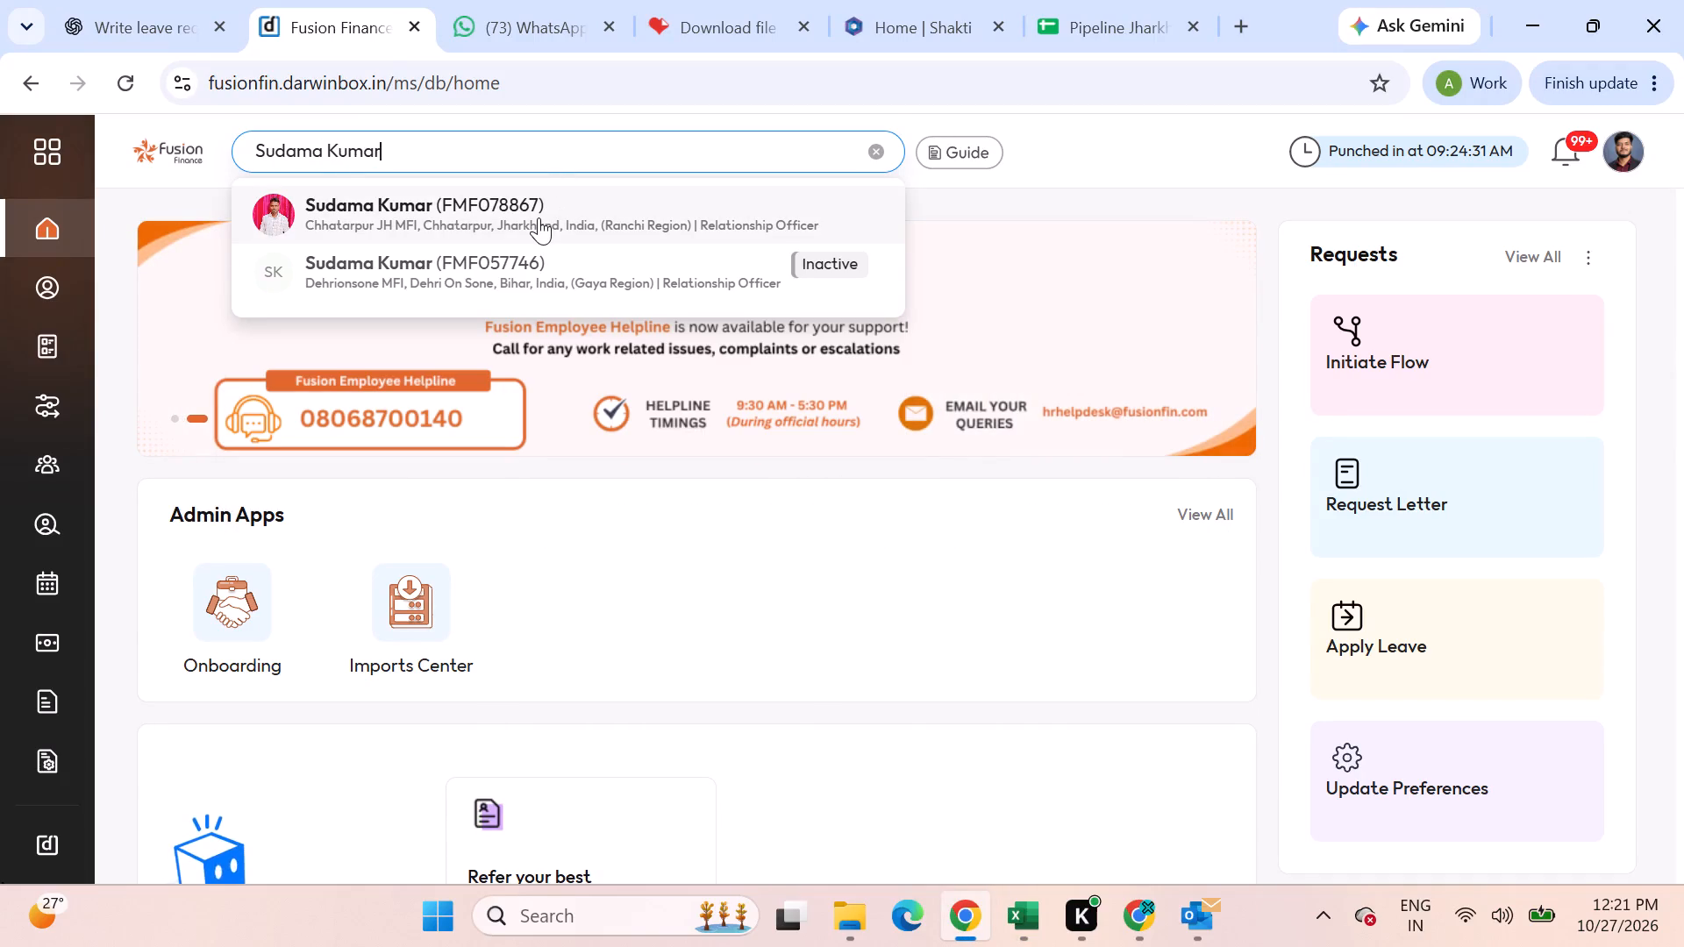
In the Excel manpower sheet, fill the Emp. Code cell of row 95 with the employee code shown in the Darwinbox search.
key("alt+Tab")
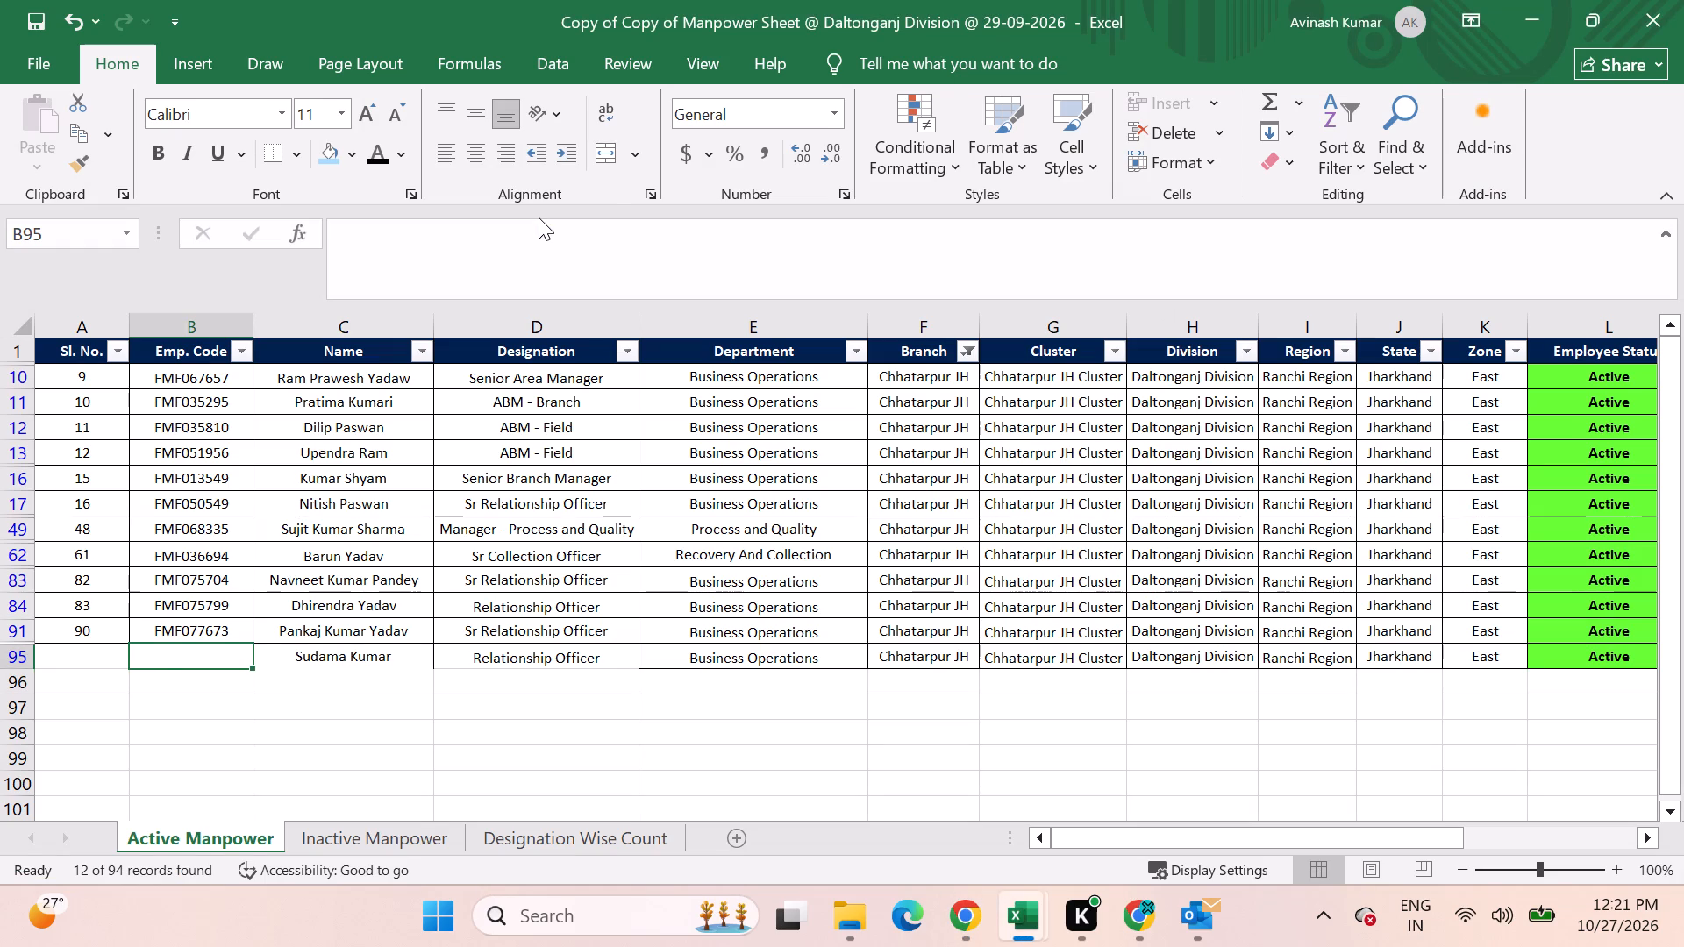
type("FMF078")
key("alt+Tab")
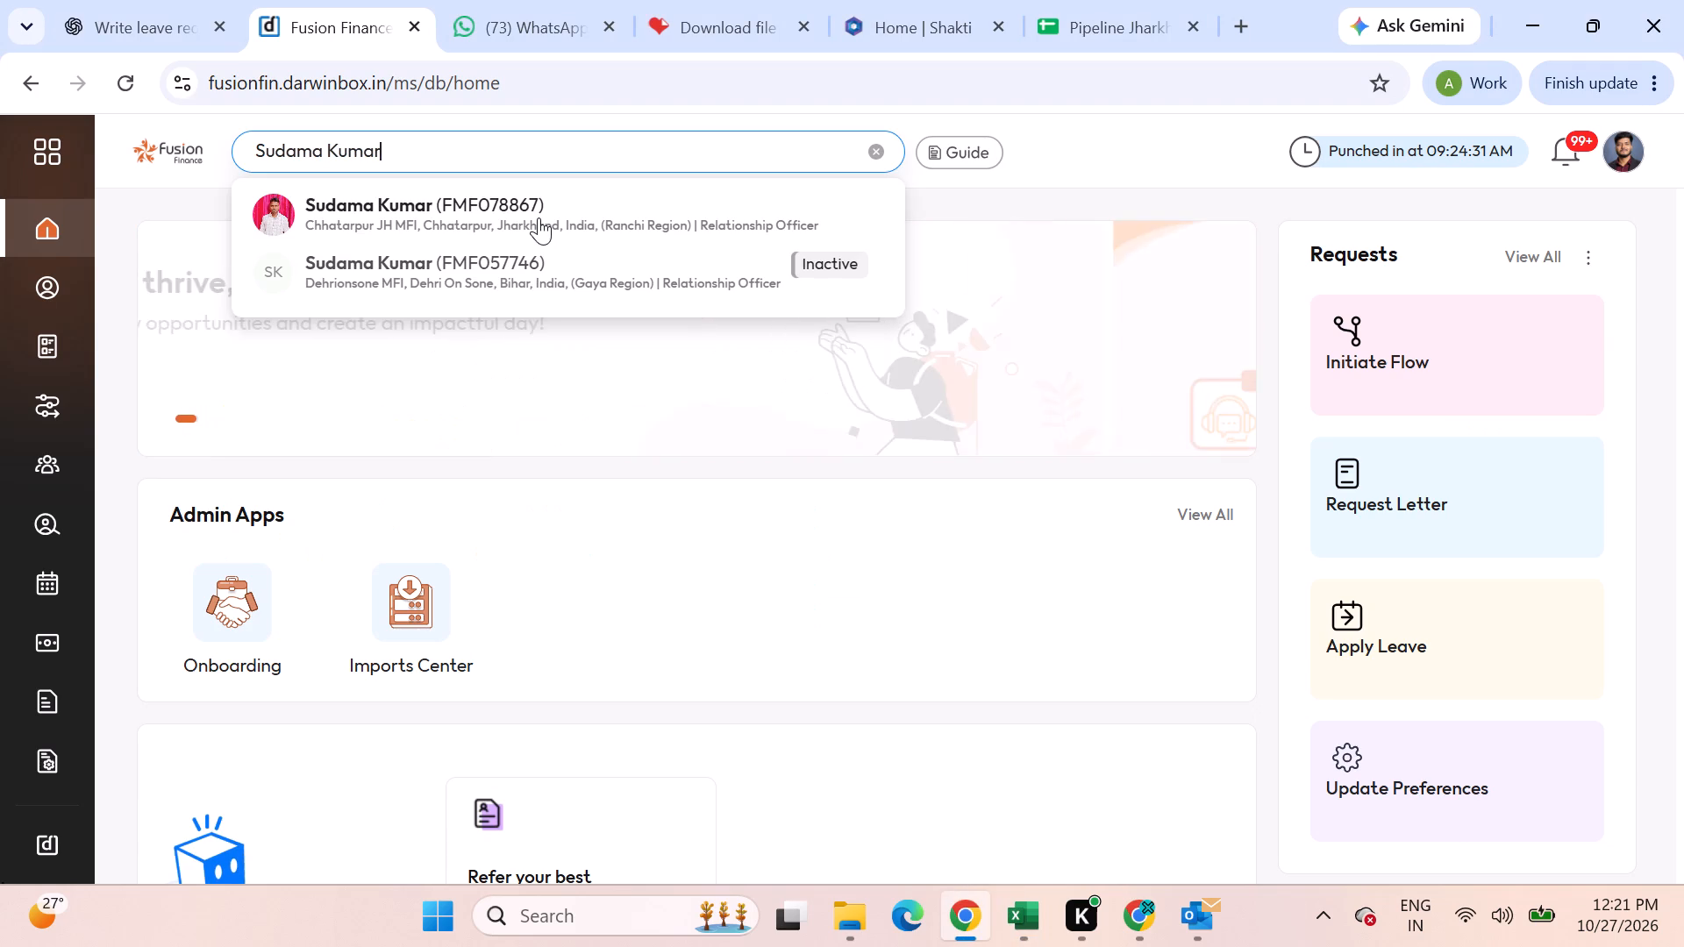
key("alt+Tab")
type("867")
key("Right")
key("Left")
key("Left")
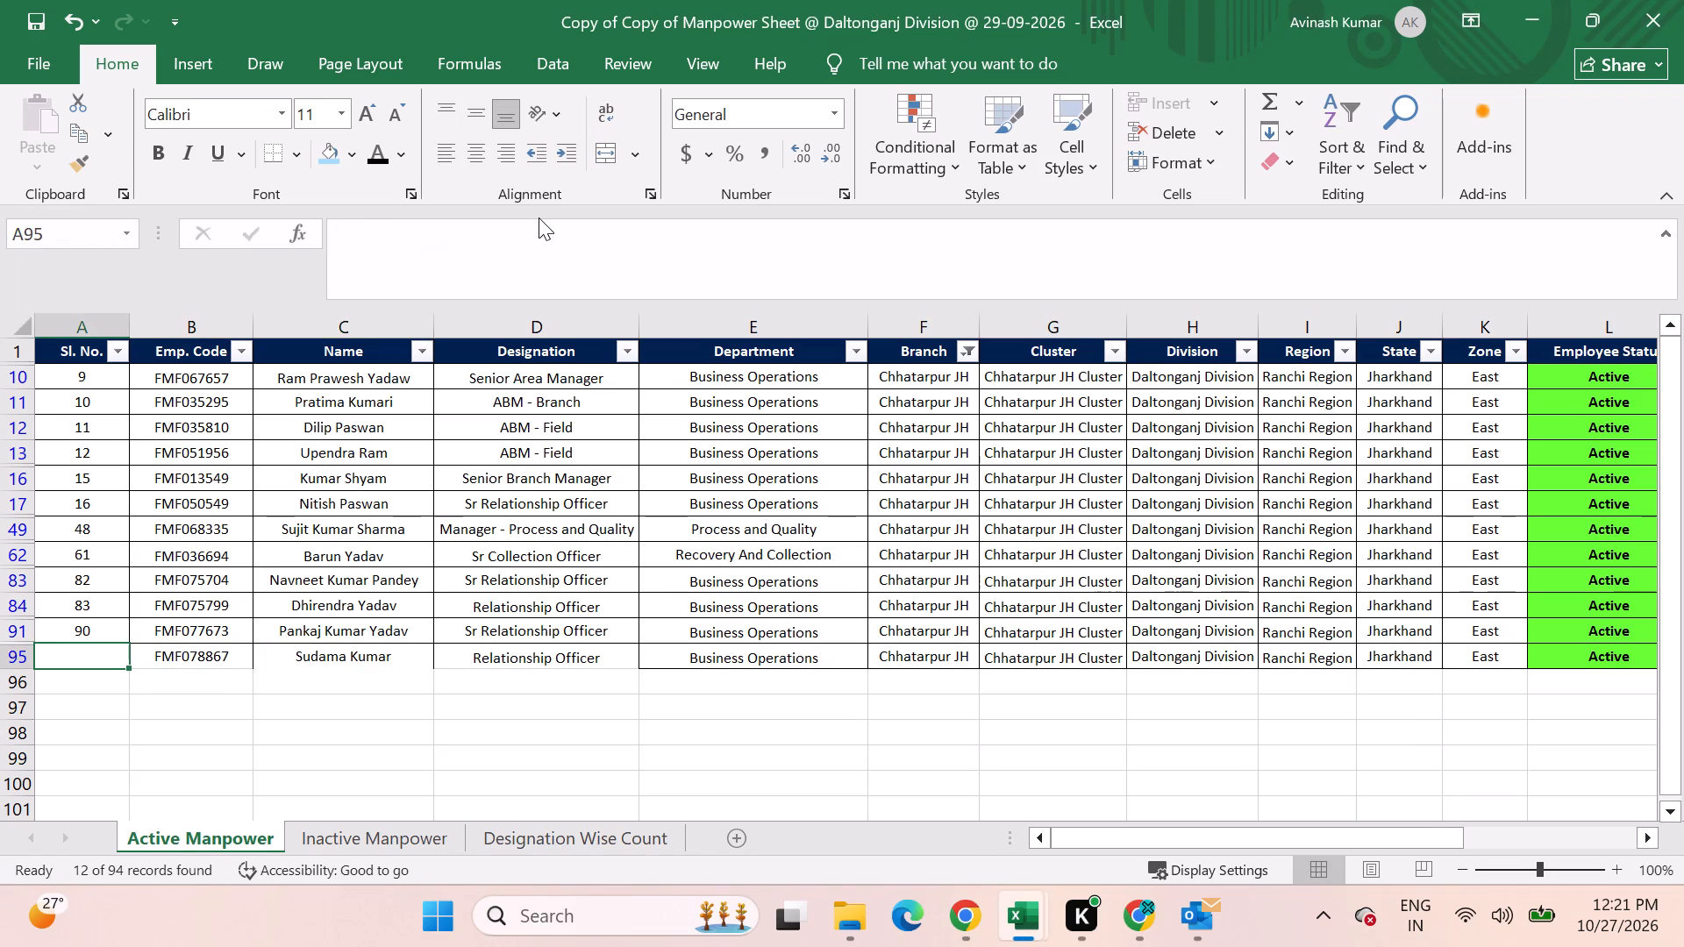
Look up the joining date in the employee's Darwinbox profile and enter 12-10-2026 in the DOJ cell of row 95 in Excel.
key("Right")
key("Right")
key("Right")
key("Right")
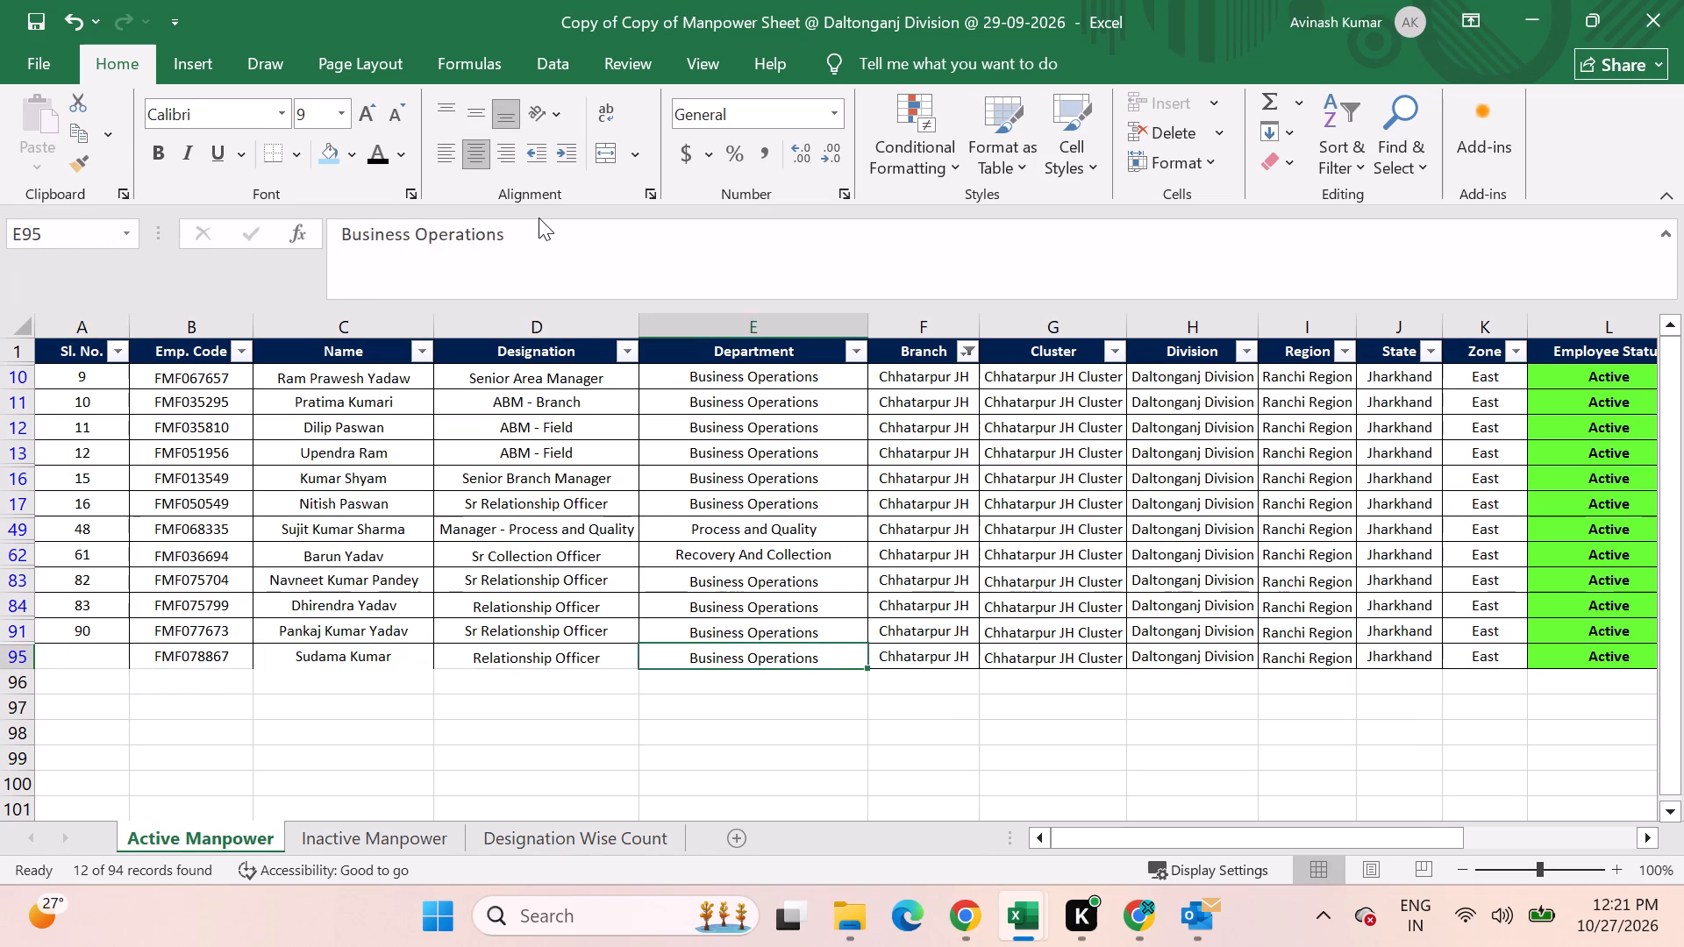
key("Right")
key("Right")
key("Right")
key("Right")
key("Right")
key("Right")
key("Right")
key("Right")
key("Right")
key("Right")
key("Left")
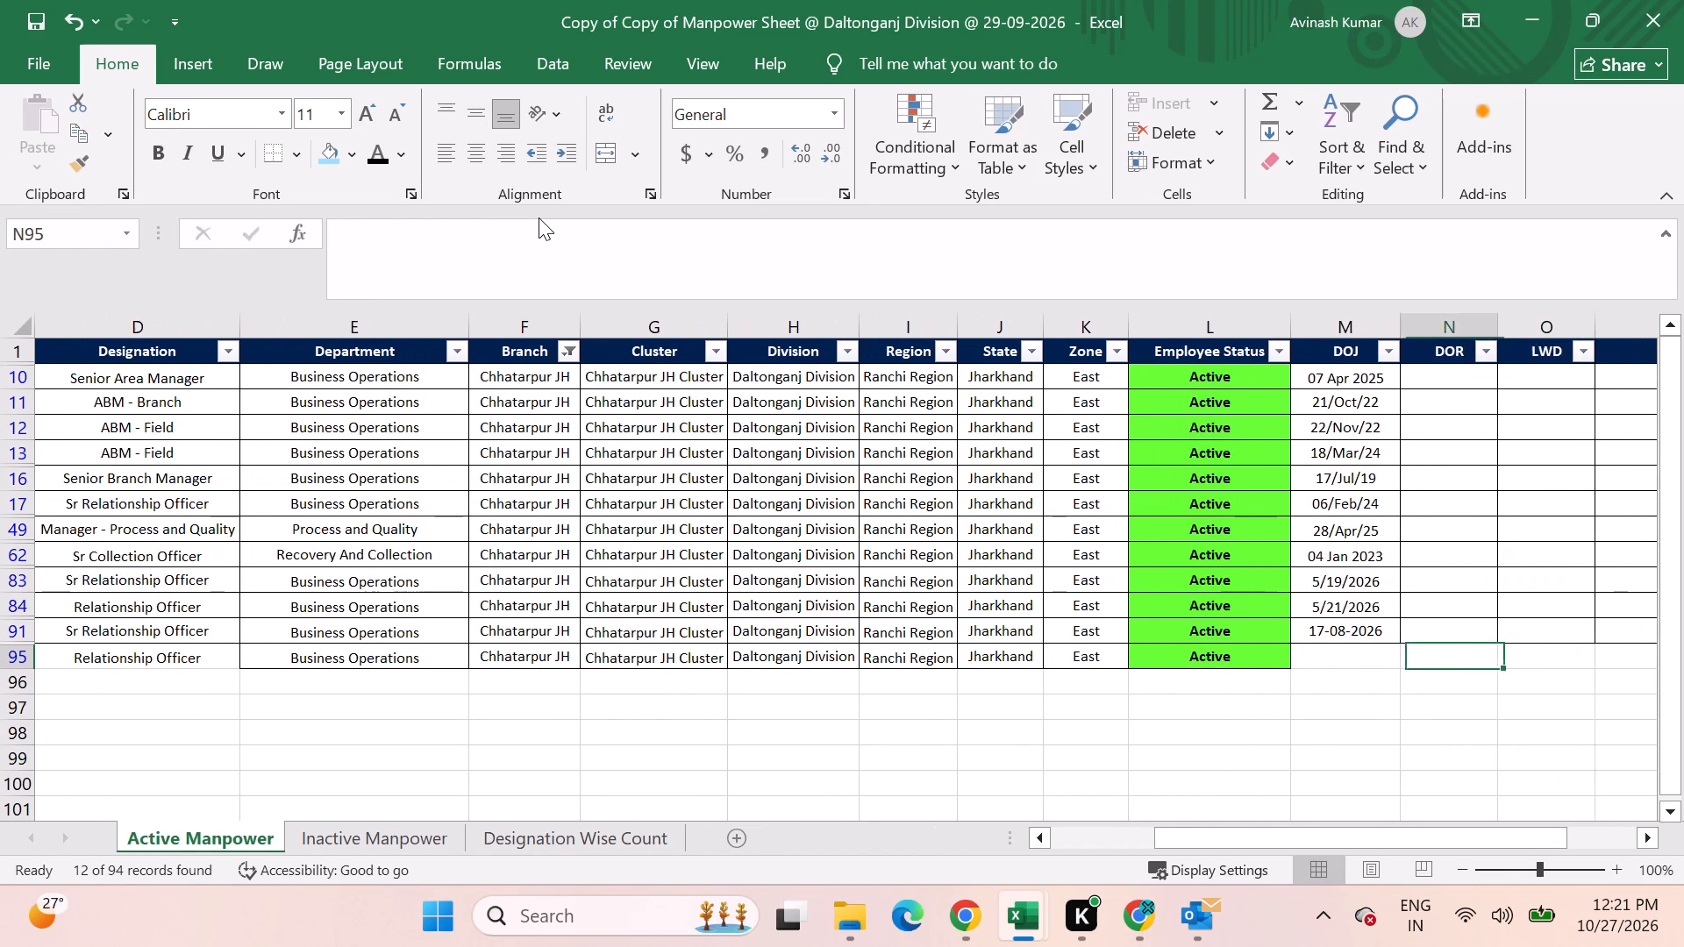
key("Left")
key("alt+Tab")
left_click(517, 214)
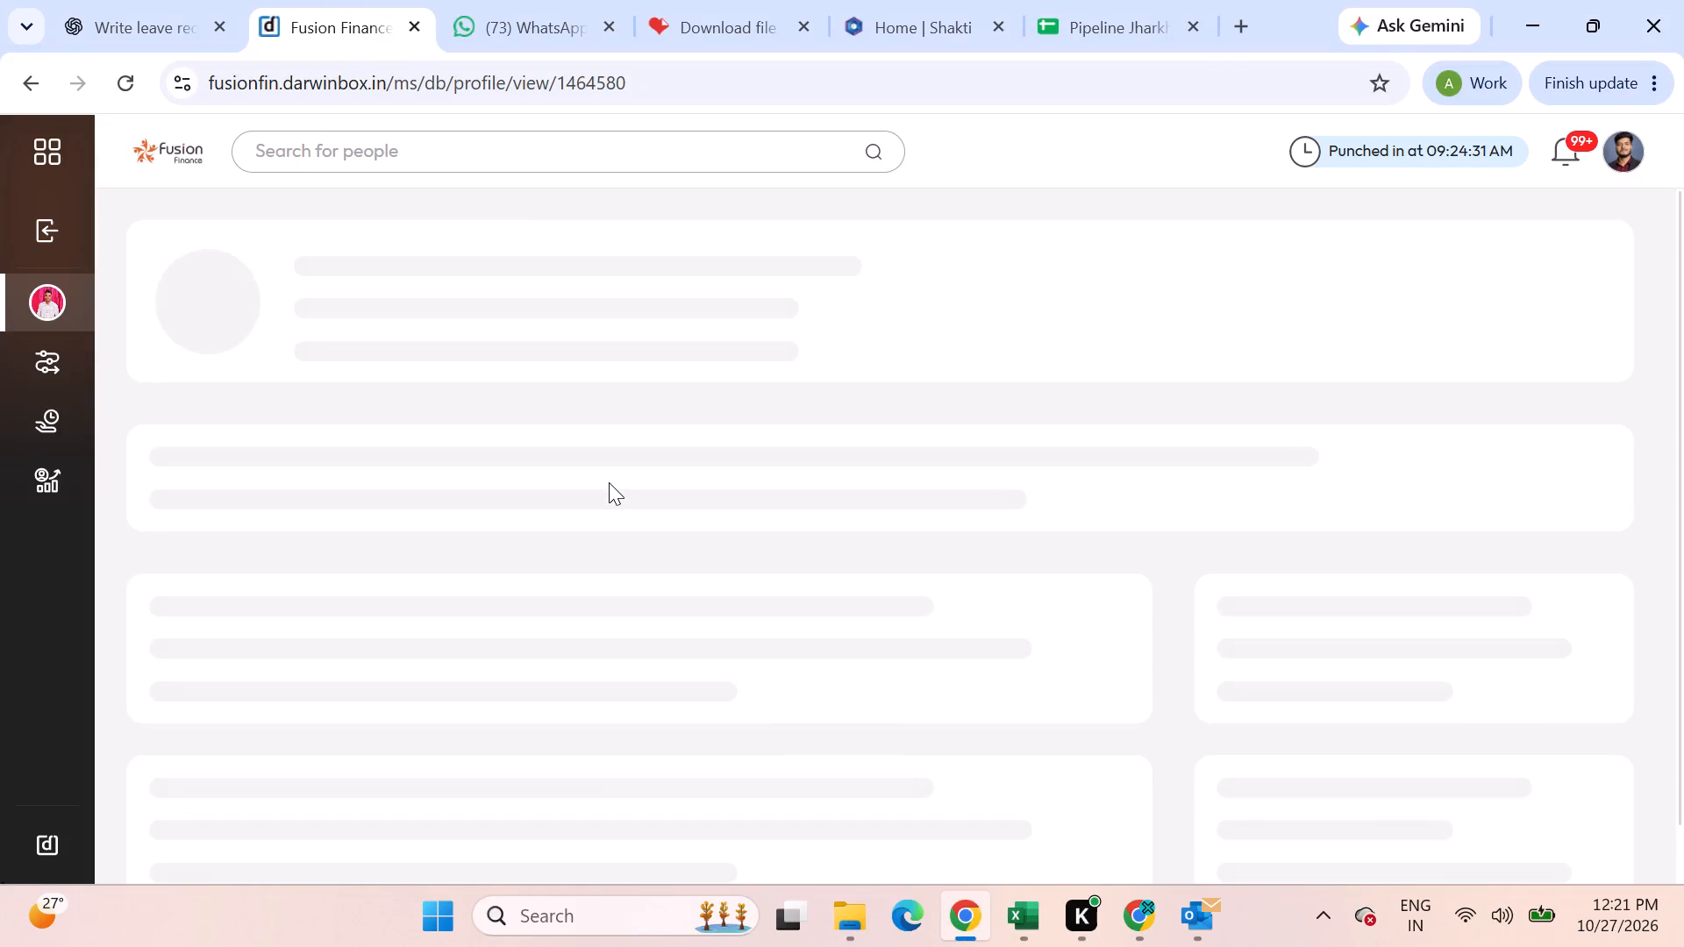
scroll(609, 482, "down", 1)
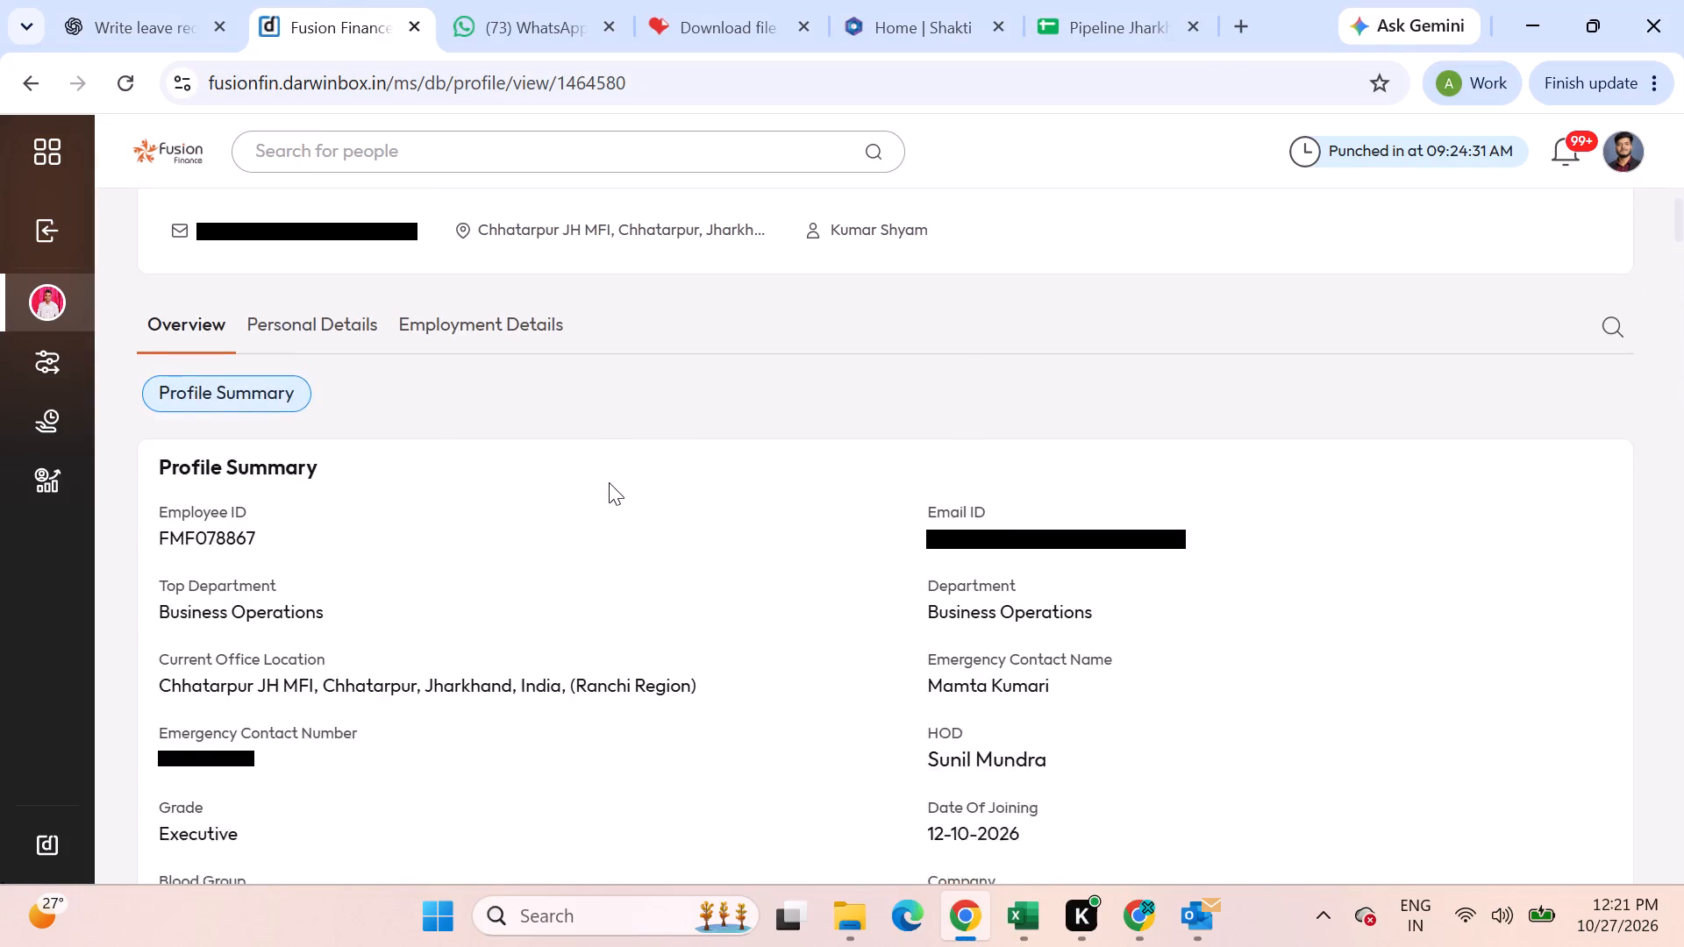
scroll(609, 482, "down", 1)
key("alt+Tab")
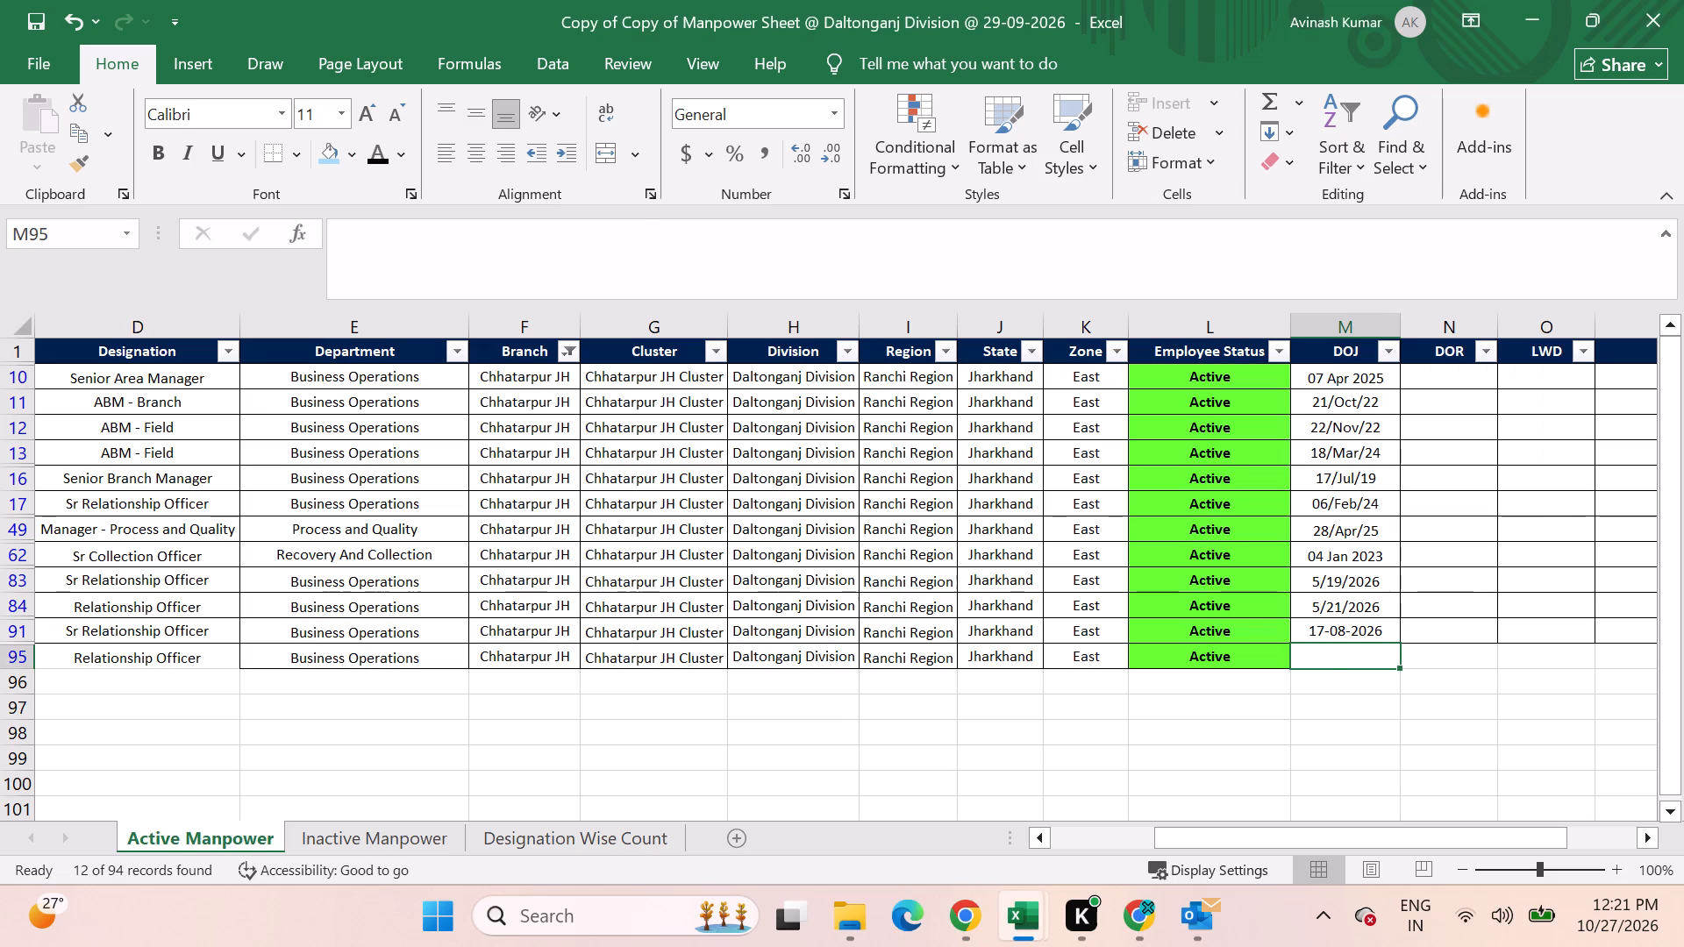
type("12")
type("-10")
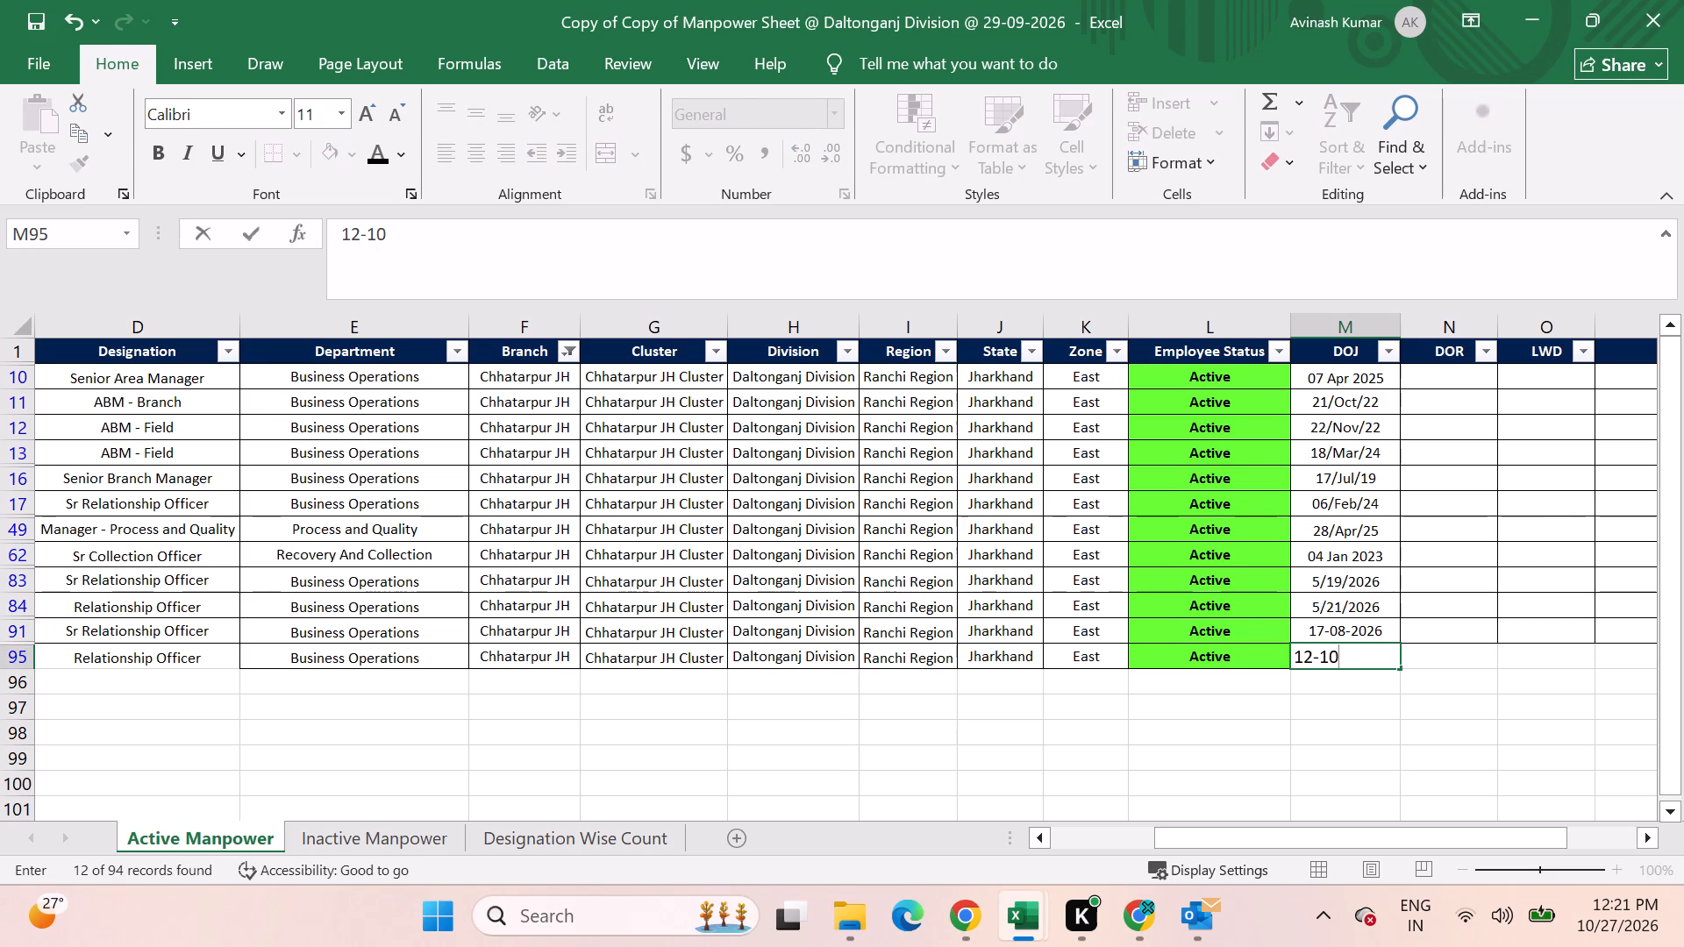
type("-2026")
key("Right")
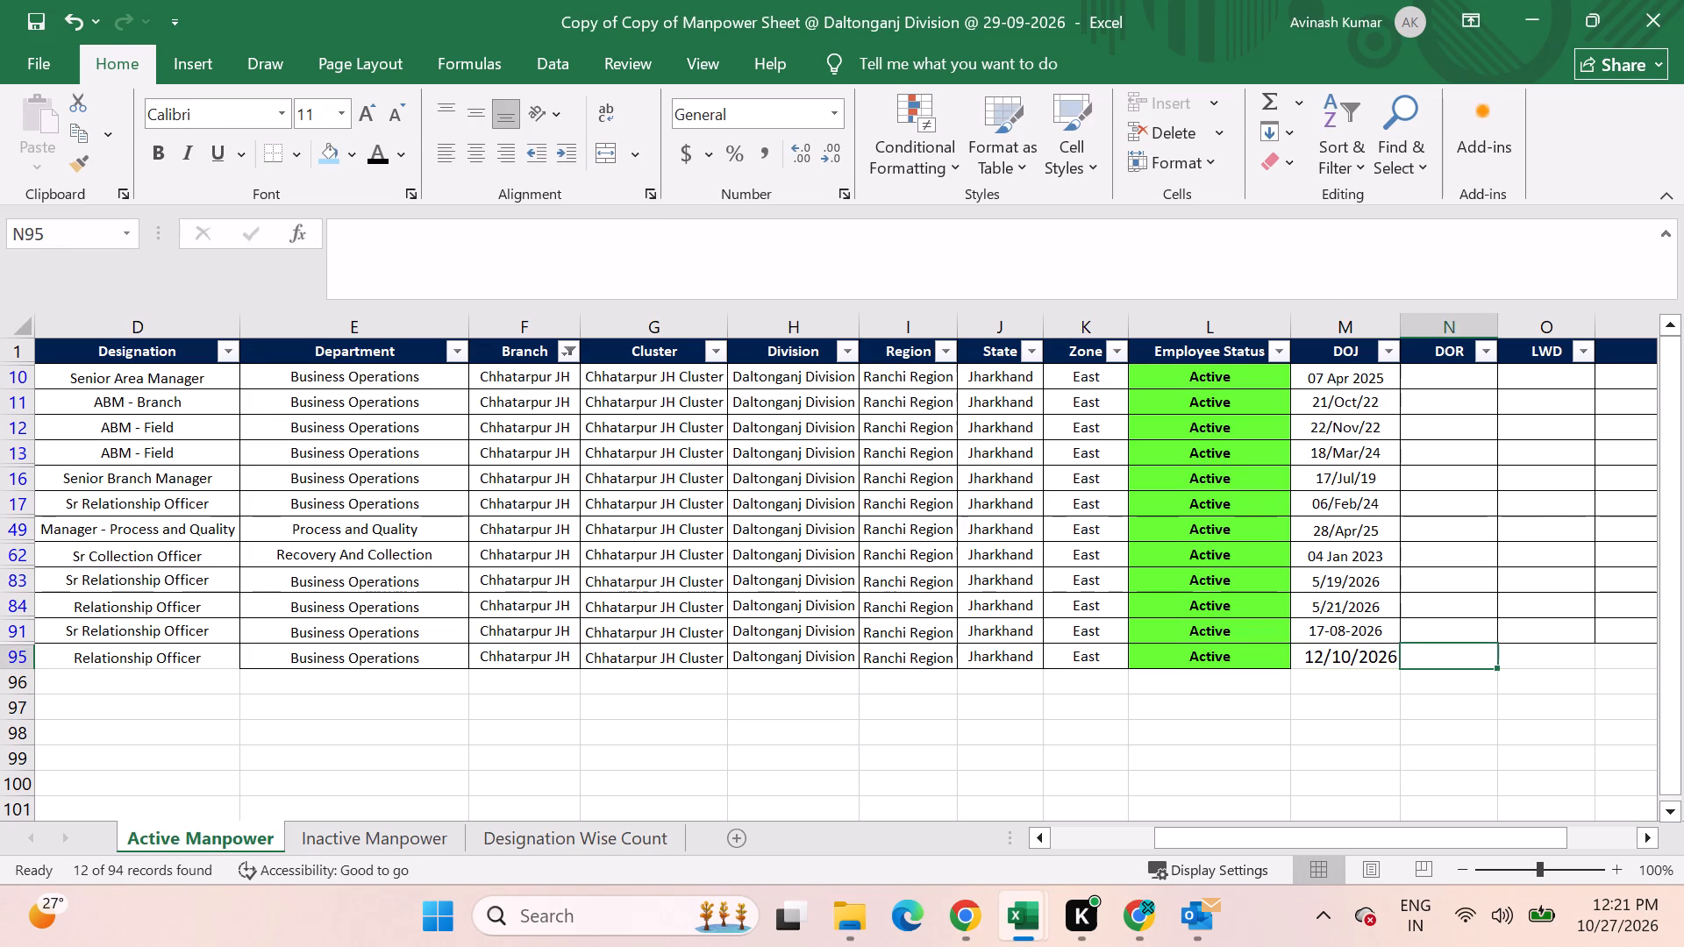
Format the DOJ cell of row 95 with font size 9 and centre alignment.
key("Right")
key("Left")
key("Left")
left_click(345, 114)
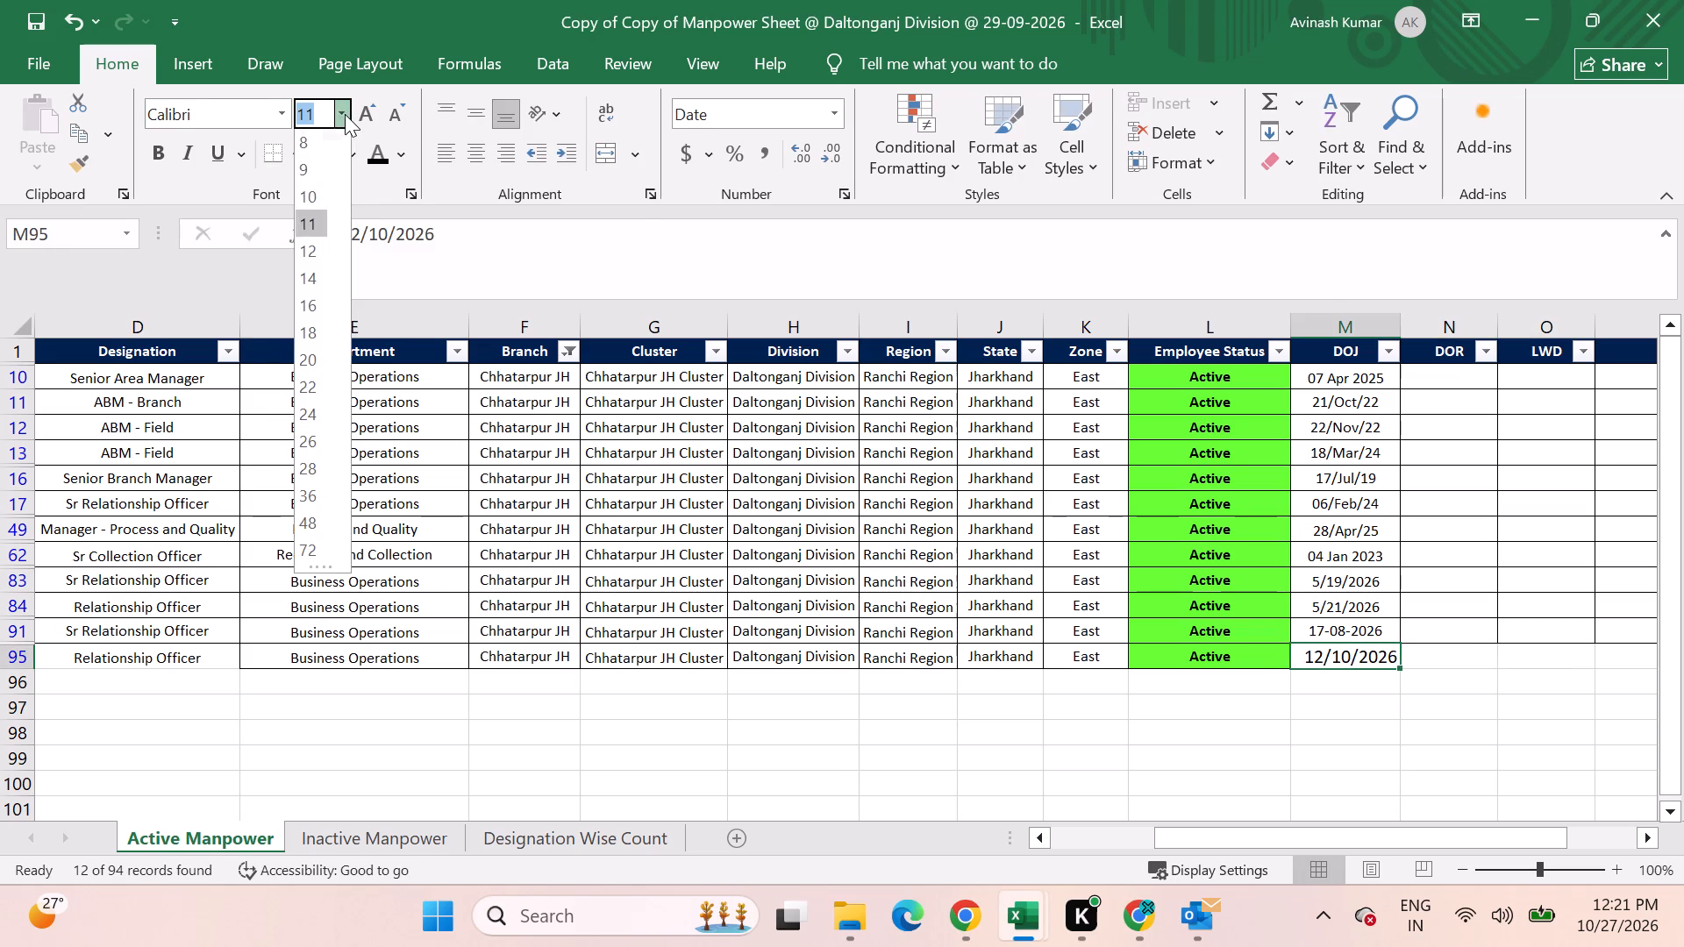
left_click(313, 165)
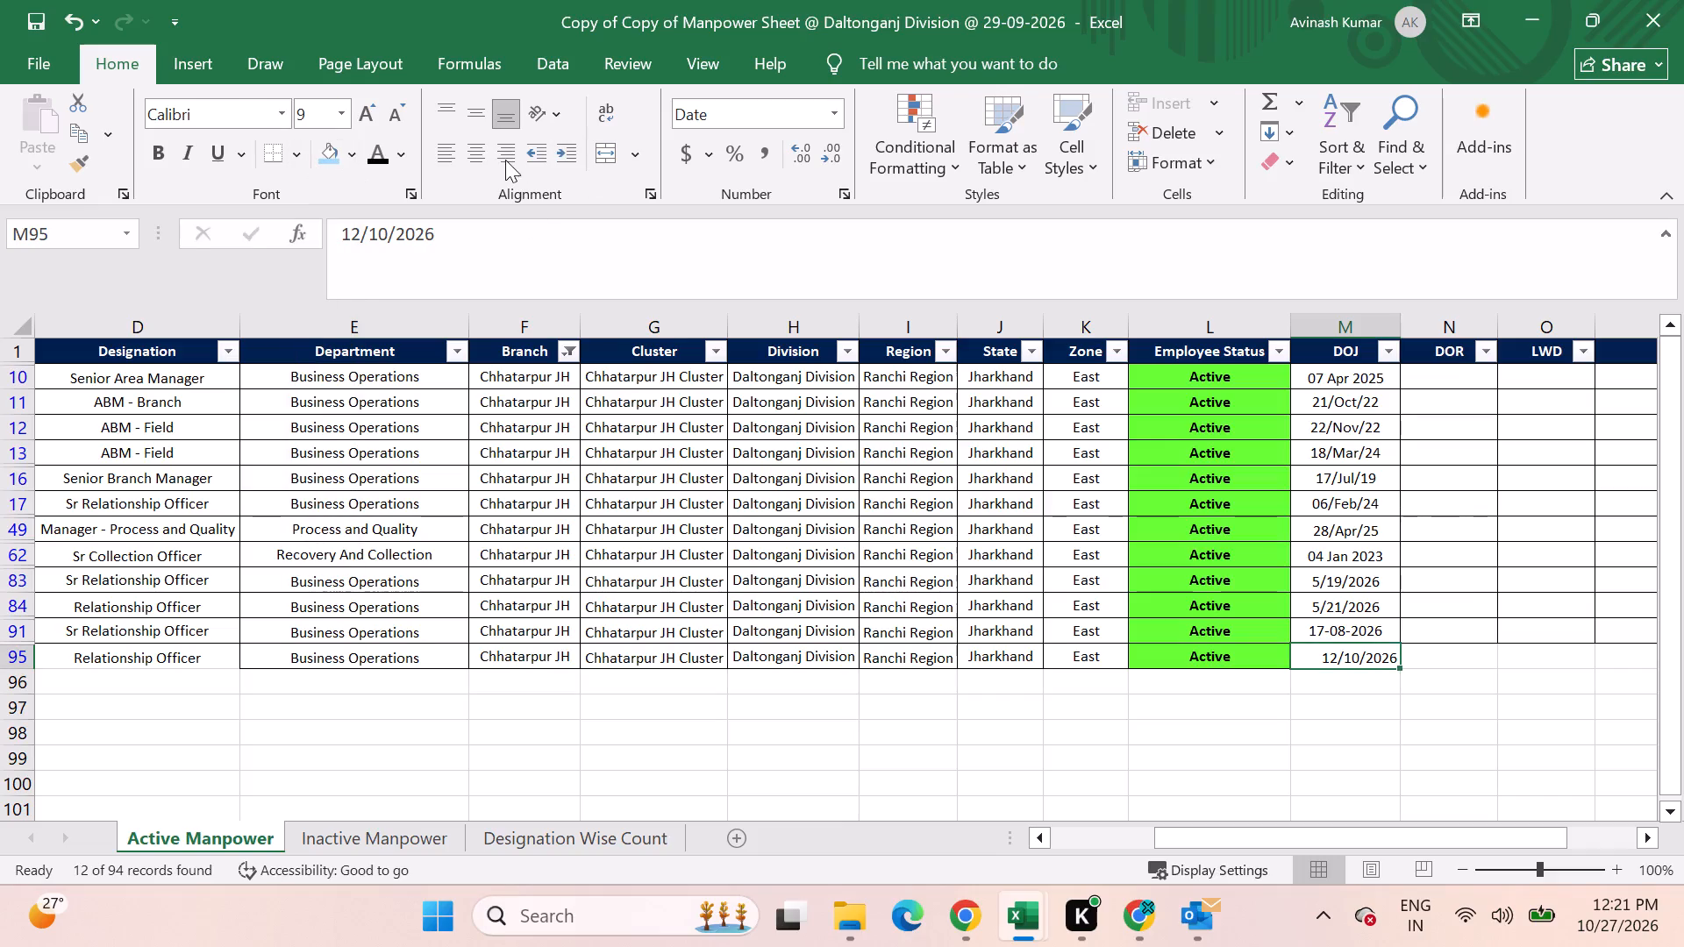
left_click(474, 153)
Copy the personal mobile number from the employee's Darwinbox profile into the Phone Number cell of row 95 in Excel.
left_click(1423, 644)
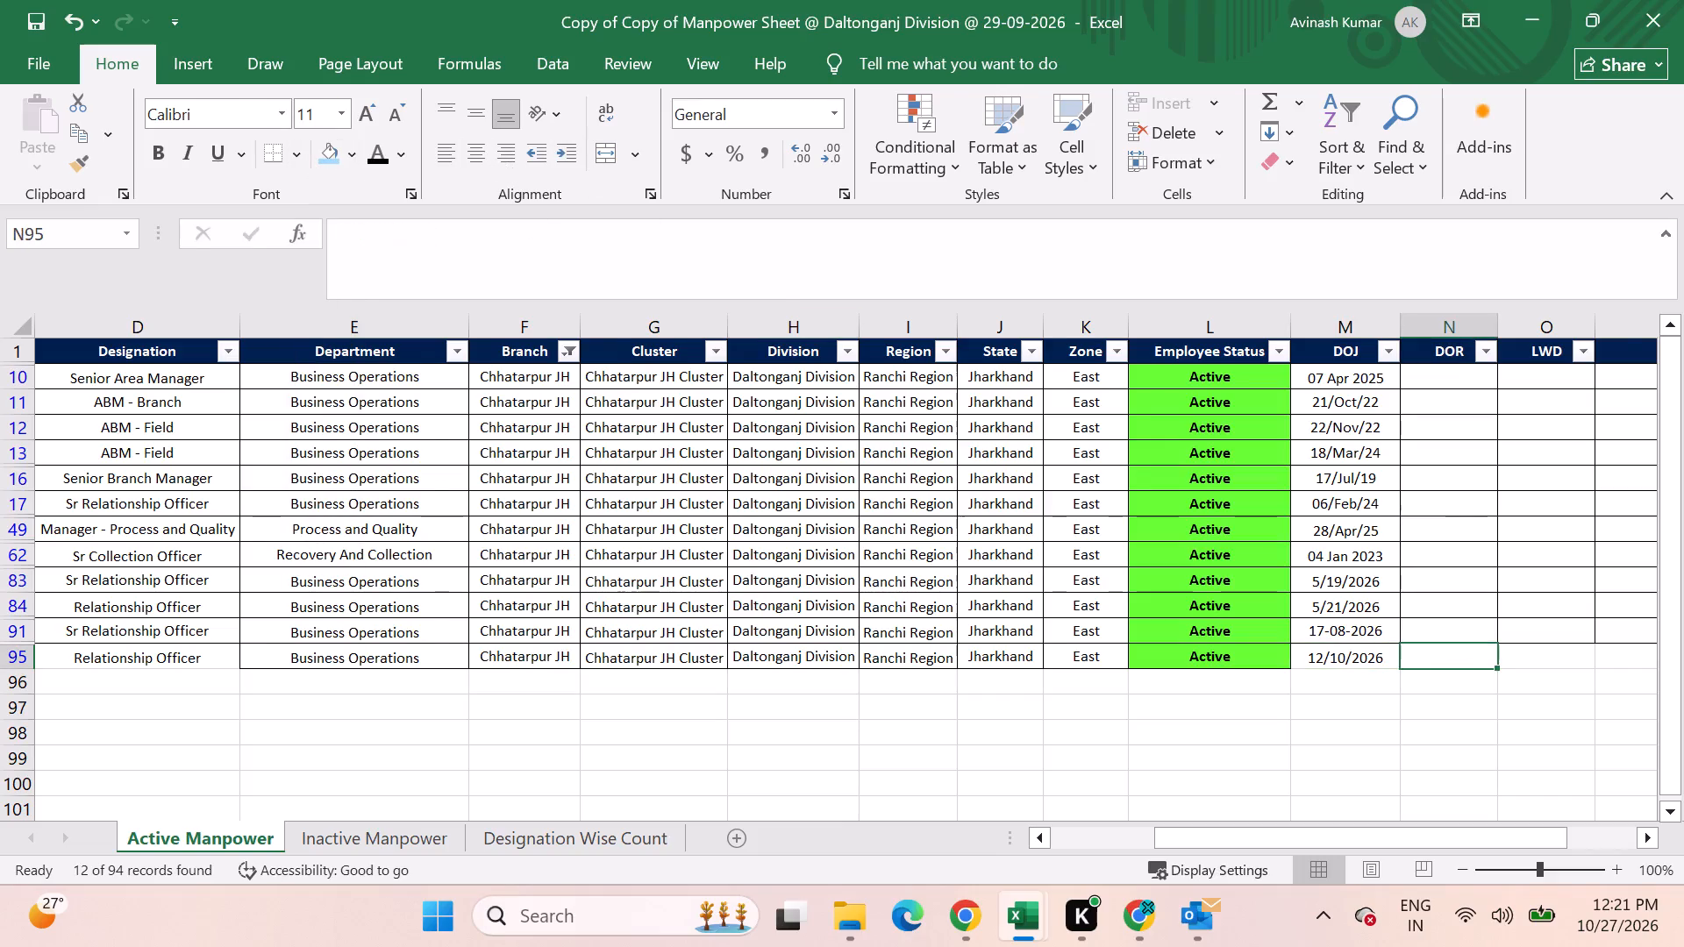
key("Right")
key("Right")
key("Right")
key("Right")
key("Left")
key("Left")
key("Left")
key("Right")
key("Right")
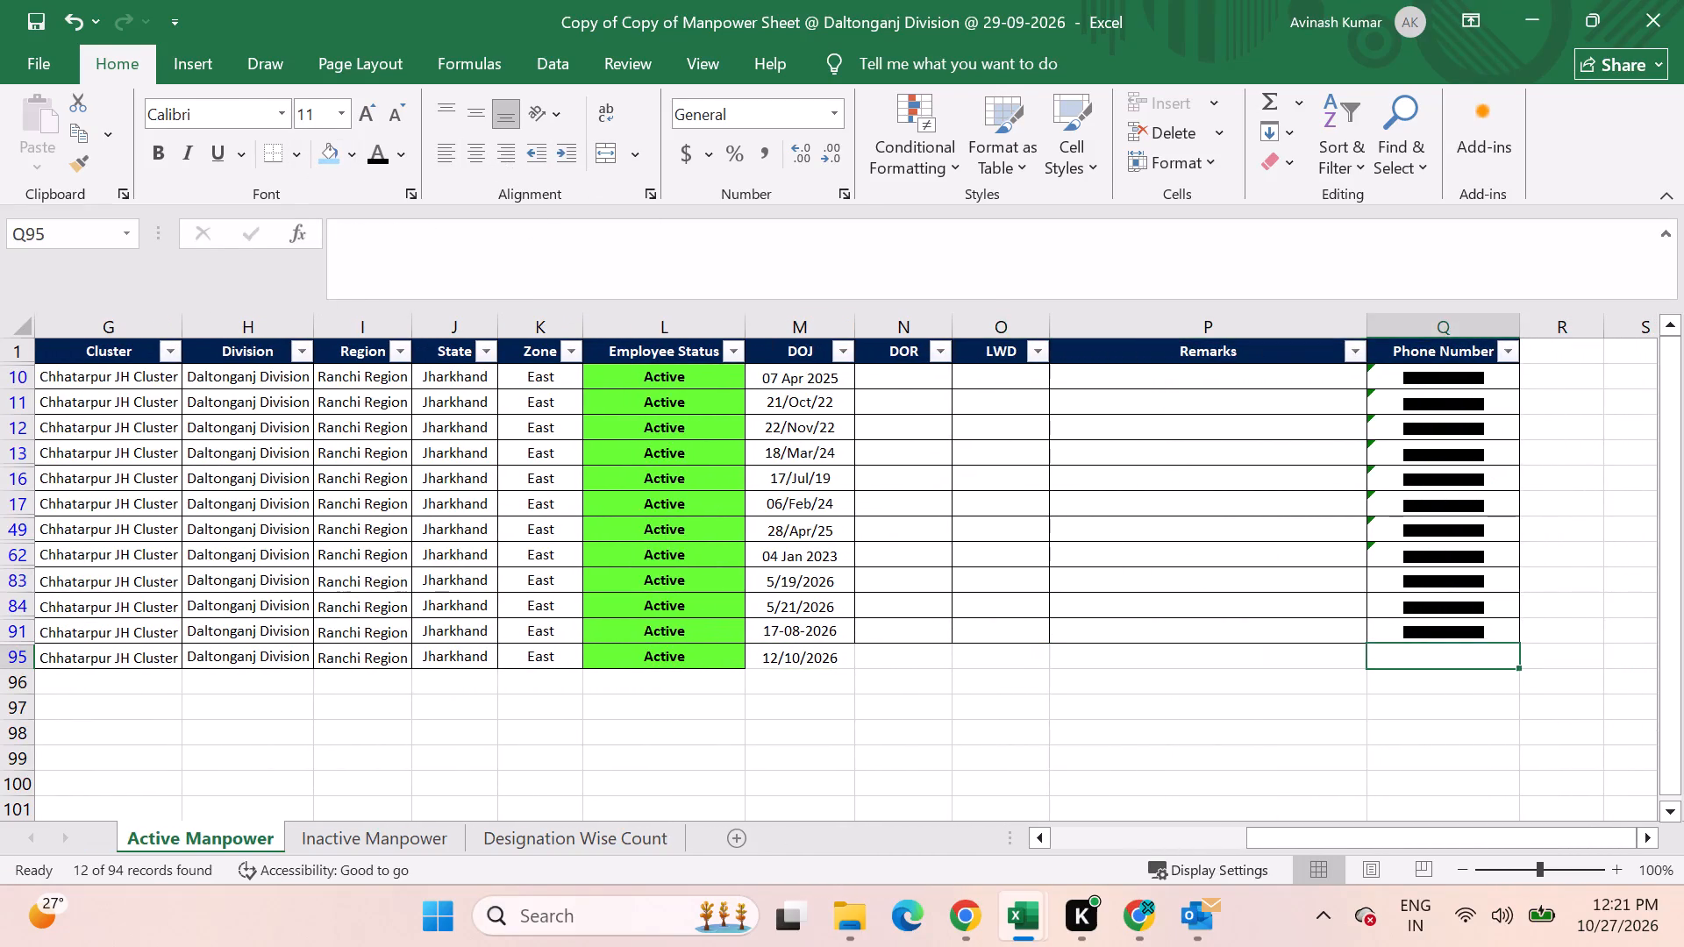
key("alt+Tab")
scroll(724, 538, "down", 1)
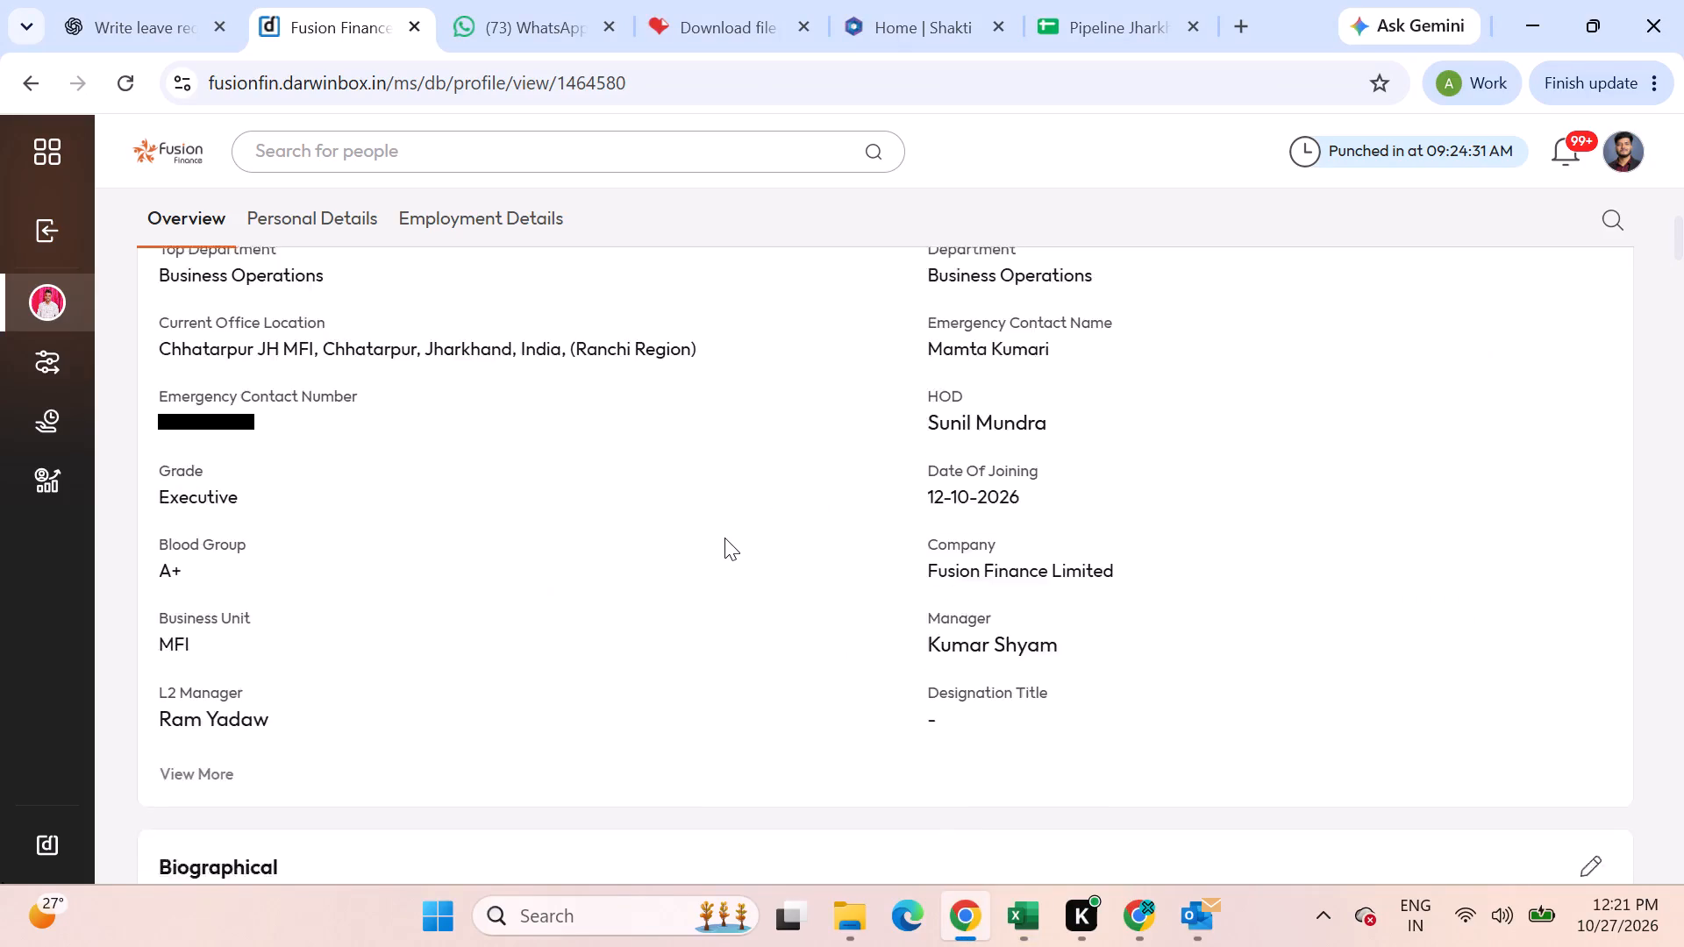
scroll(724, 538, "down", 3)
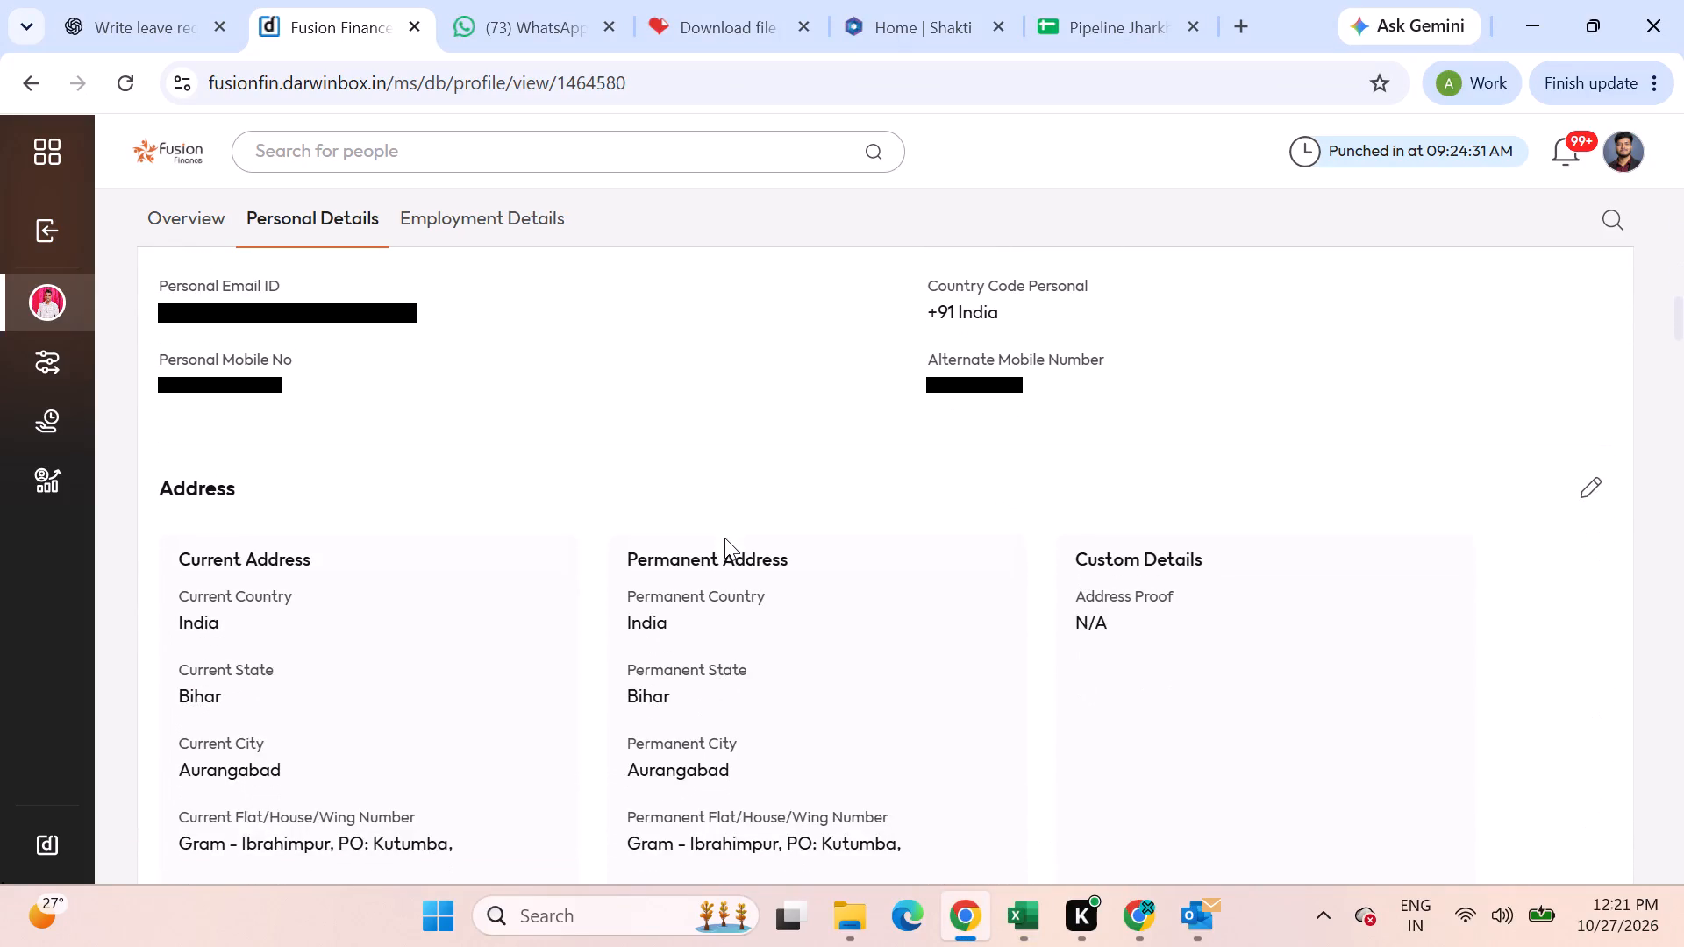
key("alt+Tab")
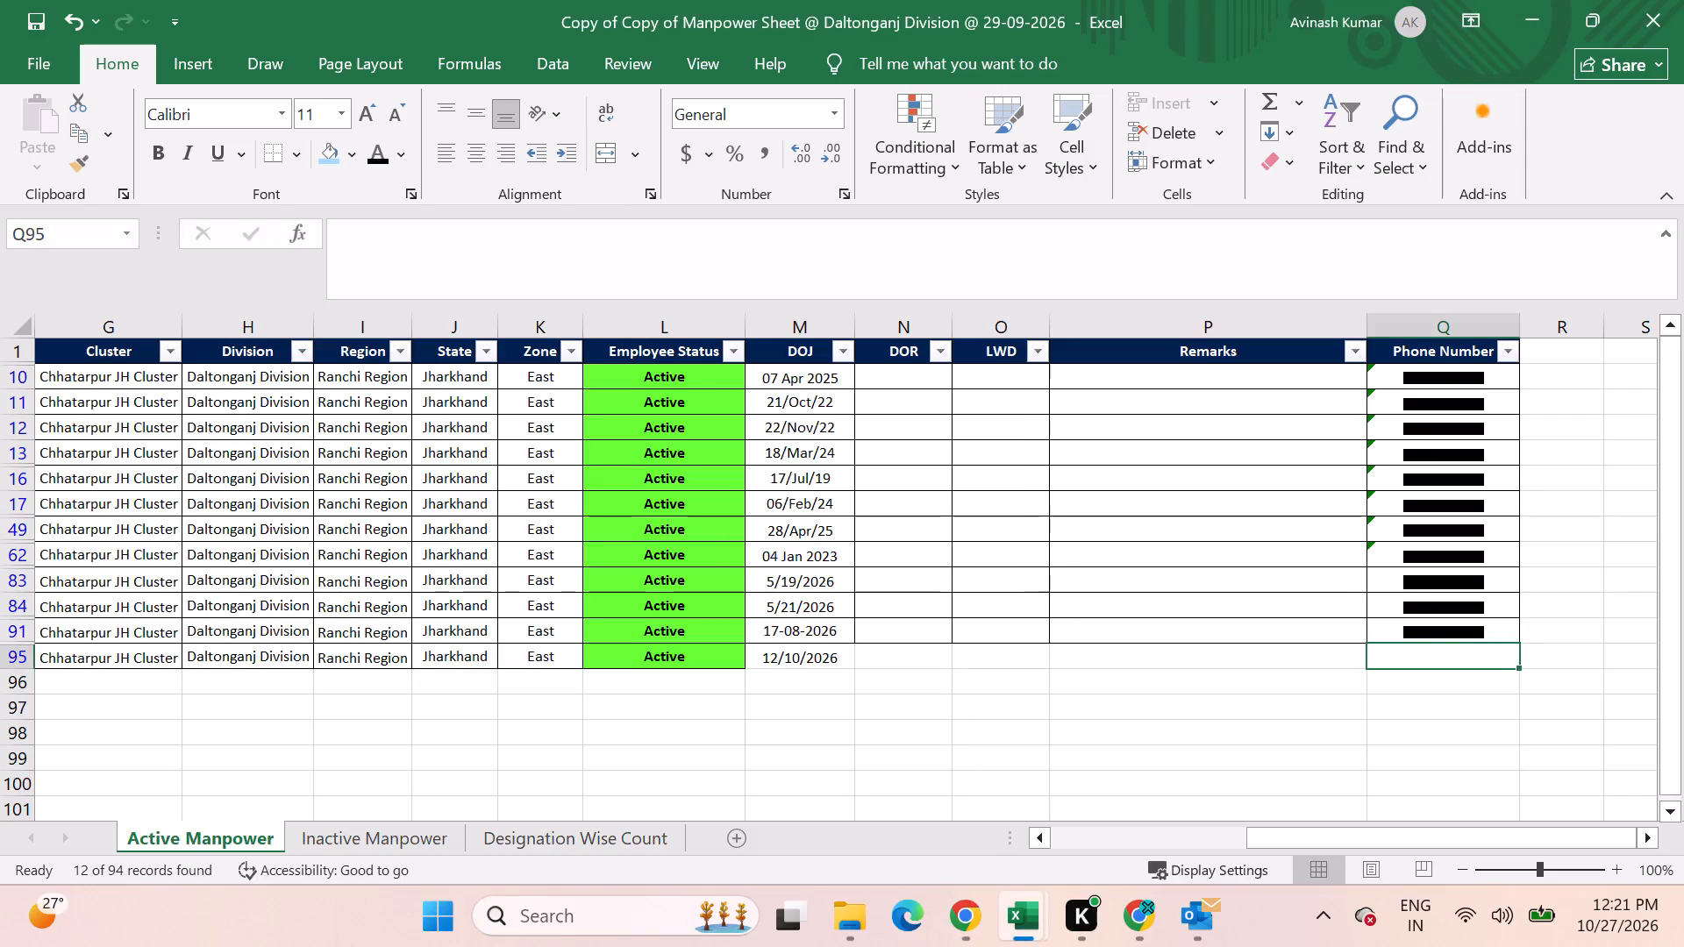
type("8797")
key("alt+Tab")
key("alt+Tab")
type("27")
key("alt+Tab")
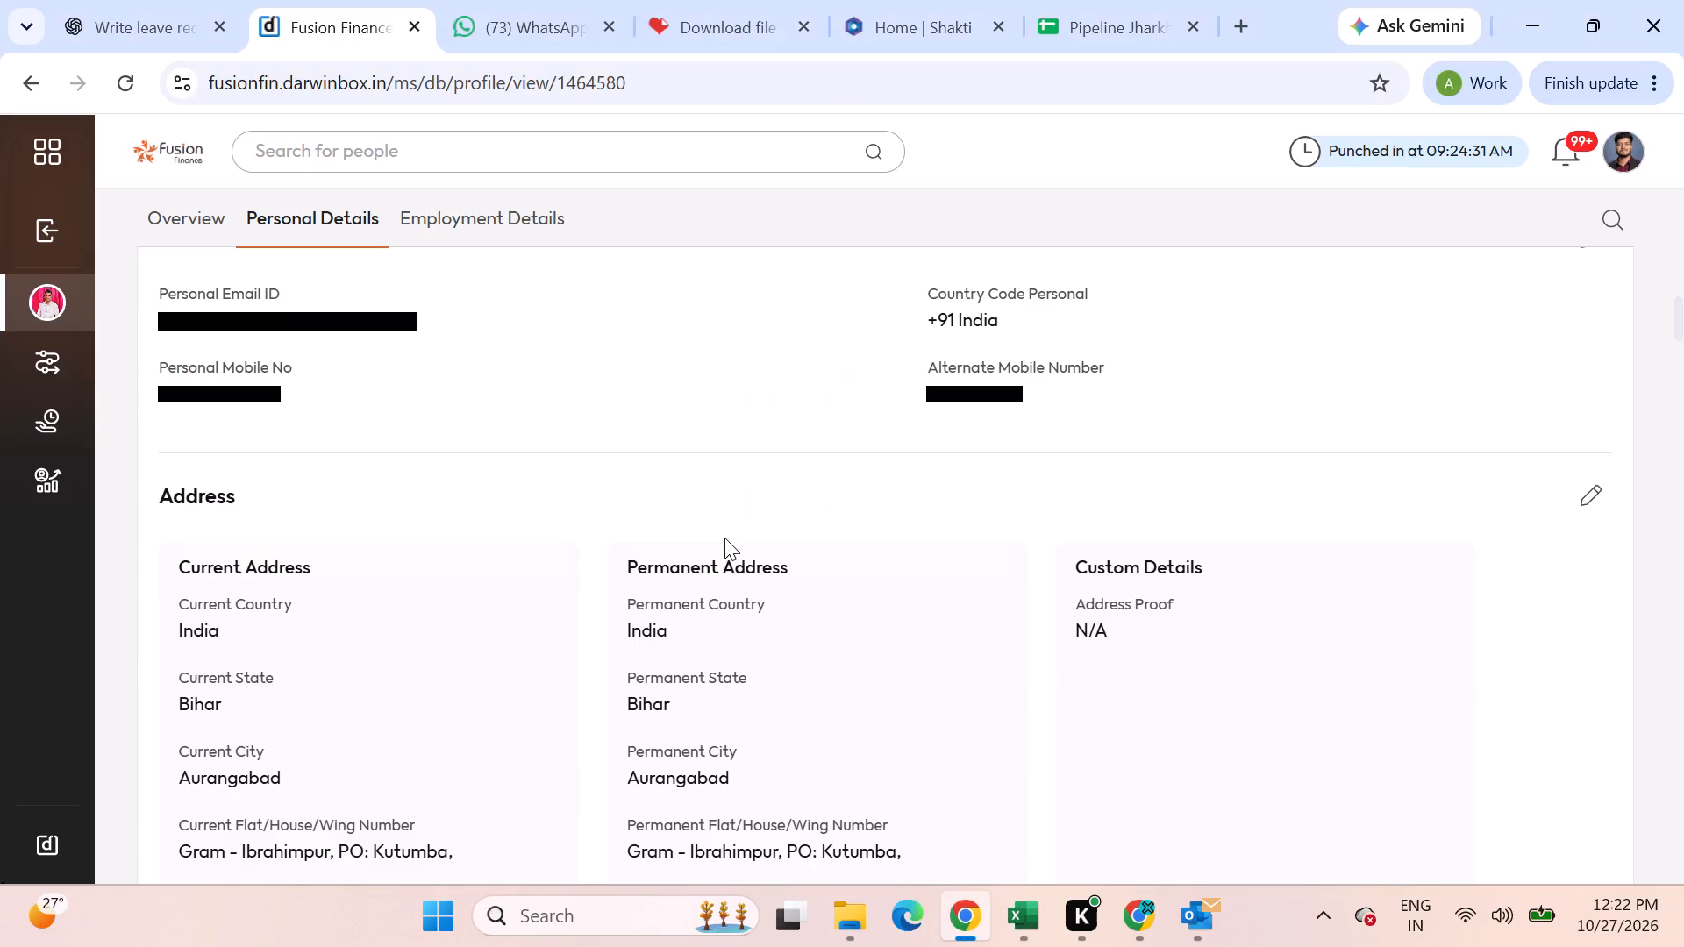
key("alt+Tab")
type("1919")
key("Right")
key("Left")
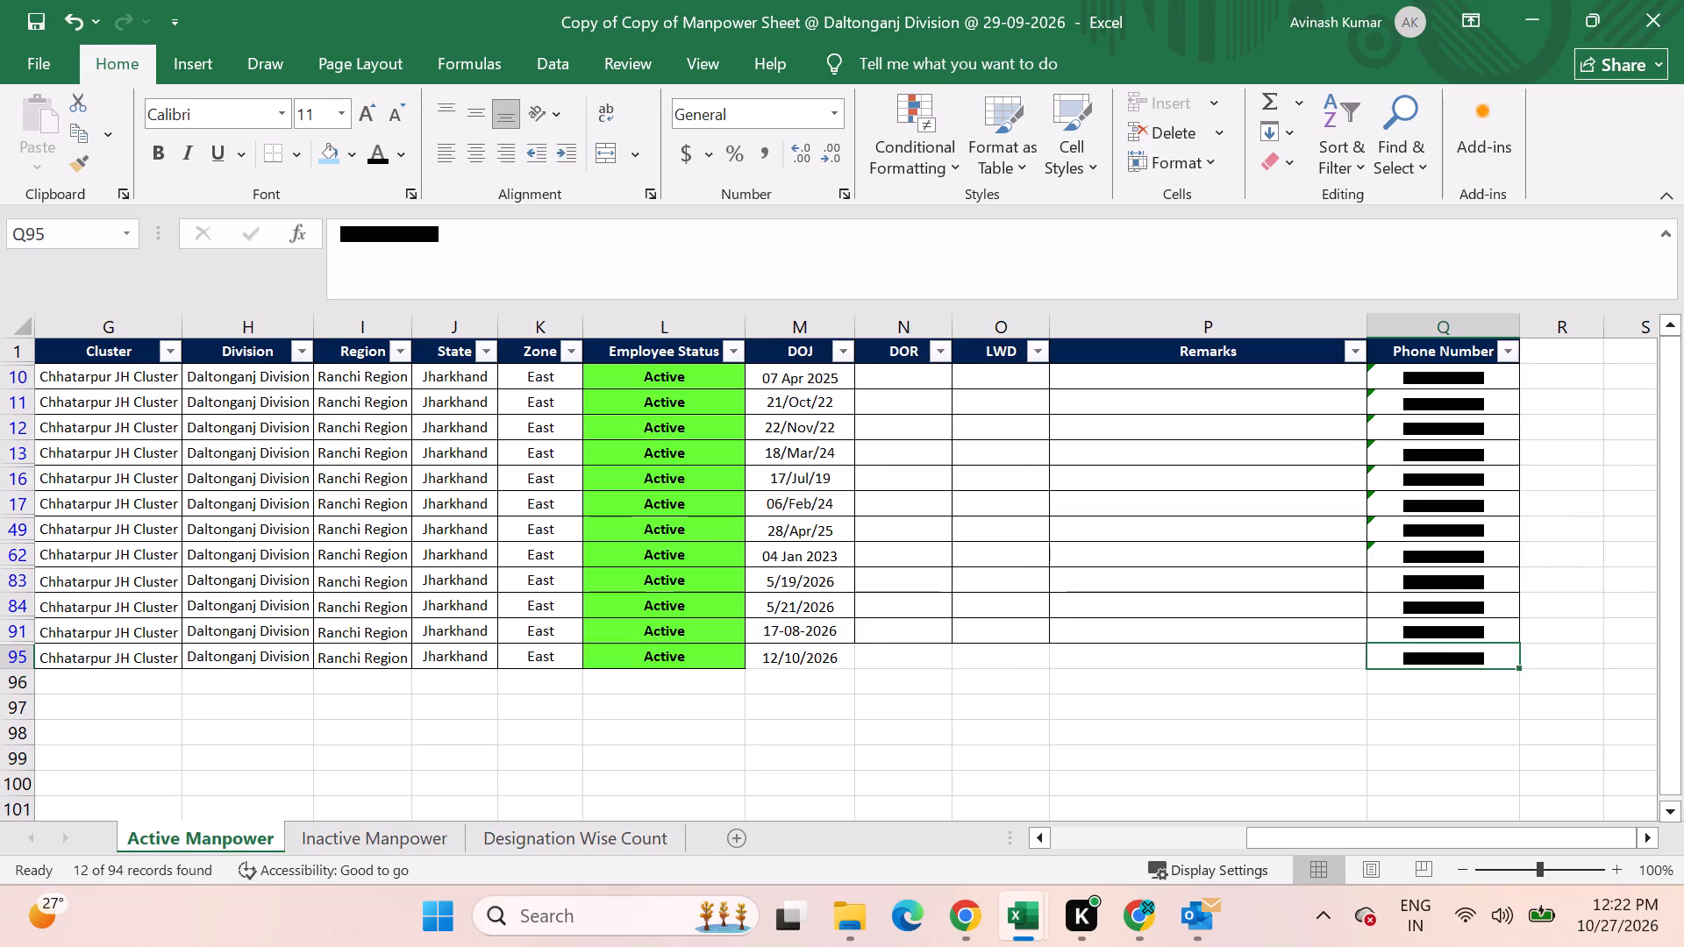
Return to the Sl. No. cell of row 95 and save the manpower workbook.
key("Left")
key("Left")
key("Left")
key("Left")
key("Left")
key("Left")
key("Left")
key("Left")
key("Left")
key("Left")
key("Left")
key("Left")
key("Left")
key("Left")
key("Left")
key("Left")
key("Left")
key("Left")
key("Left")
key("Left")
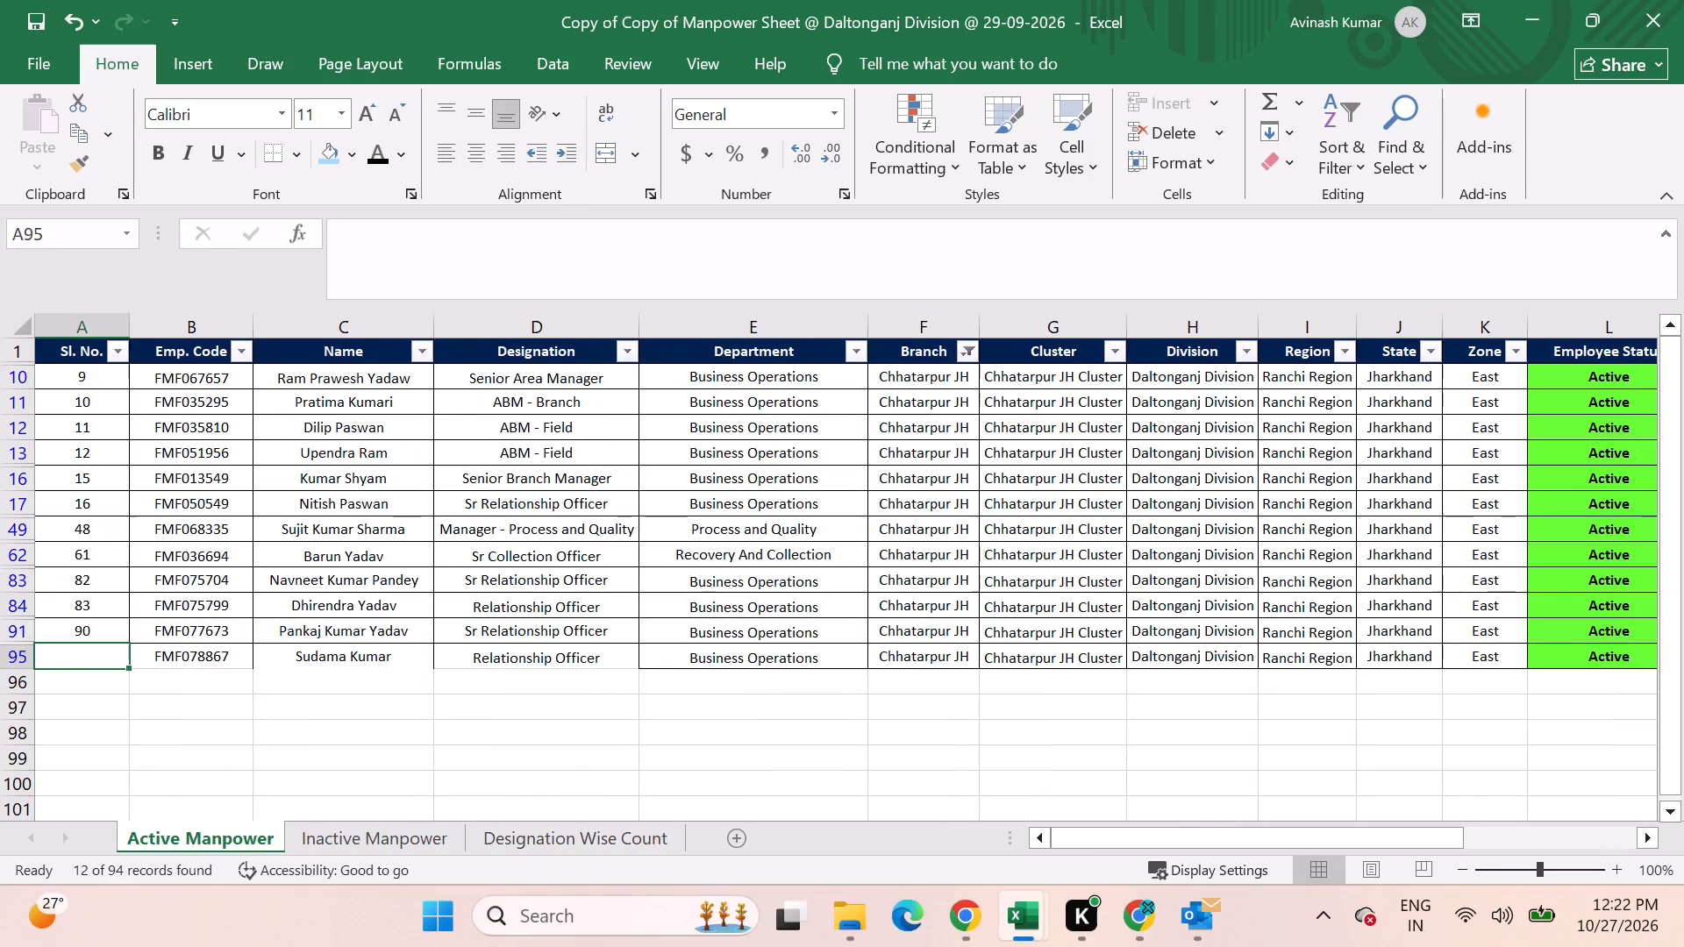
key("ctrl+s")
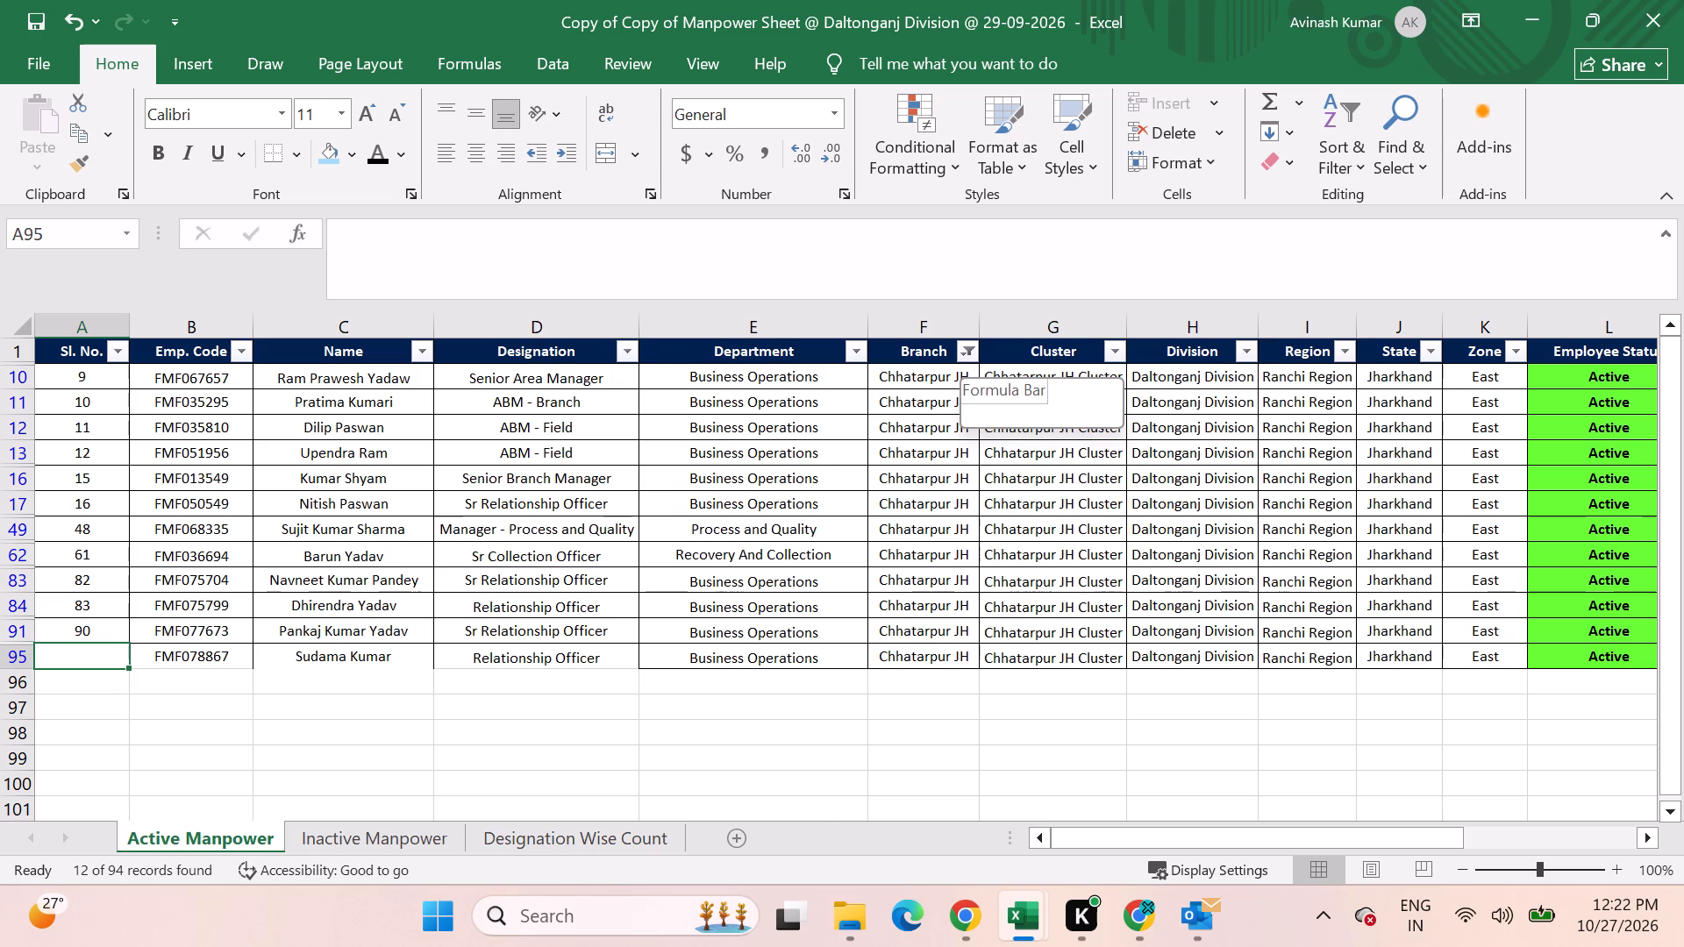
Change the Branch filter on the Active Manpower sheet to show only Daltonganj.
left_click(968, 350)
left_click(717, 673)
left_click(717, 673)
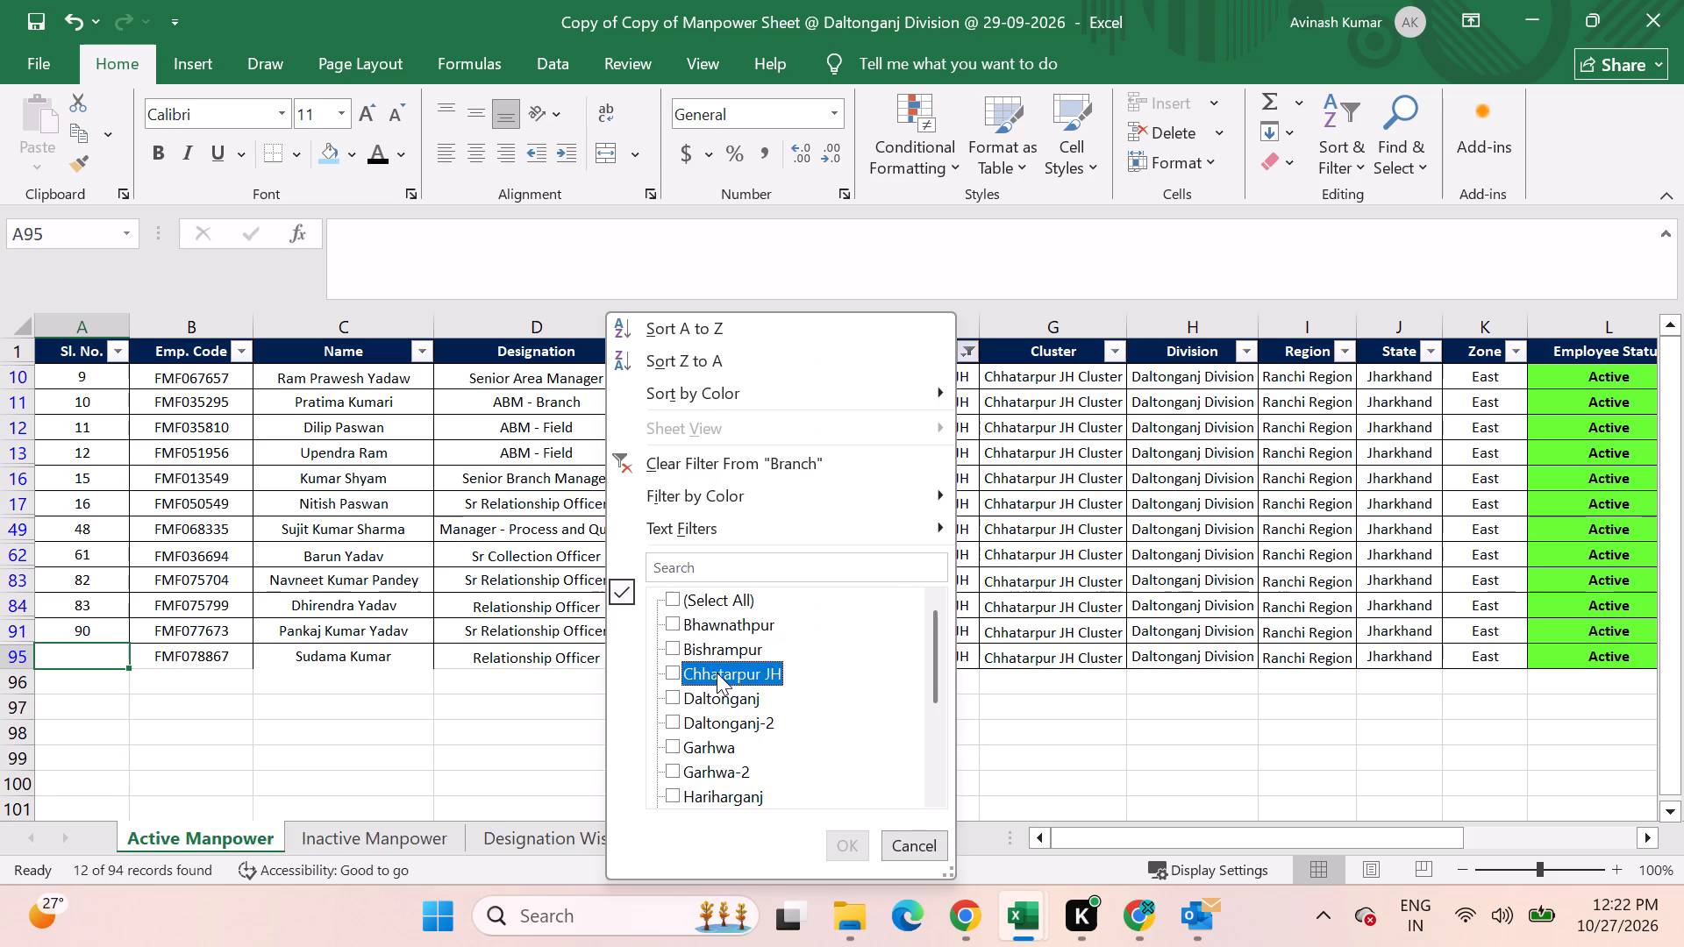
key("Down")
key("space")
key("Up")
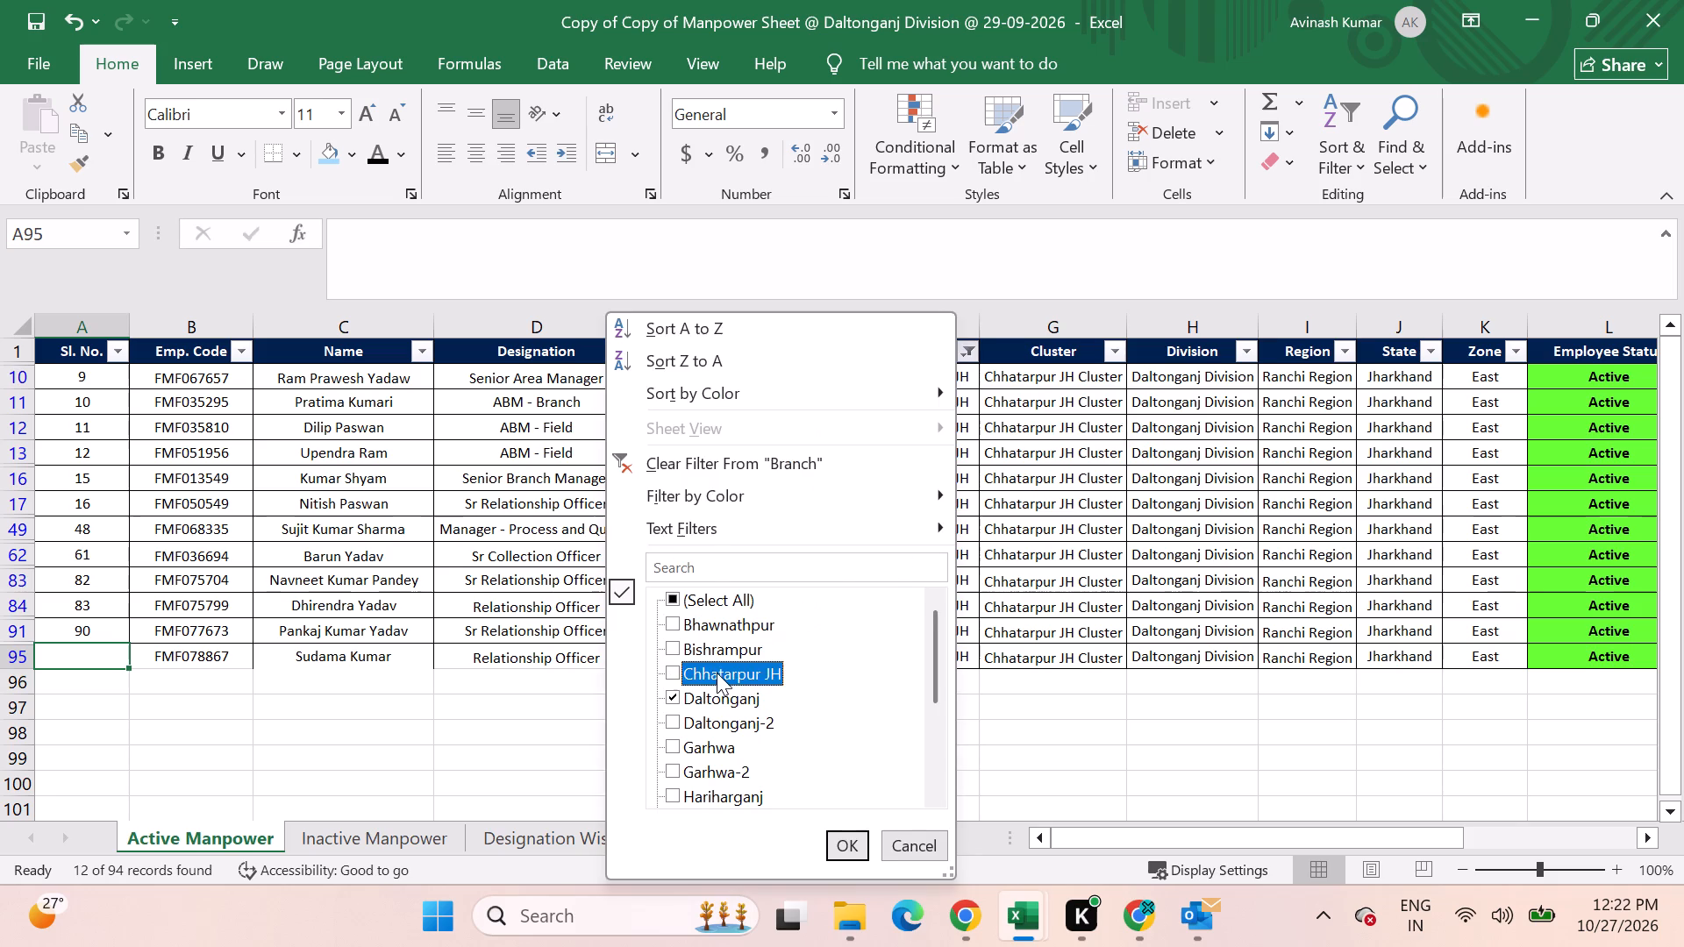
key("Down")
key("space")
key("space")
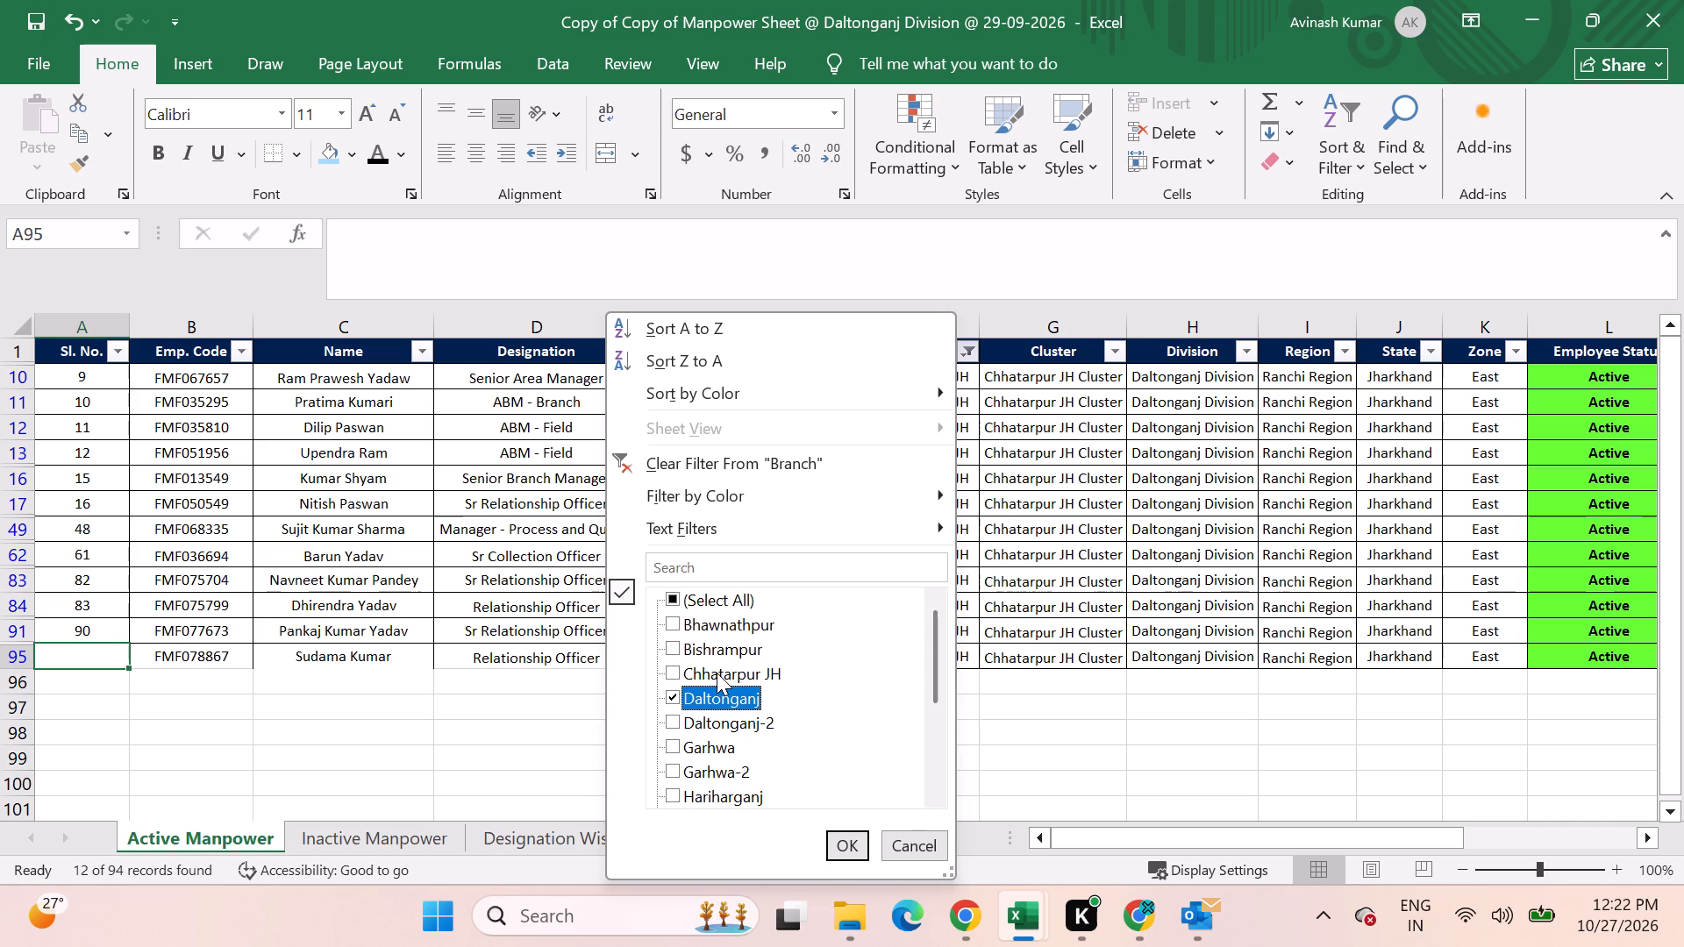
left_click(855, 851)
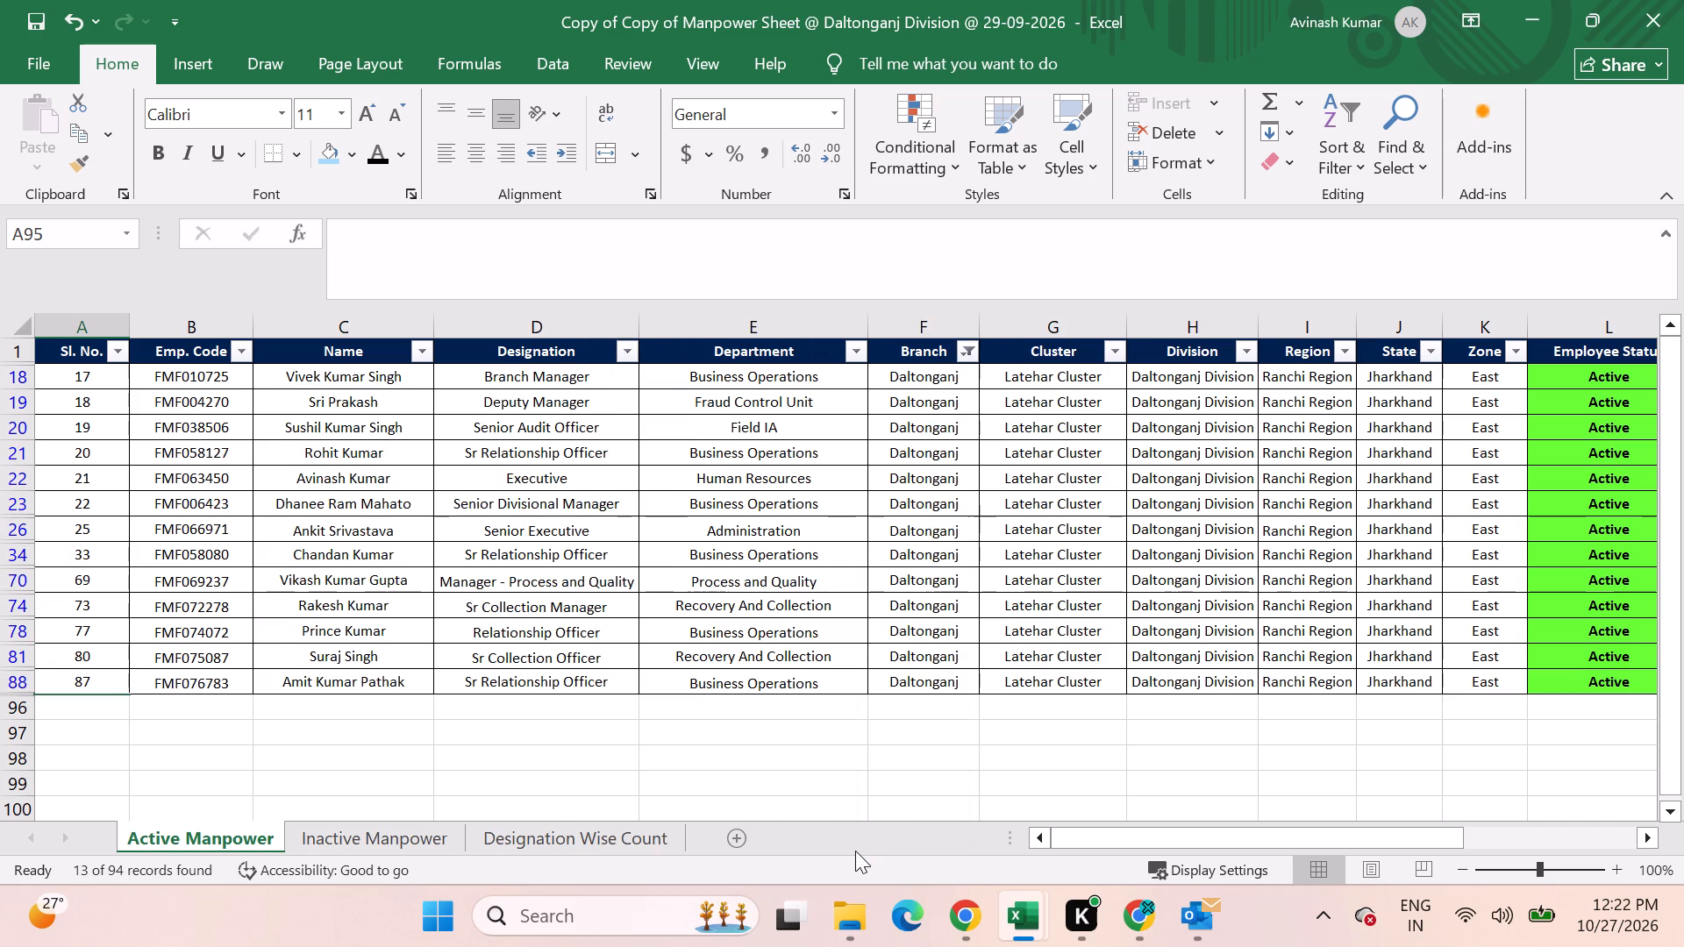
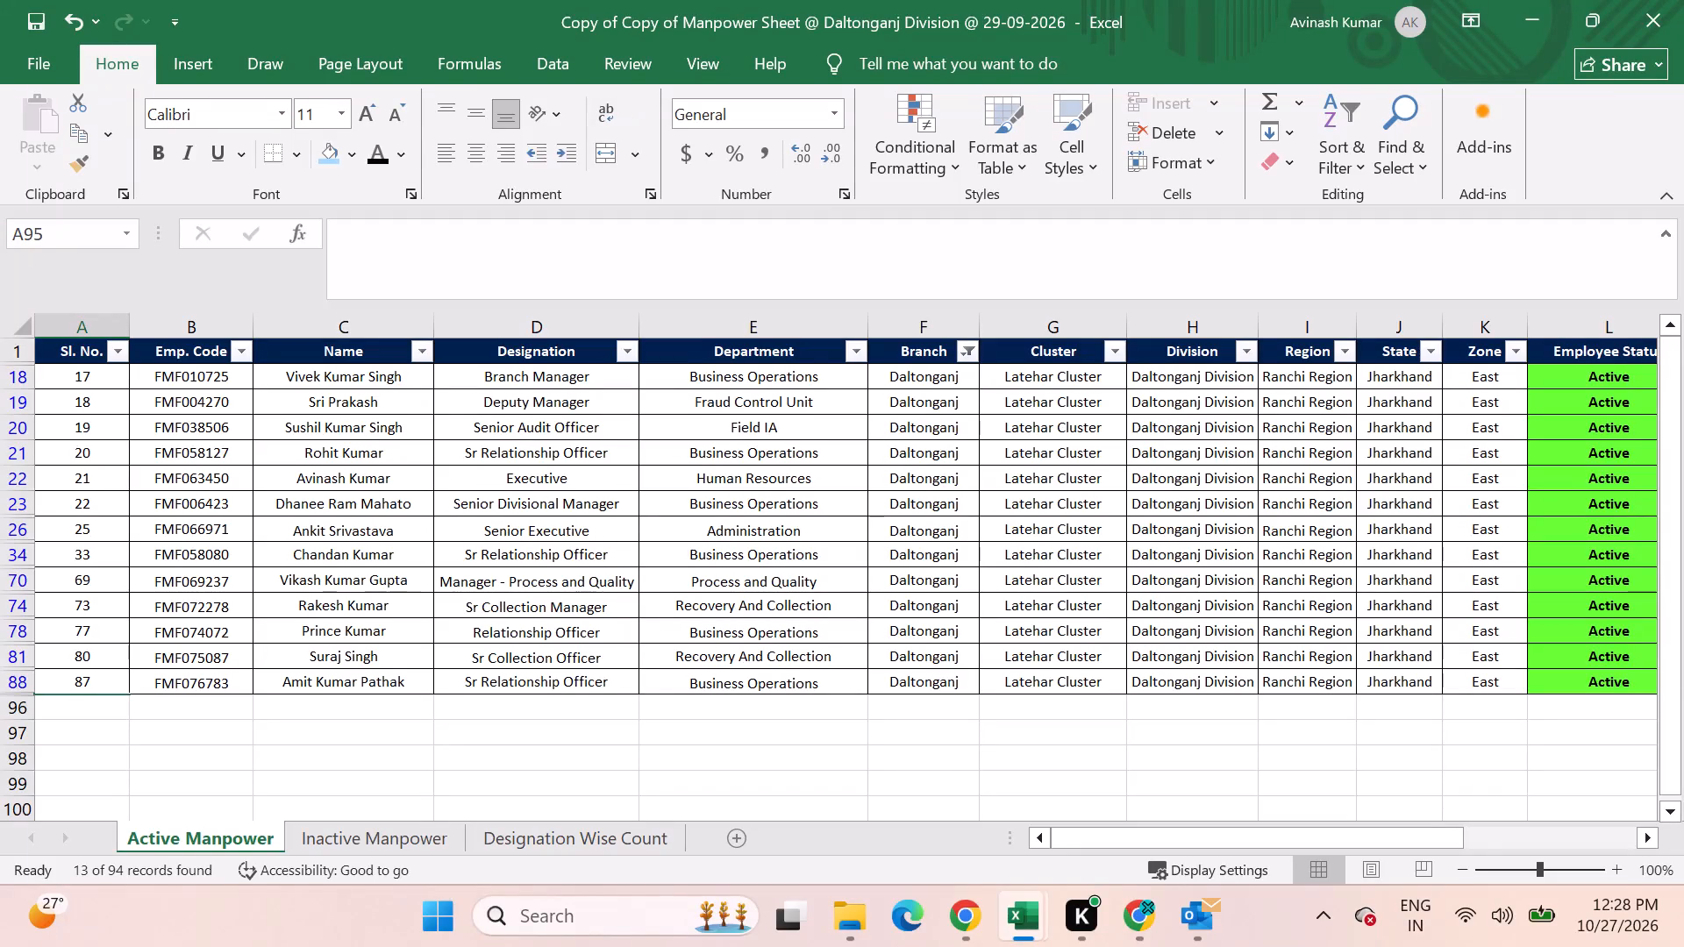
In row 88, set the Branch to Hariharganj and the Cluster to Chhatarpur JH Cluster.
scroll(852, 612, "up", 2)
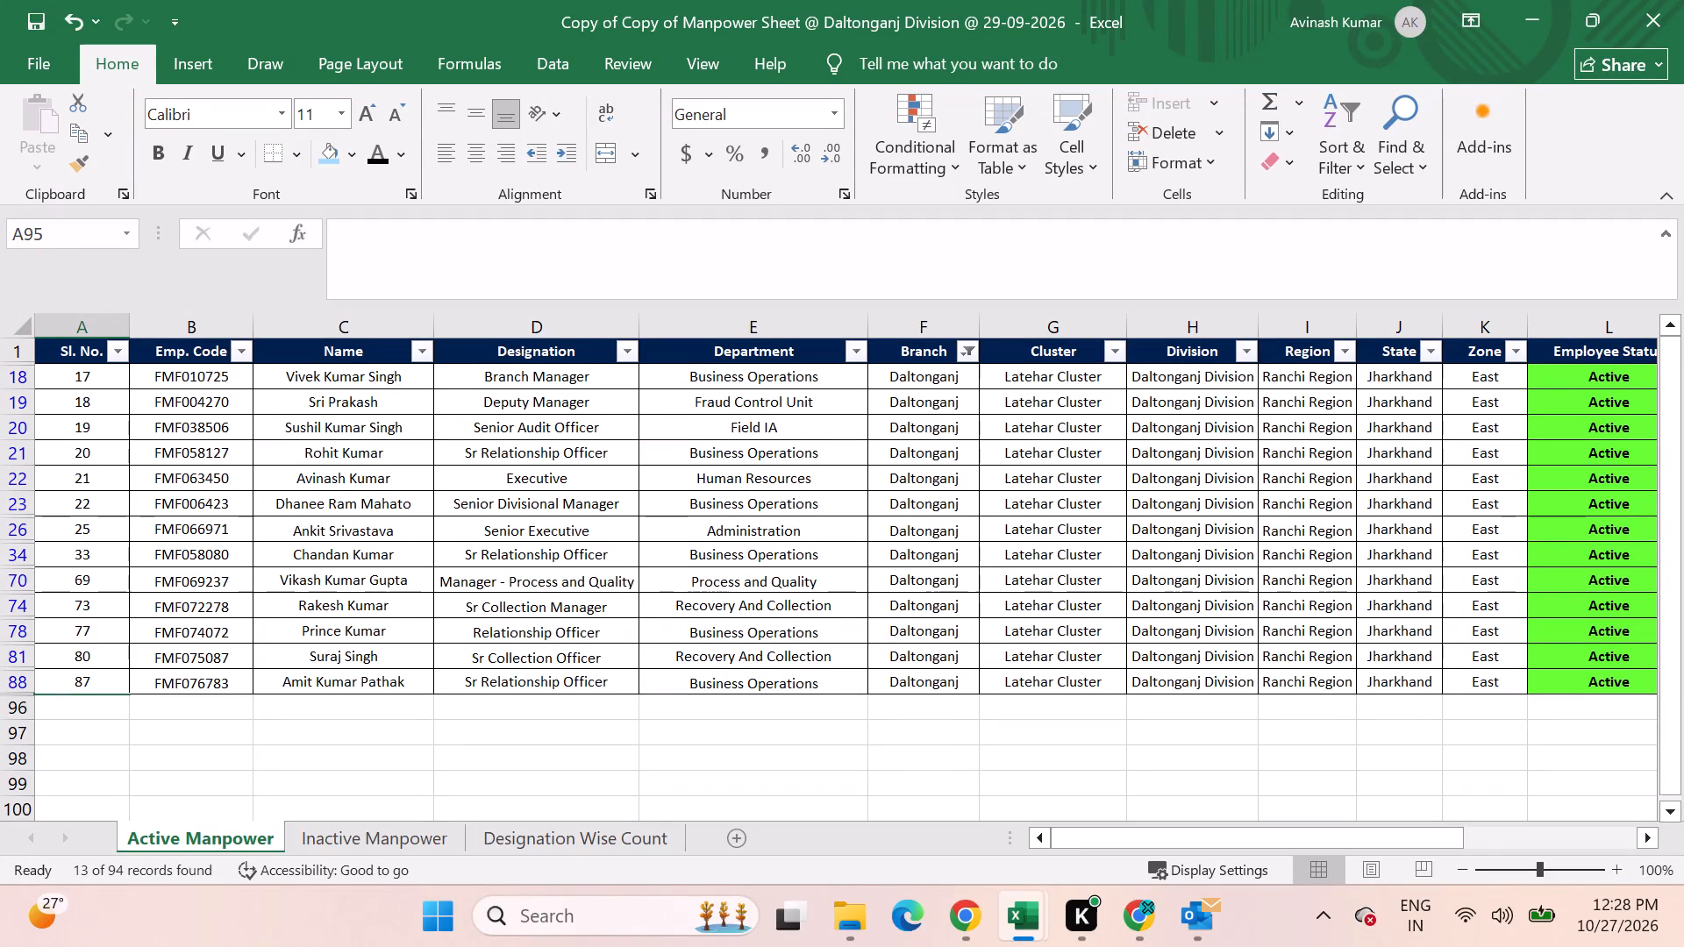
left_click(375, 698)
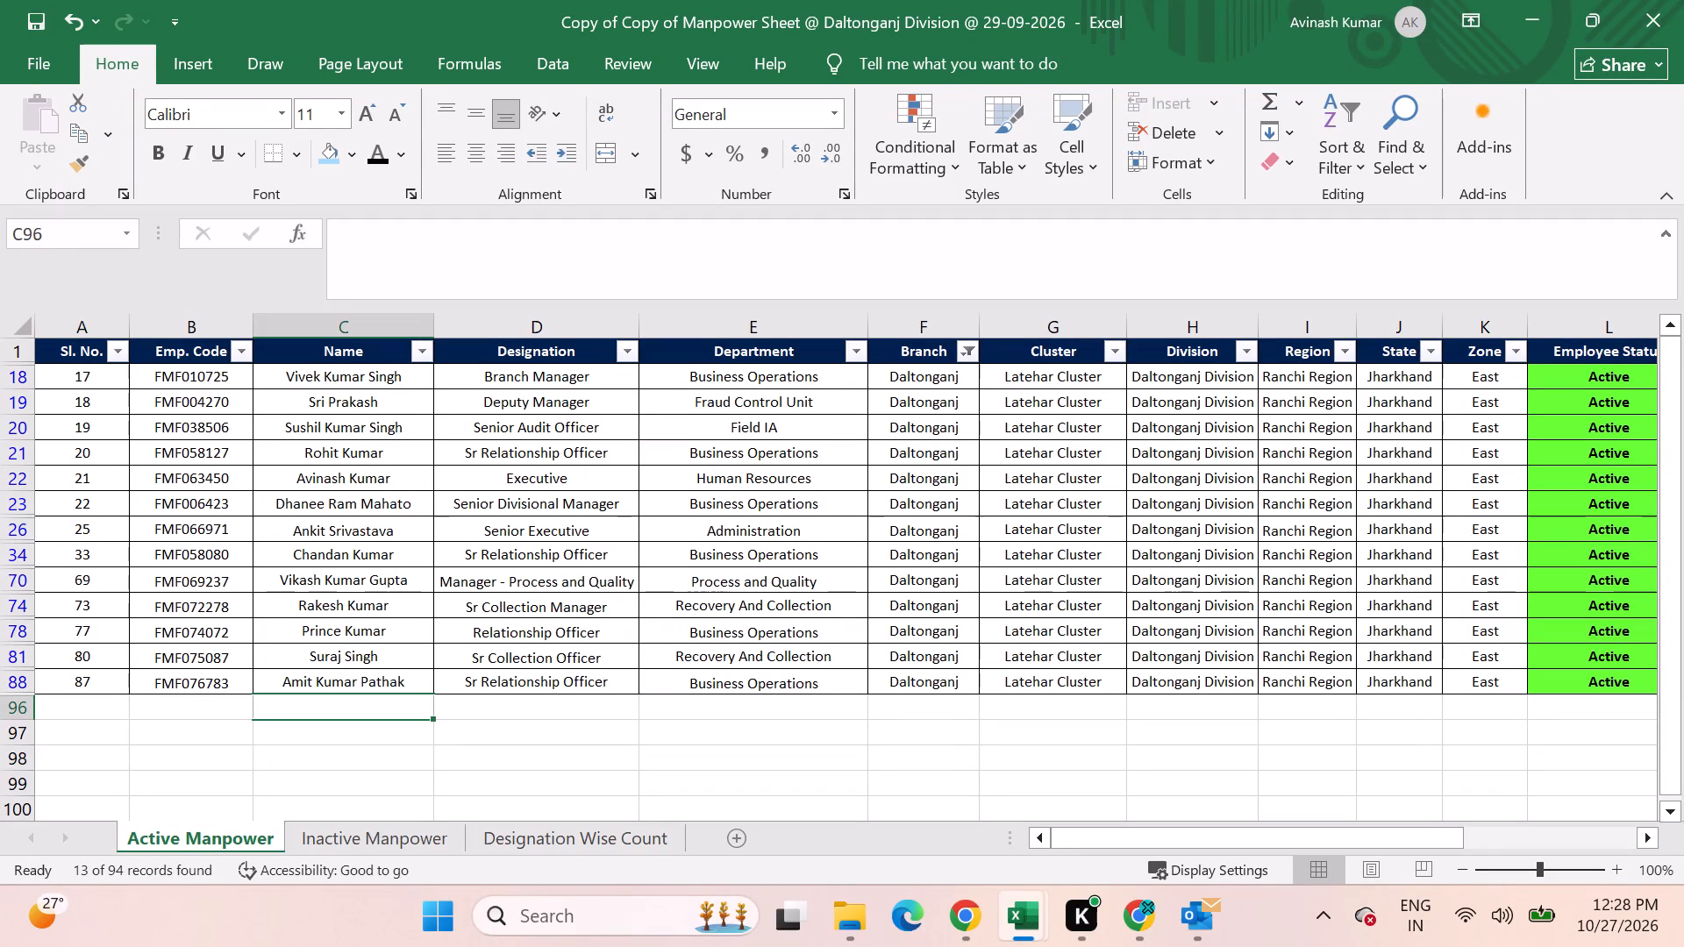
key("Up")
key("Right")
key("Right")
key("Right")
key("Right")
key("Right")
key("Right")
key("Right")
key("Left")
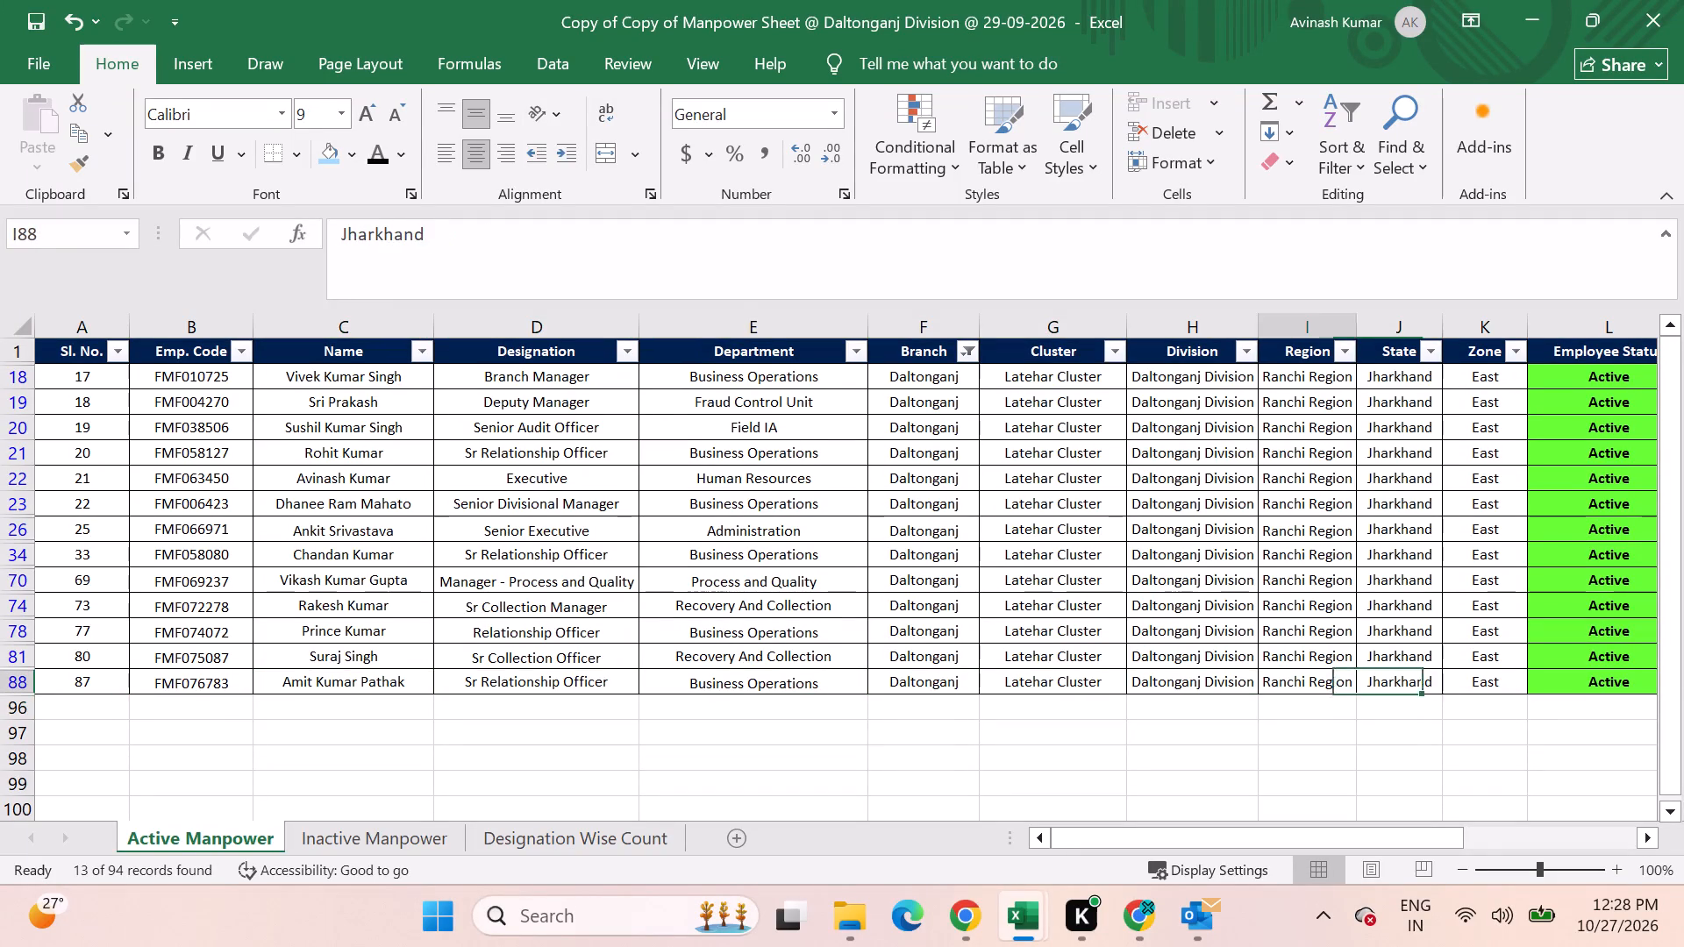
key("Left")
key("Left")
key("Left")
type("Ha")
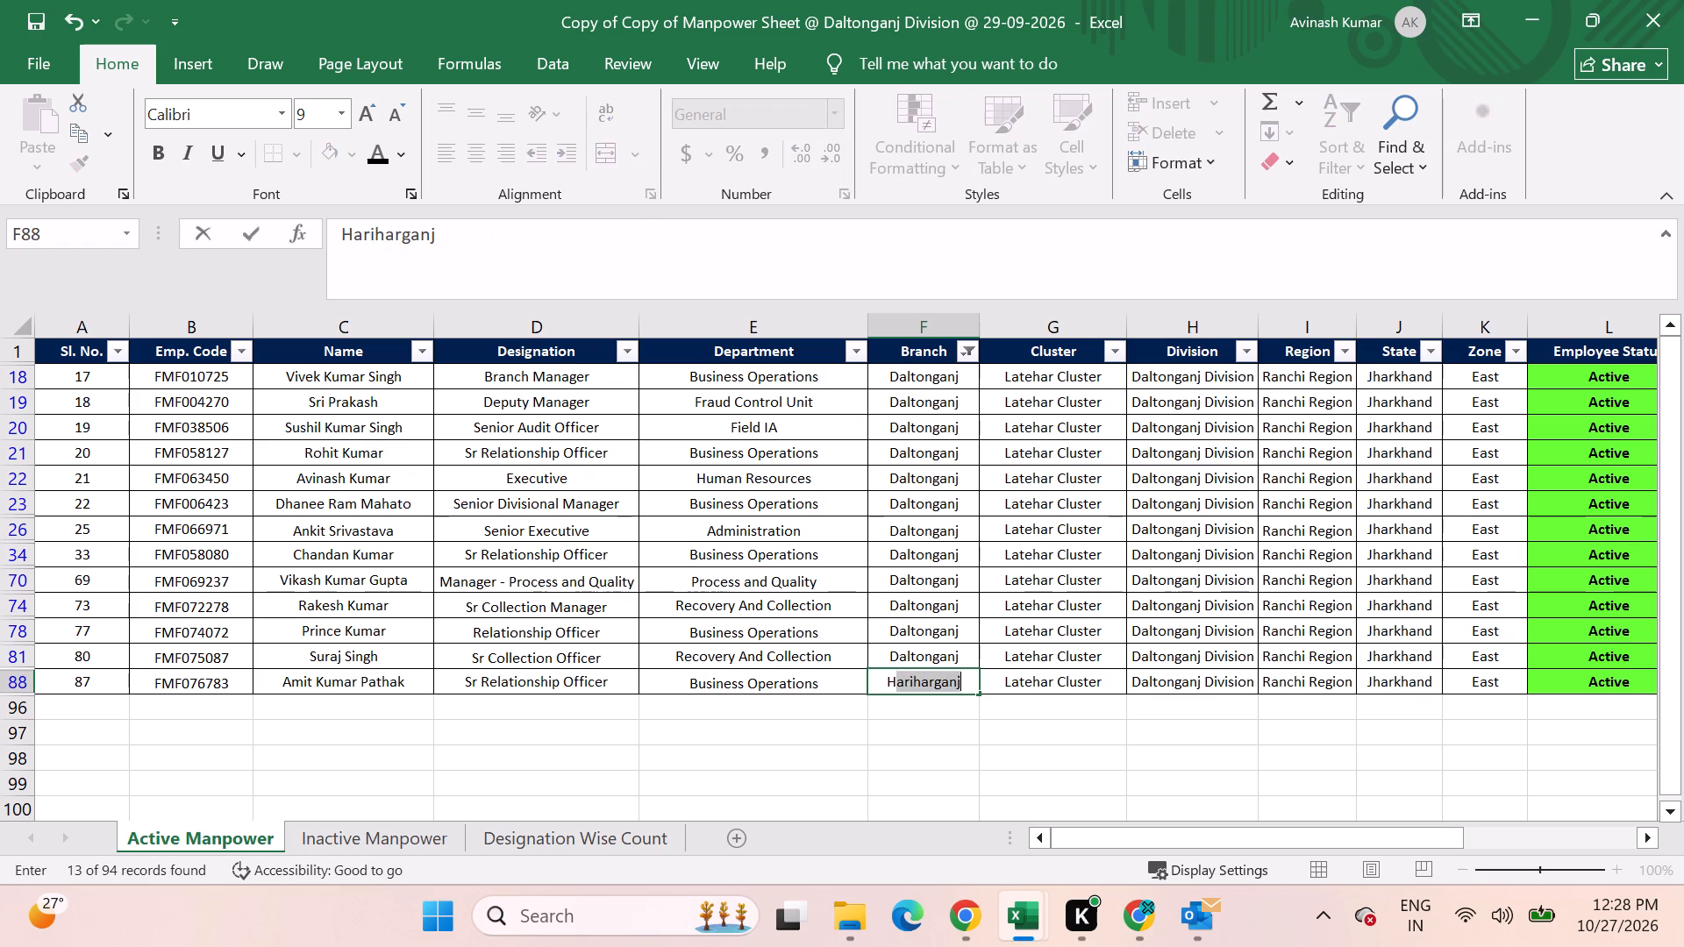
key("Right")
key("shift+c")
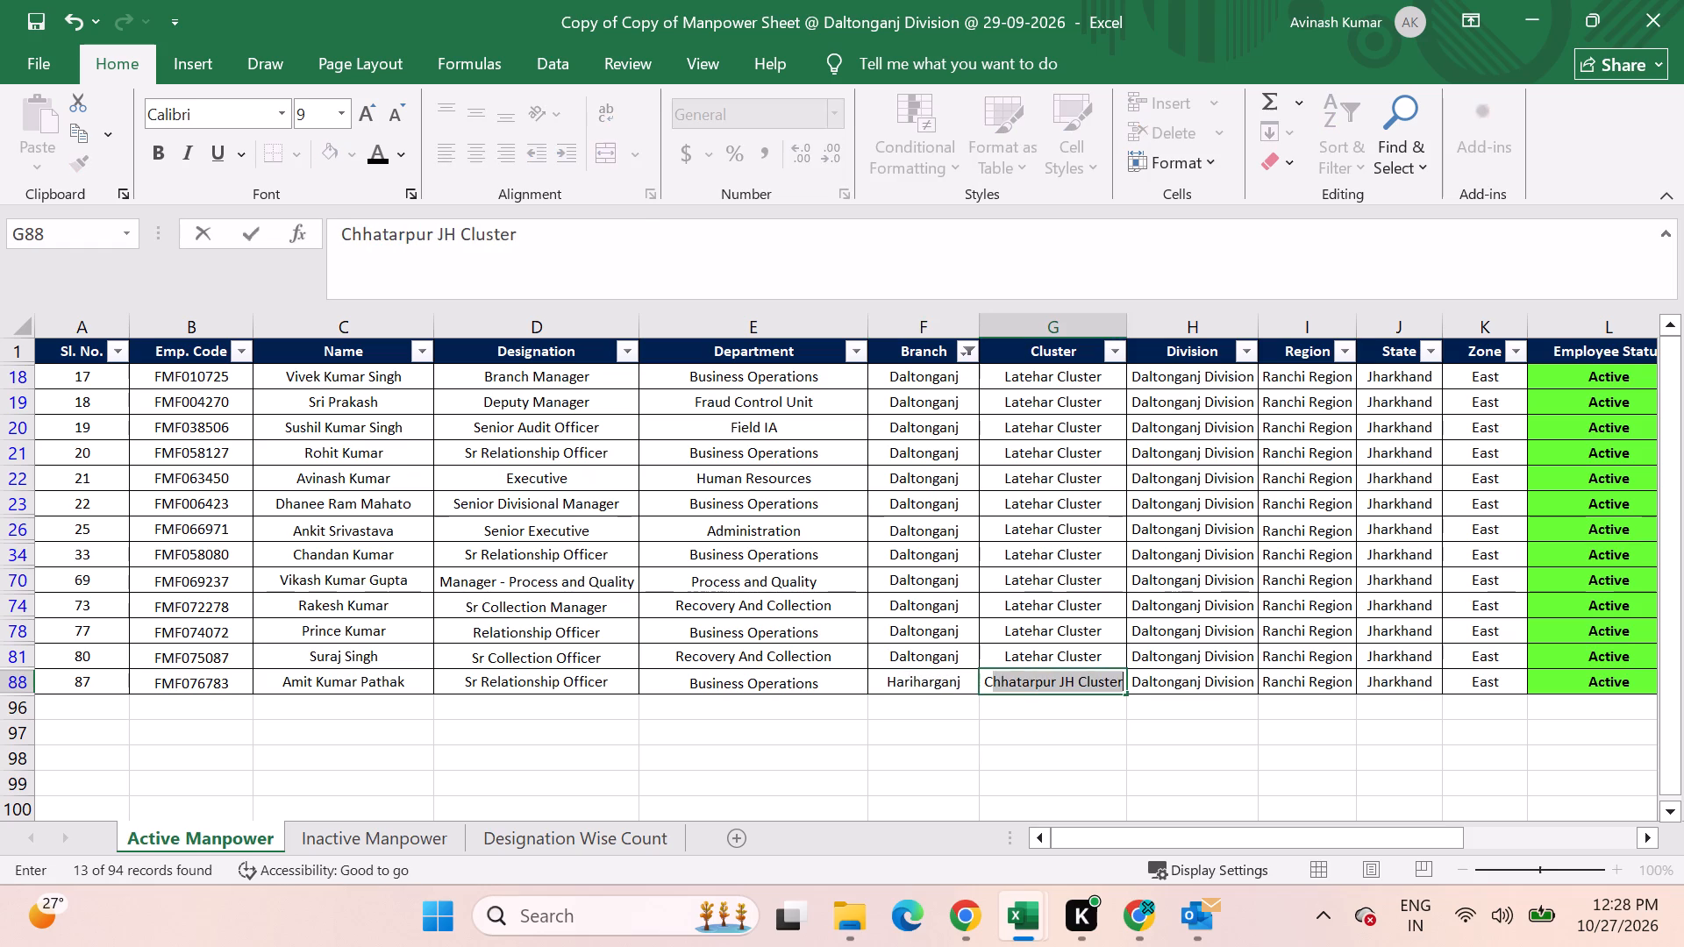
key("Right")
Review the remaining cells of row 88, from the employee identification columns through the employee status and date columns.
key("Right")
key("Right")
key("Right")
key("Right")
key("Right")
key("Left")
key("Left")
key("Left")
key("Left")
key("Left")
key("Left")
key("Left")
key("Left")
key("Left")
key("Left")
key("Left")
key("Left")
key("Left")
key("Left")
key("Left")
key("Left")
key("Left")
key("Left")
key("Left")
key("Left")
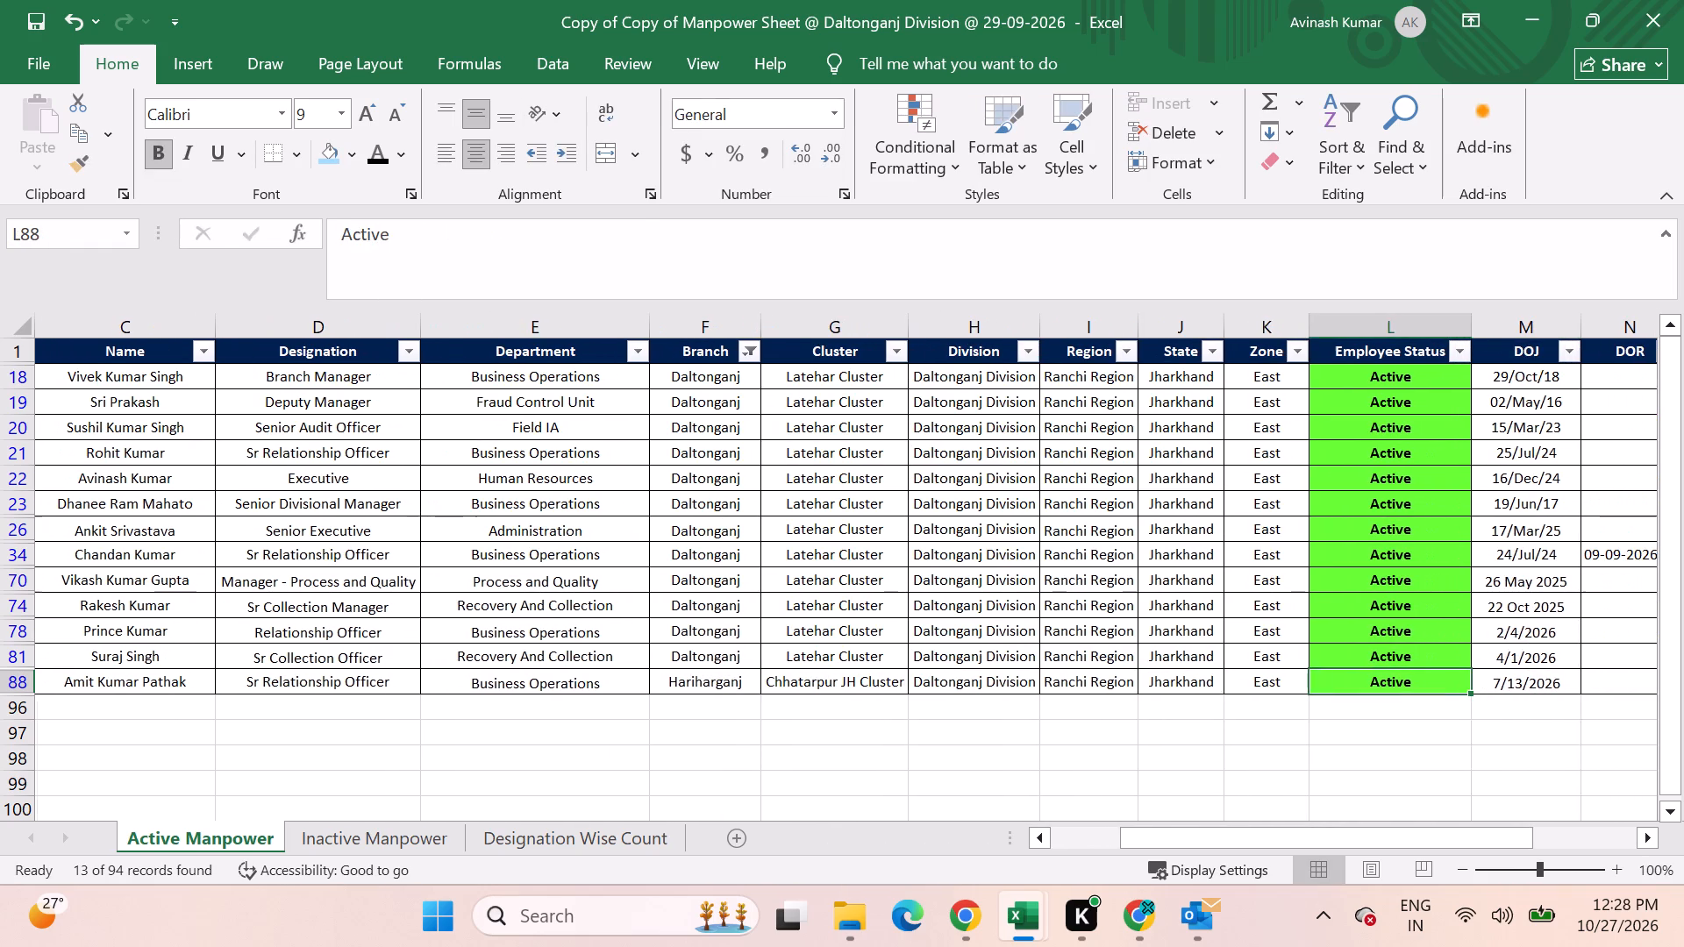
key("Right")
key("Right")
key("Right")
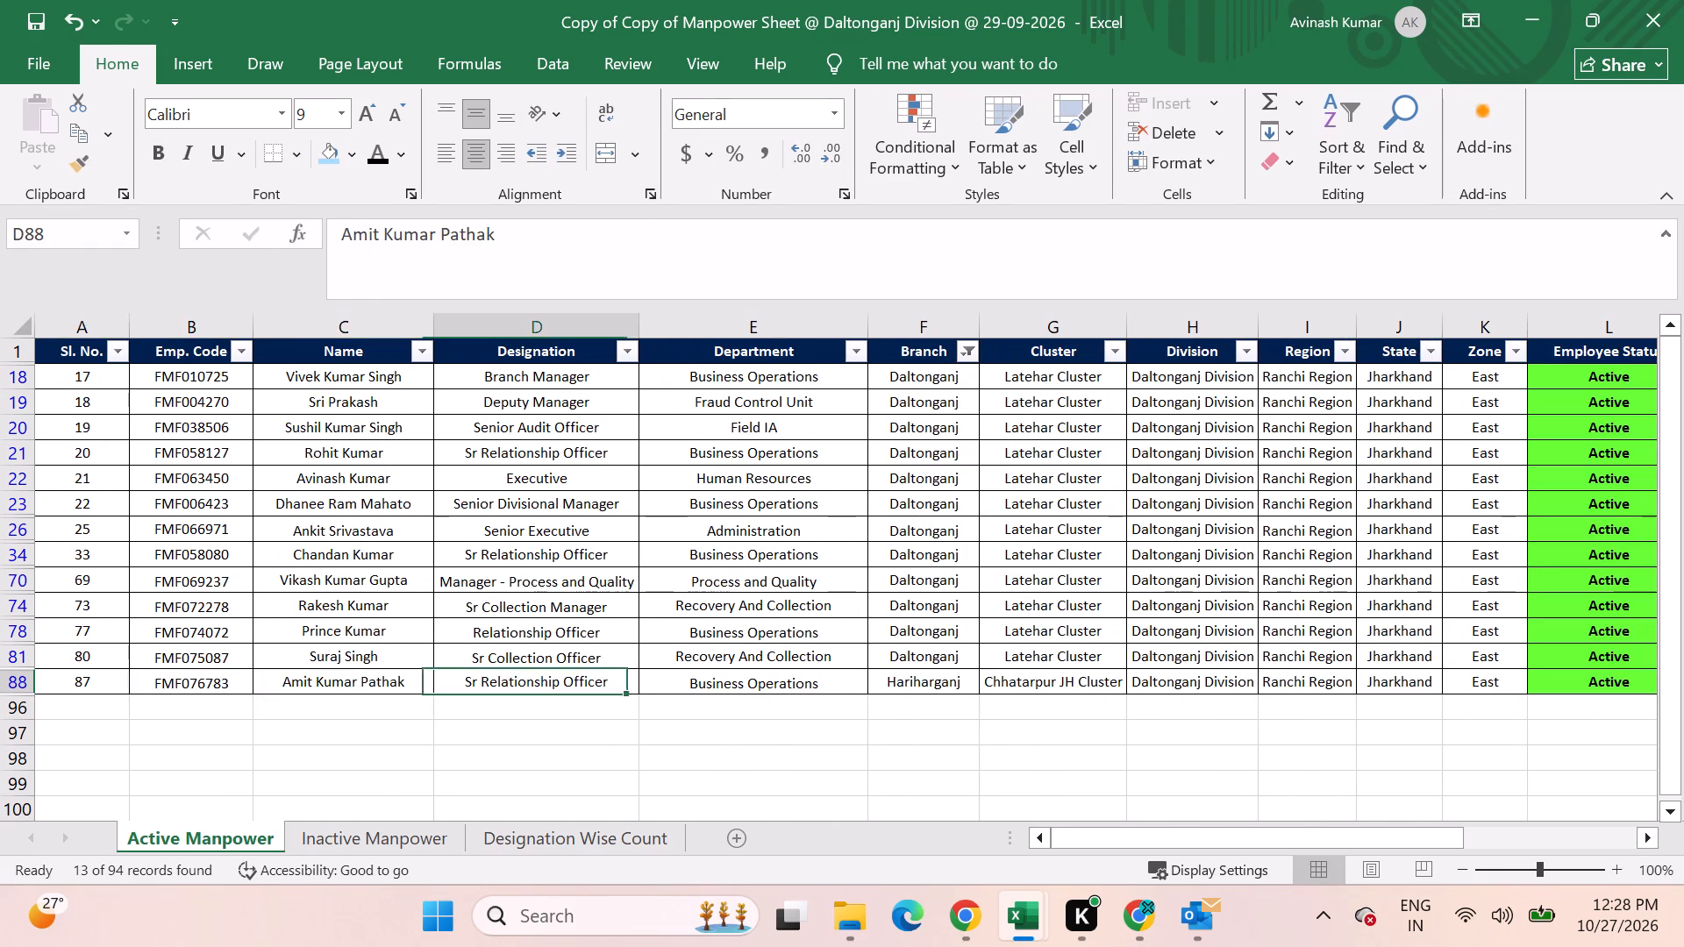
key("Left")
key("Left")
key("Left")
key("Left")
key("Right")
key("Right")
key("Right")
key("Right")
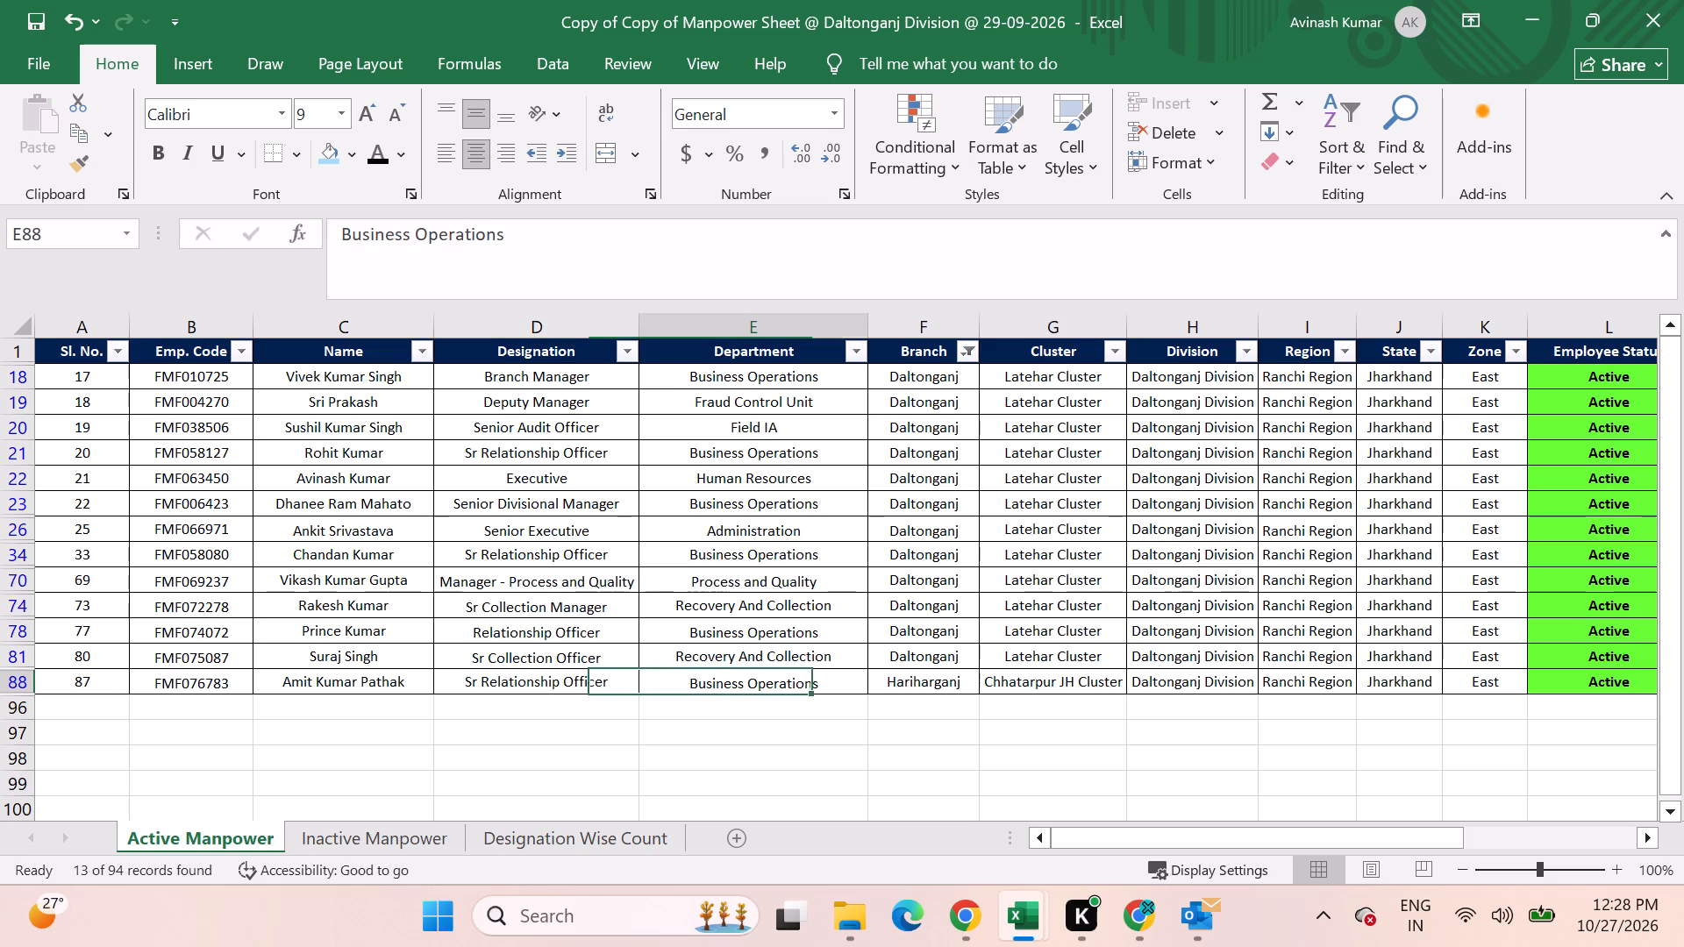
Change the Branch filter to show only Daltonganj-2.
left_click(963, 364)
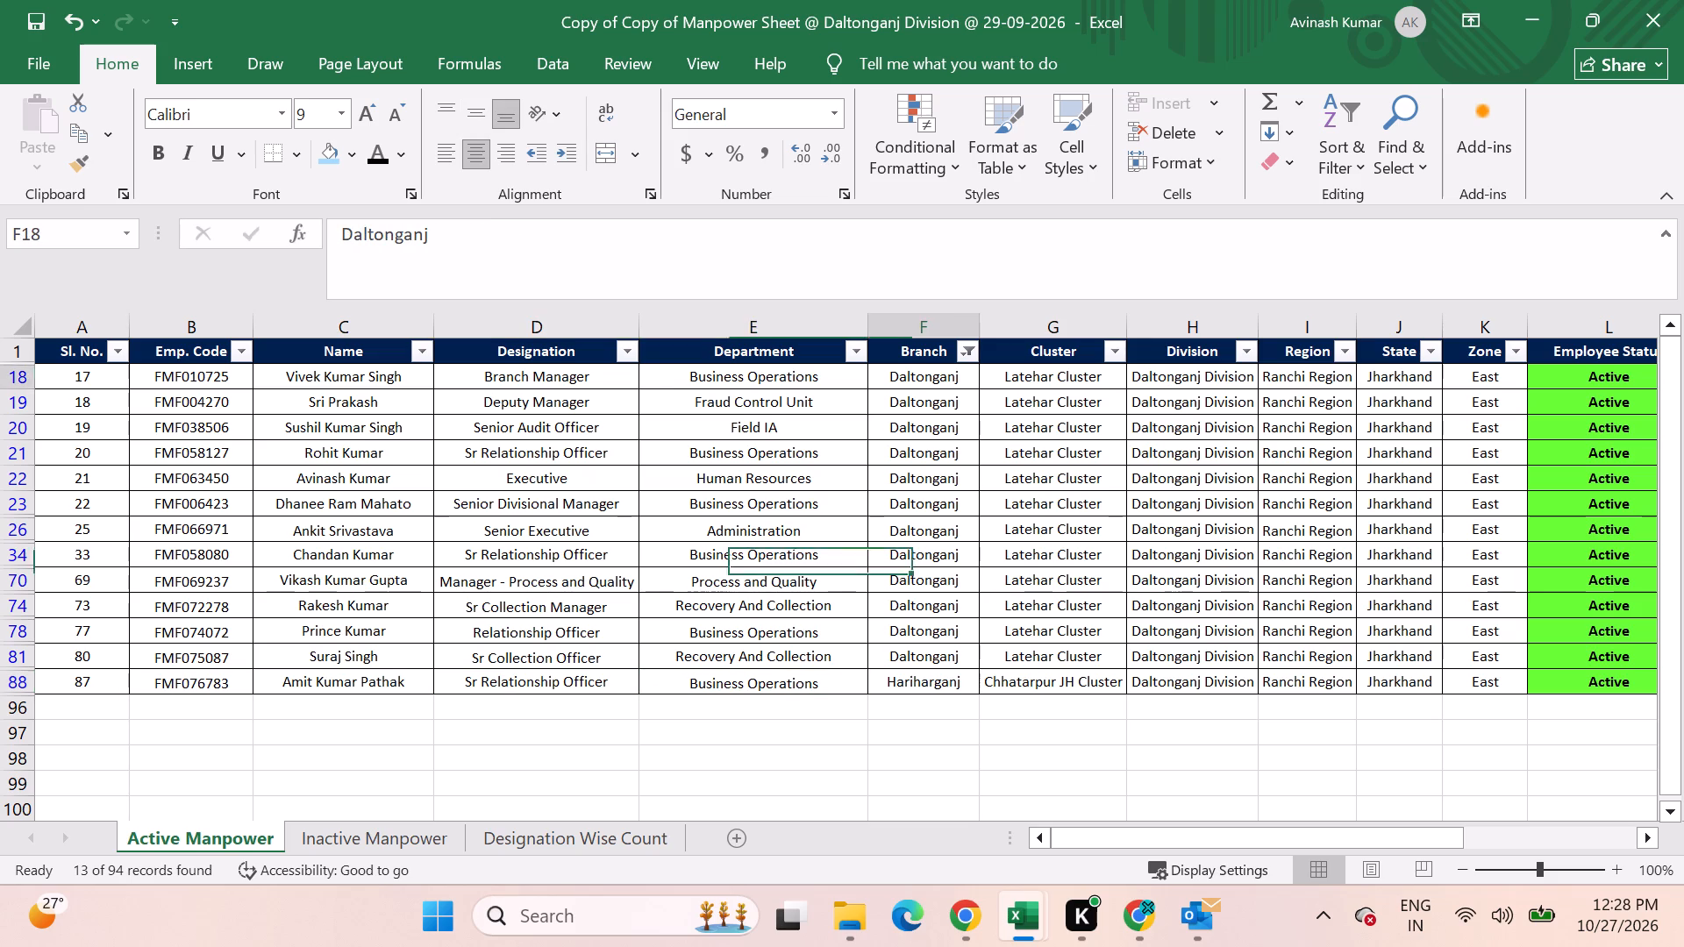
left_click(964, 362)
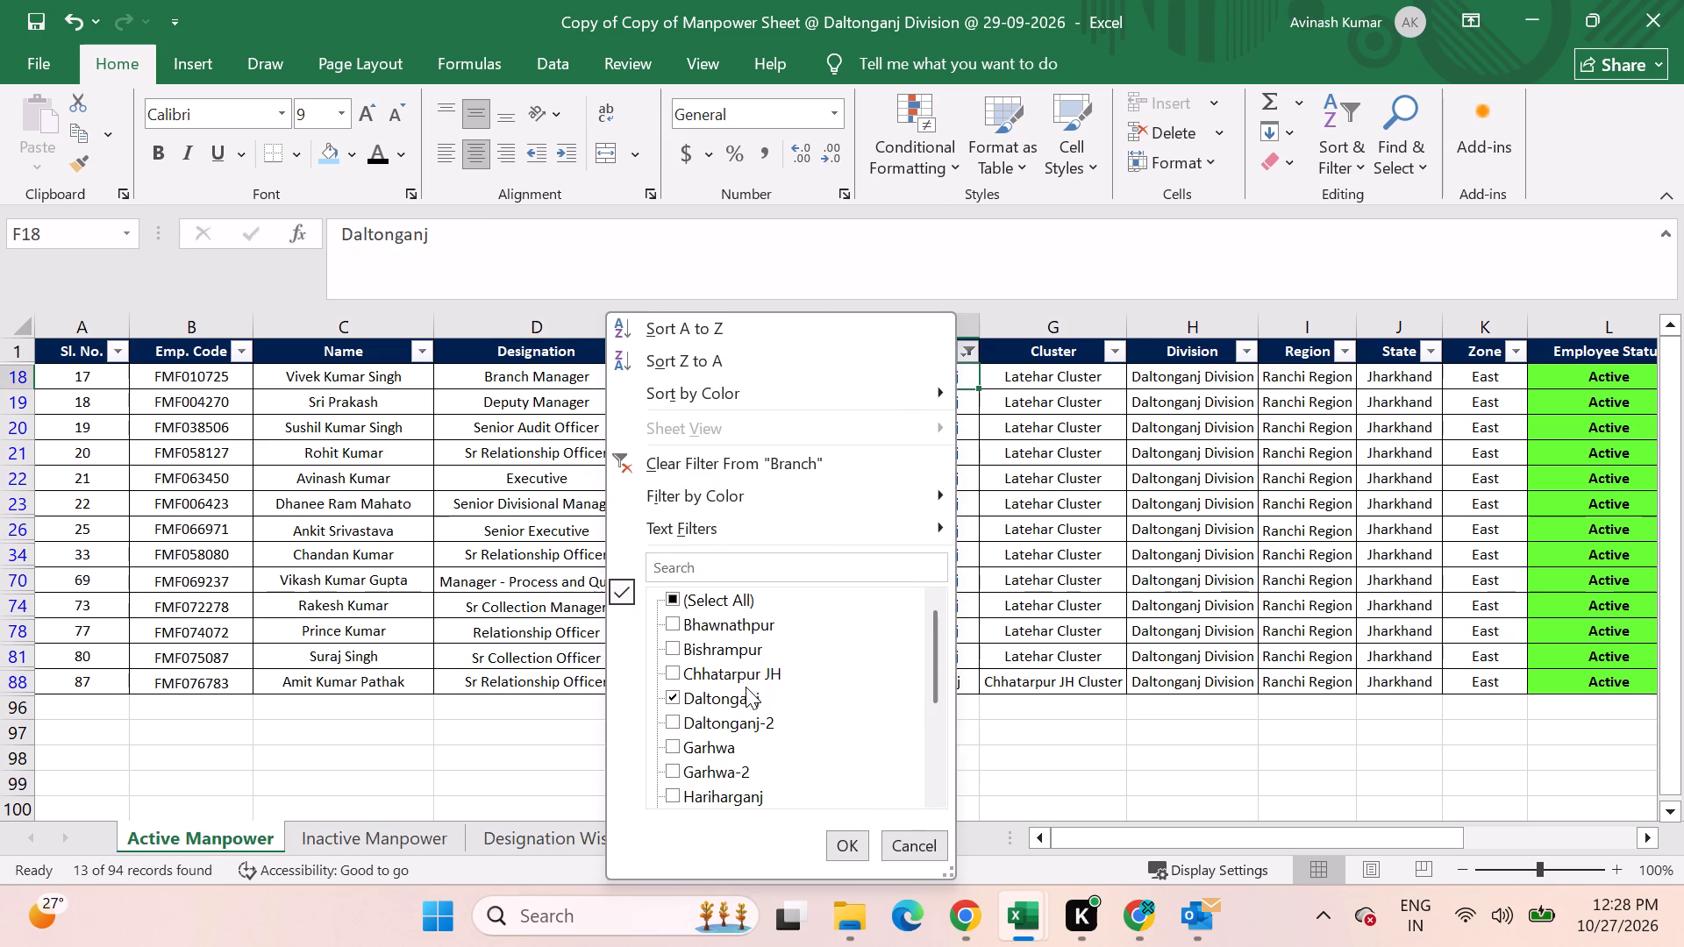
left_click(746, 687)
left_click(713, 731)
left_click(838, 842)
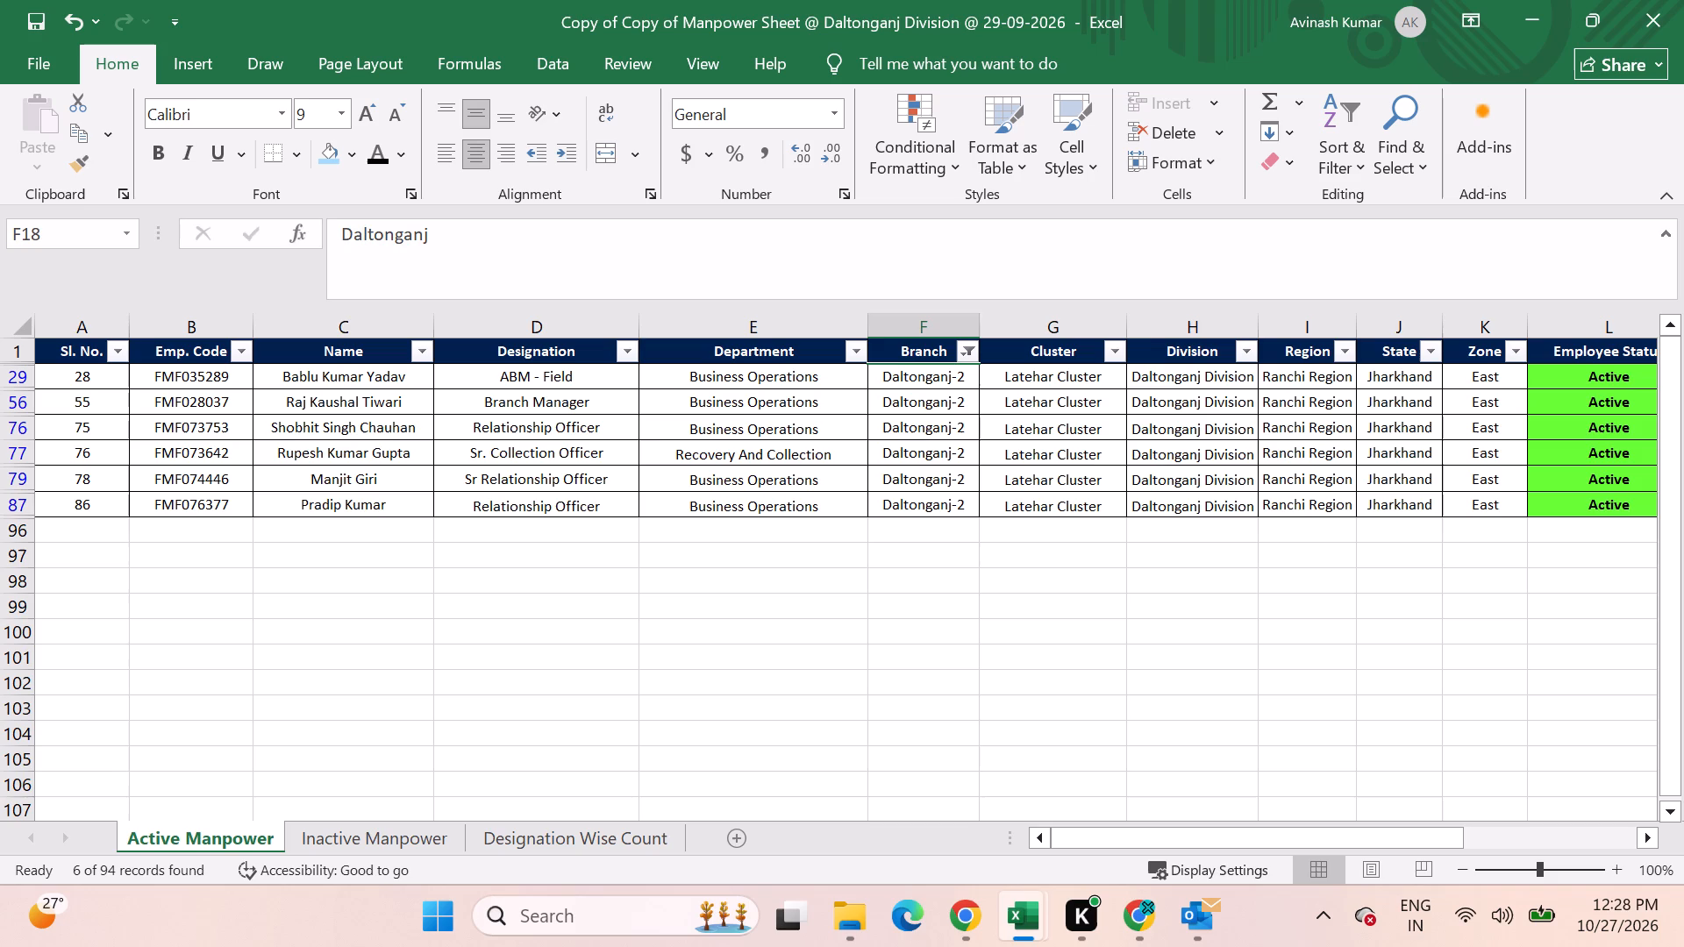
Set the Branch in row 87 to Daltonganj.
left_click(339, 506)
key("Right")
key("Right")
key("Right")
key("Right")
key("Right")
key("Left")
key("Left")
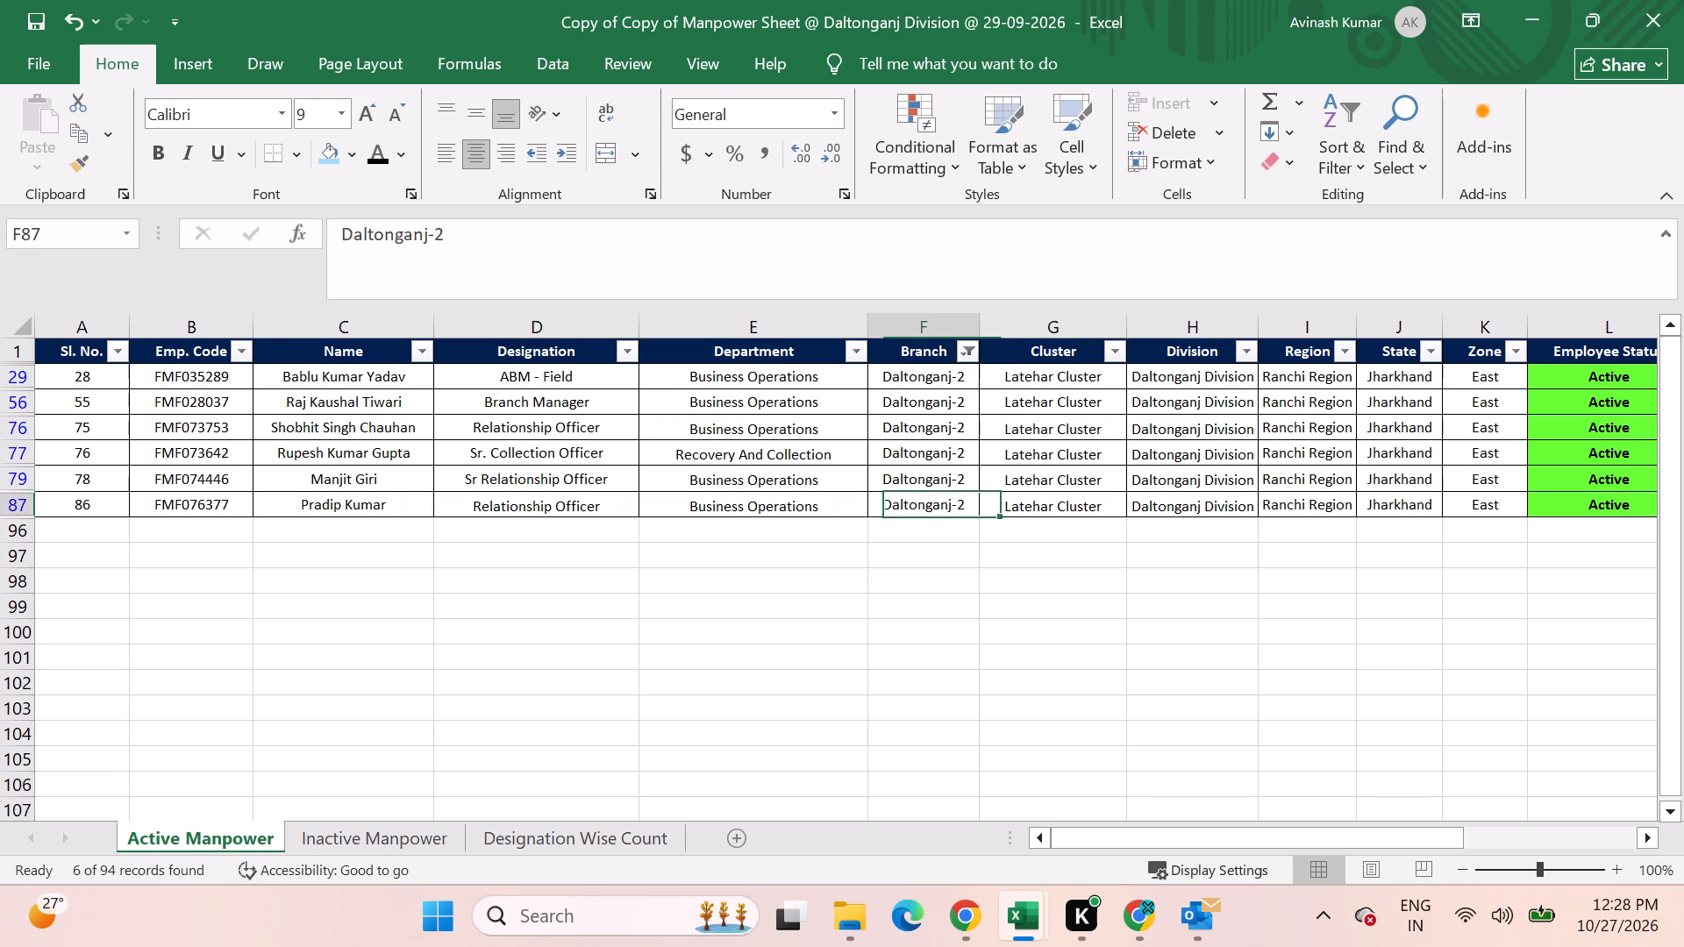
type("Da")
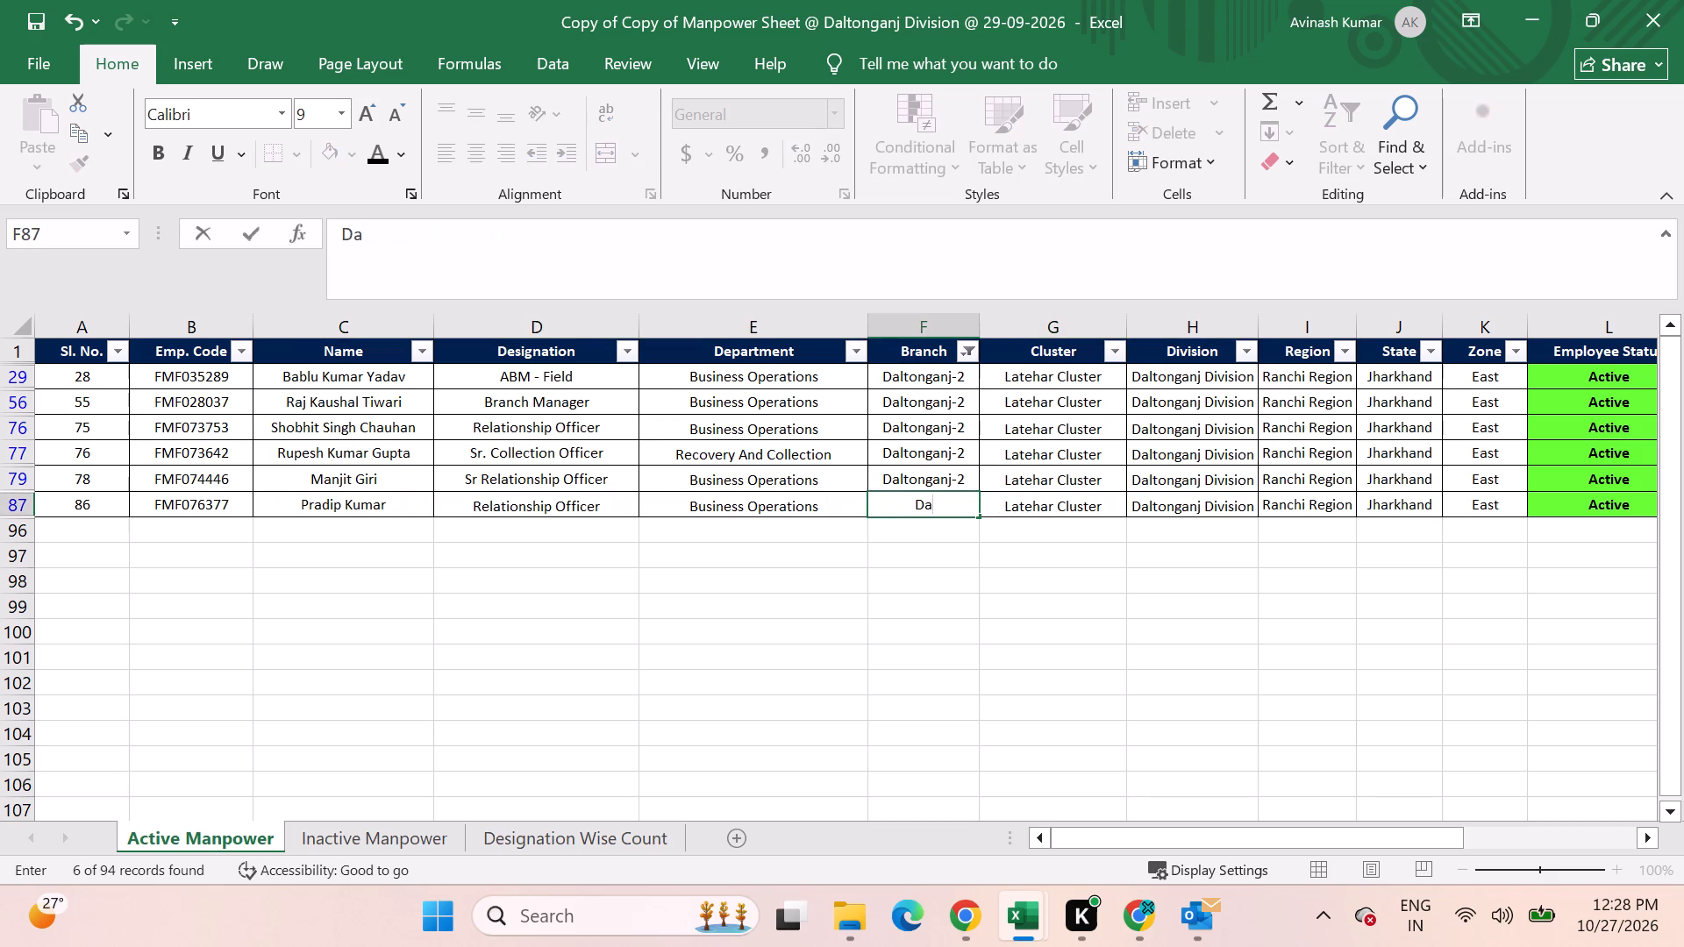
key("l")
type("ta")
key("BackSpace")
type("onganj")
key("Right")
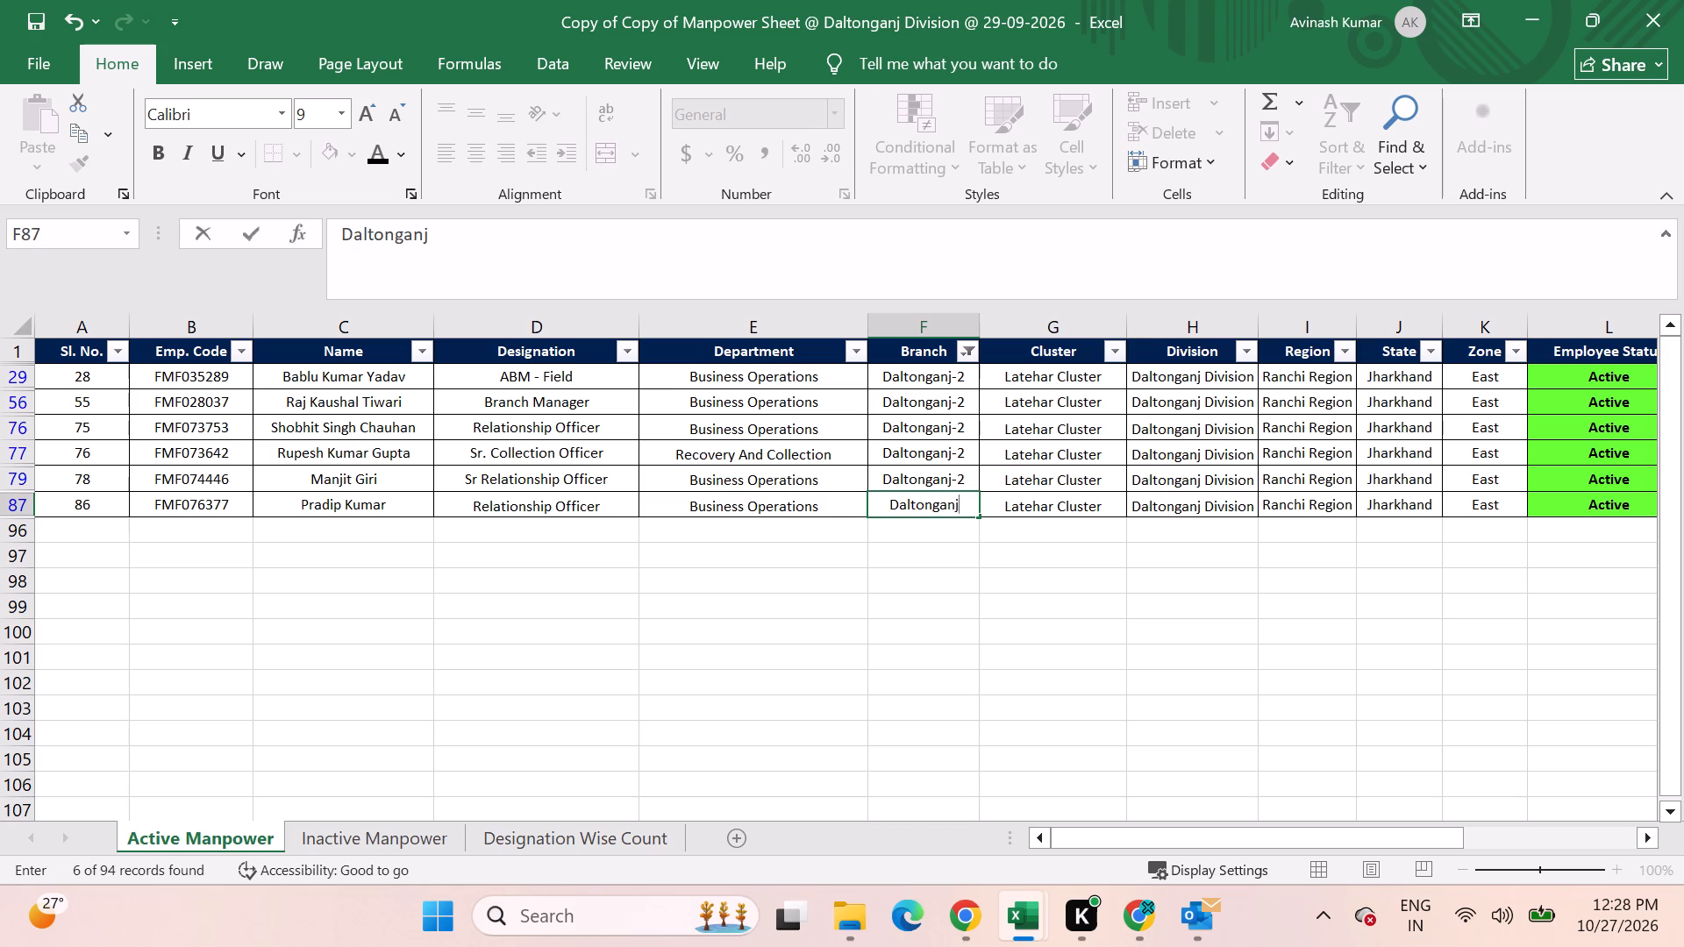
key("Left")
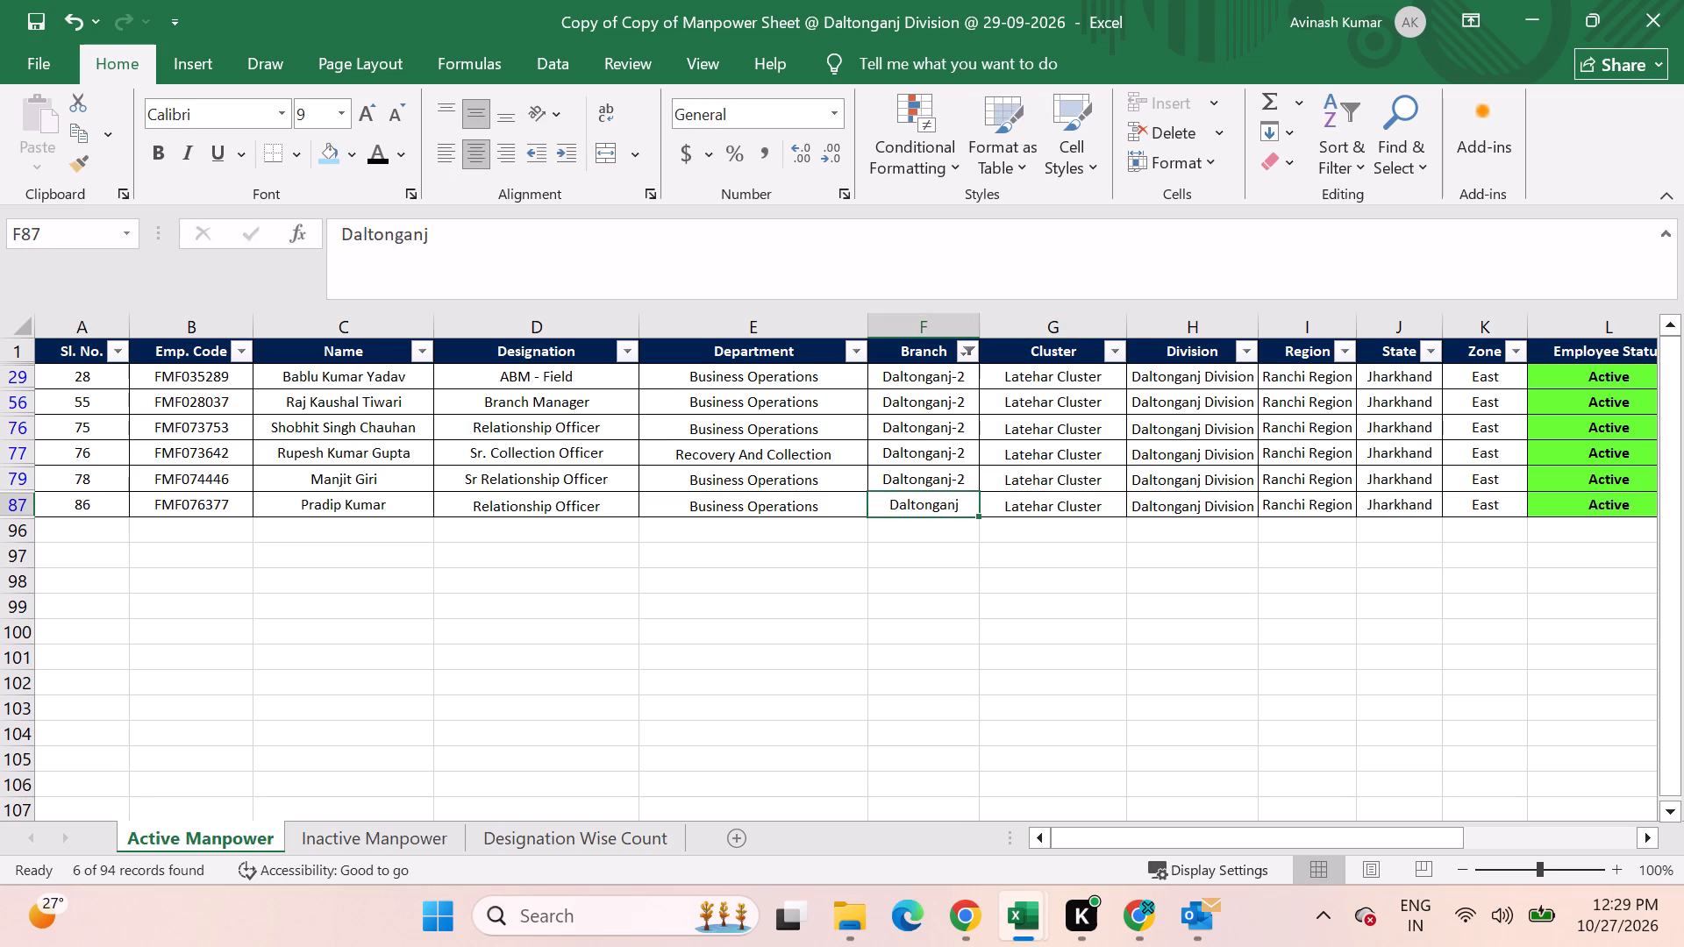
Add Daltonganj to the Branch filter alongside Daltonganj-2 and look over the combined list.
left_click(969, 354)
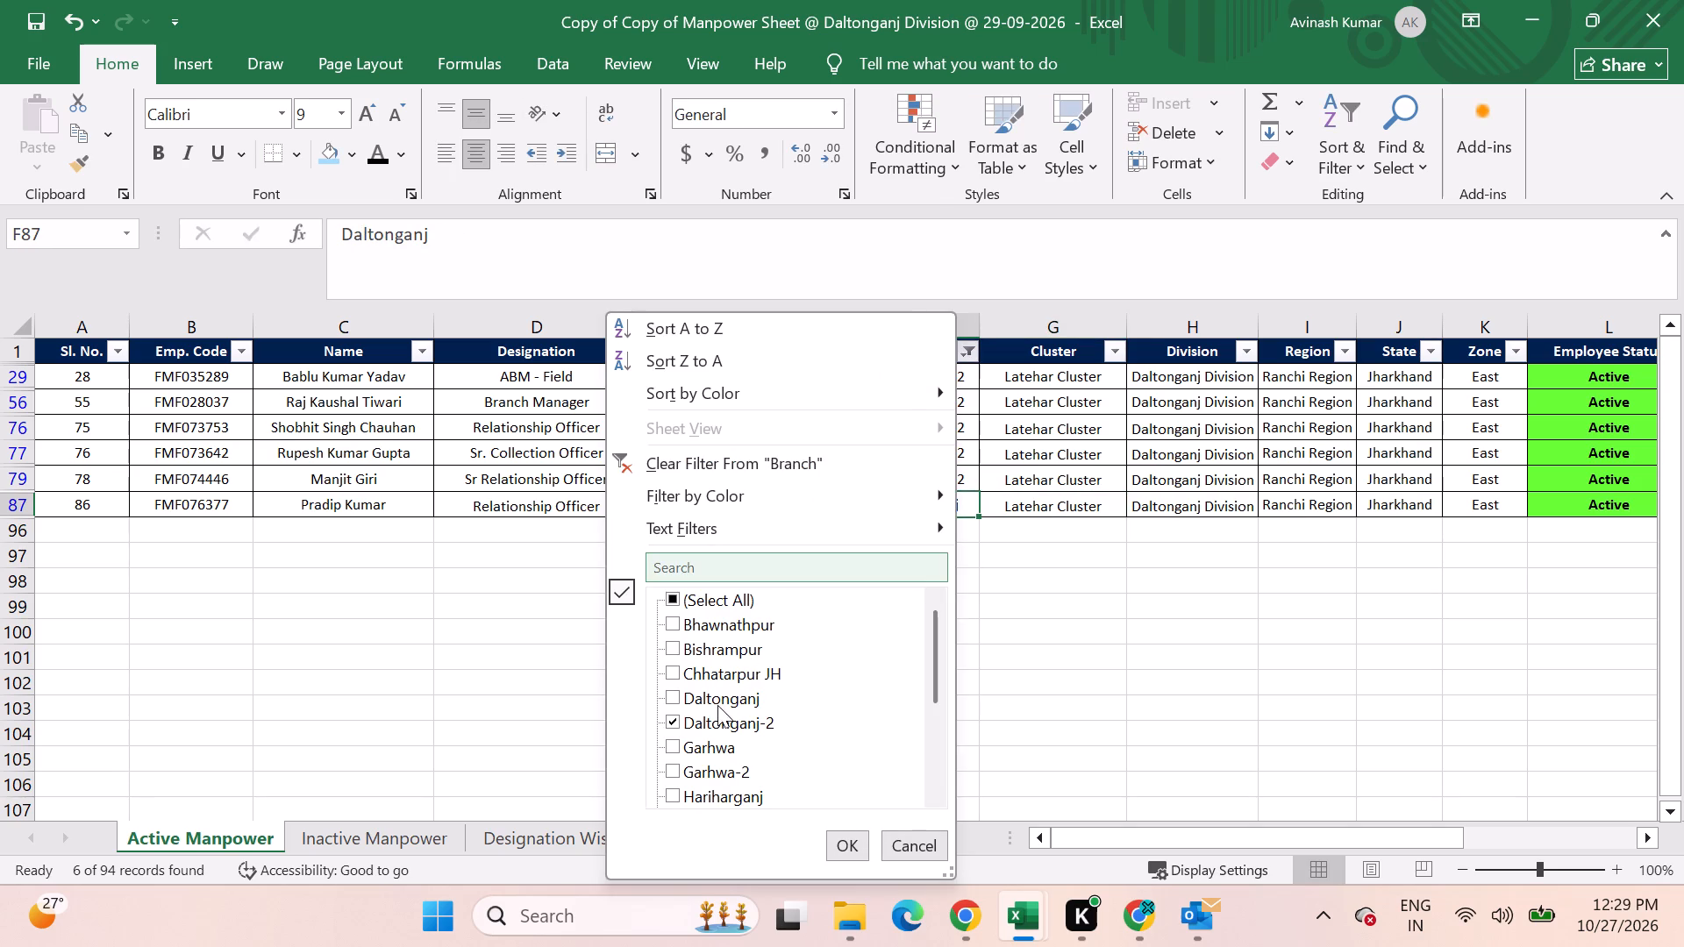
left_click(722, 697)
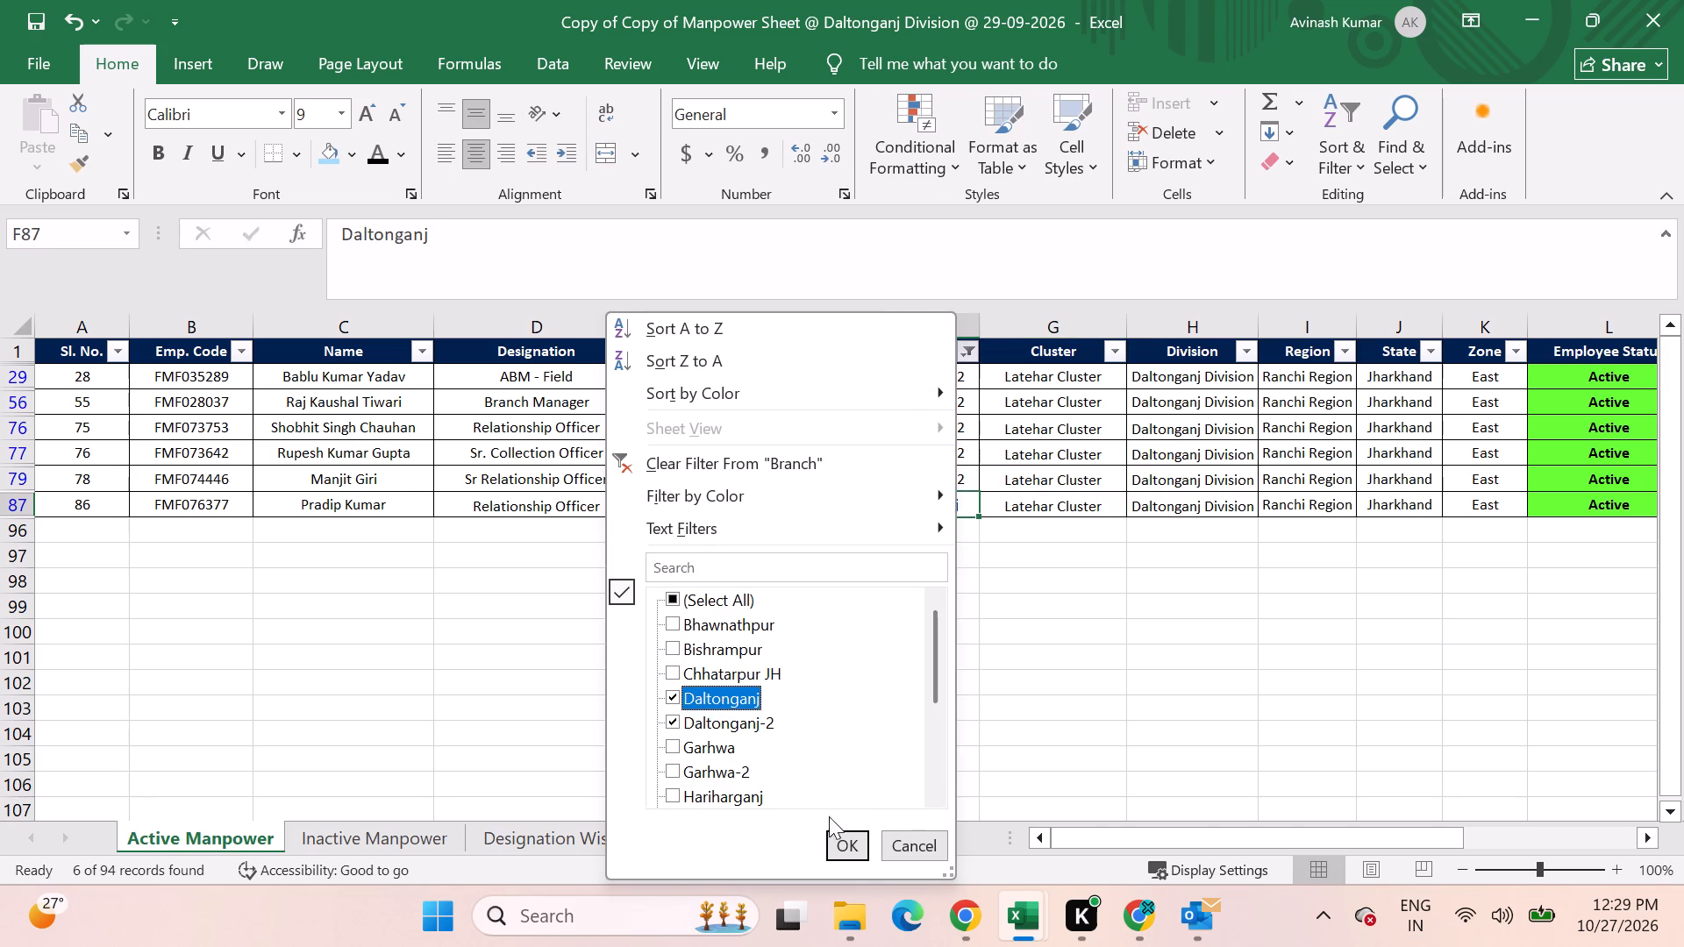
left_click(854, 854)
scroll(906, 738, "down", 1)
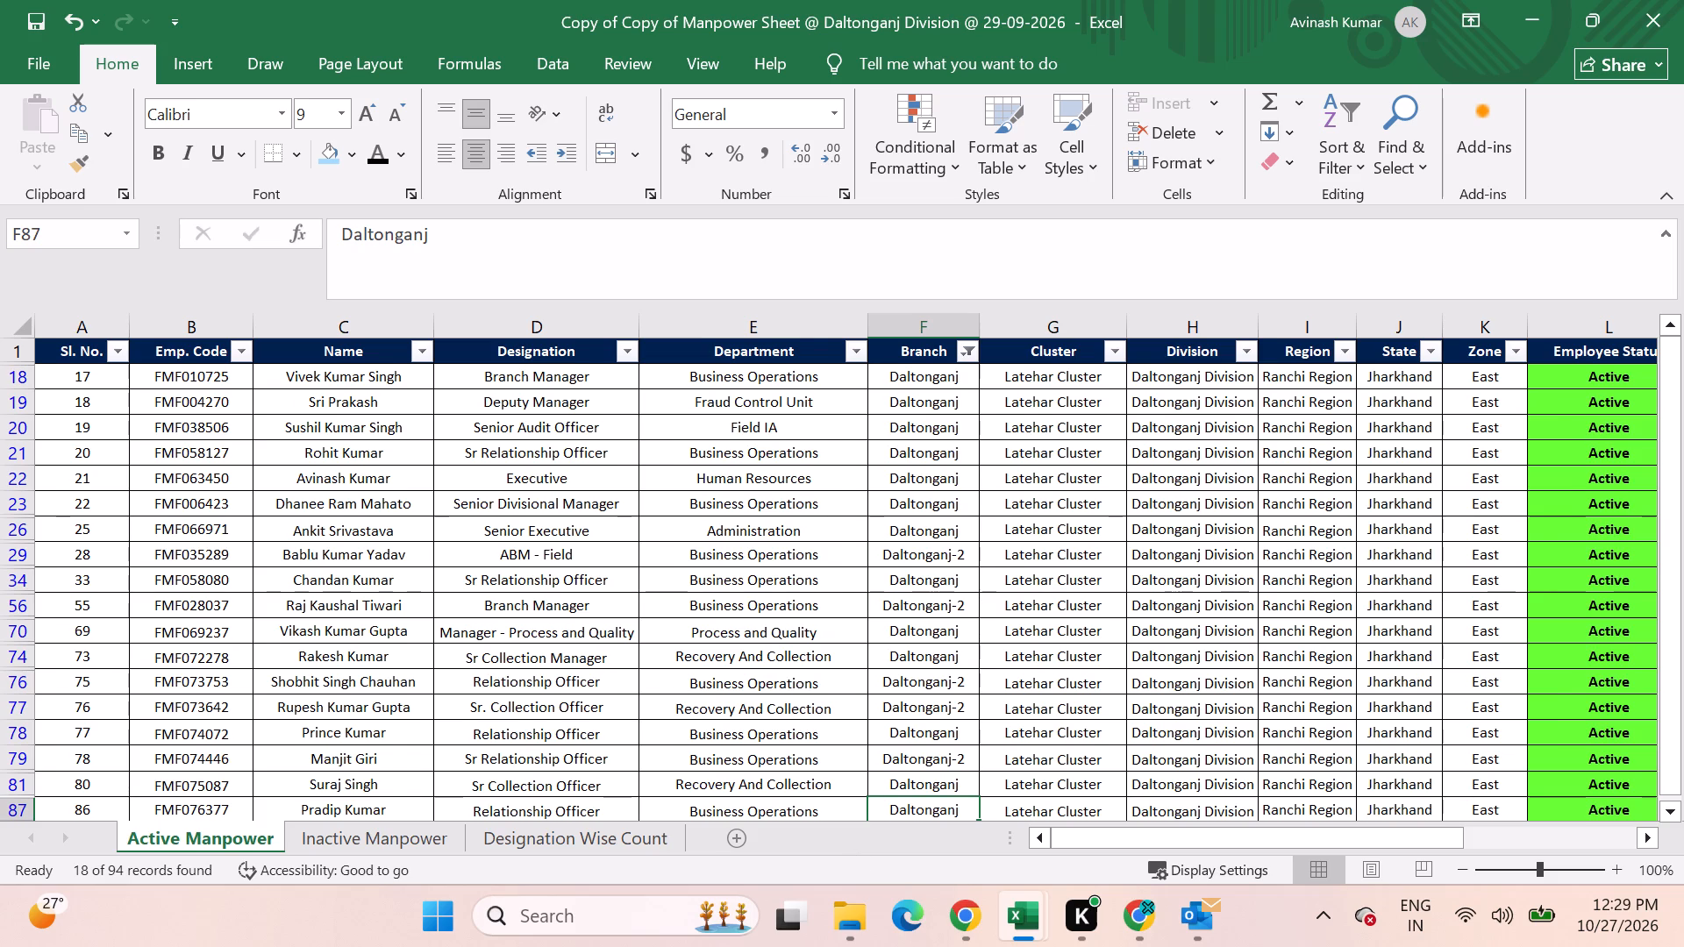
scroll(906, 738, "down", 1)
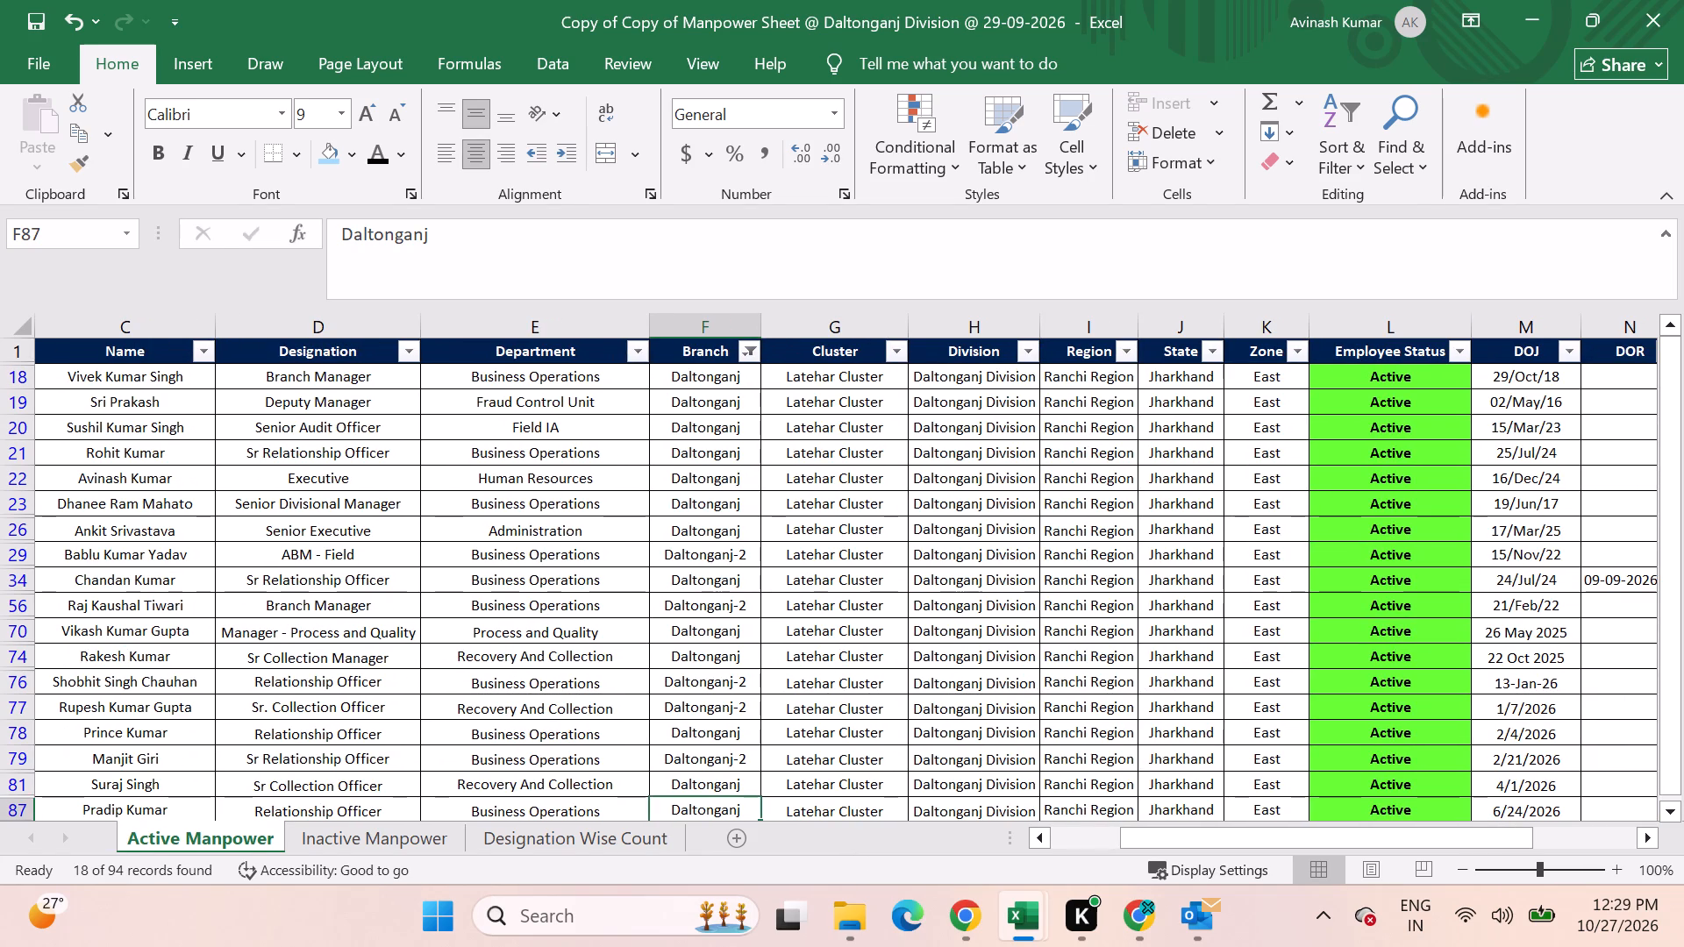
Restrict the Branch filter to Daltonganj-2 only.
left_click(743, 357)
left_click(517, 701)
left_click(501, 732)
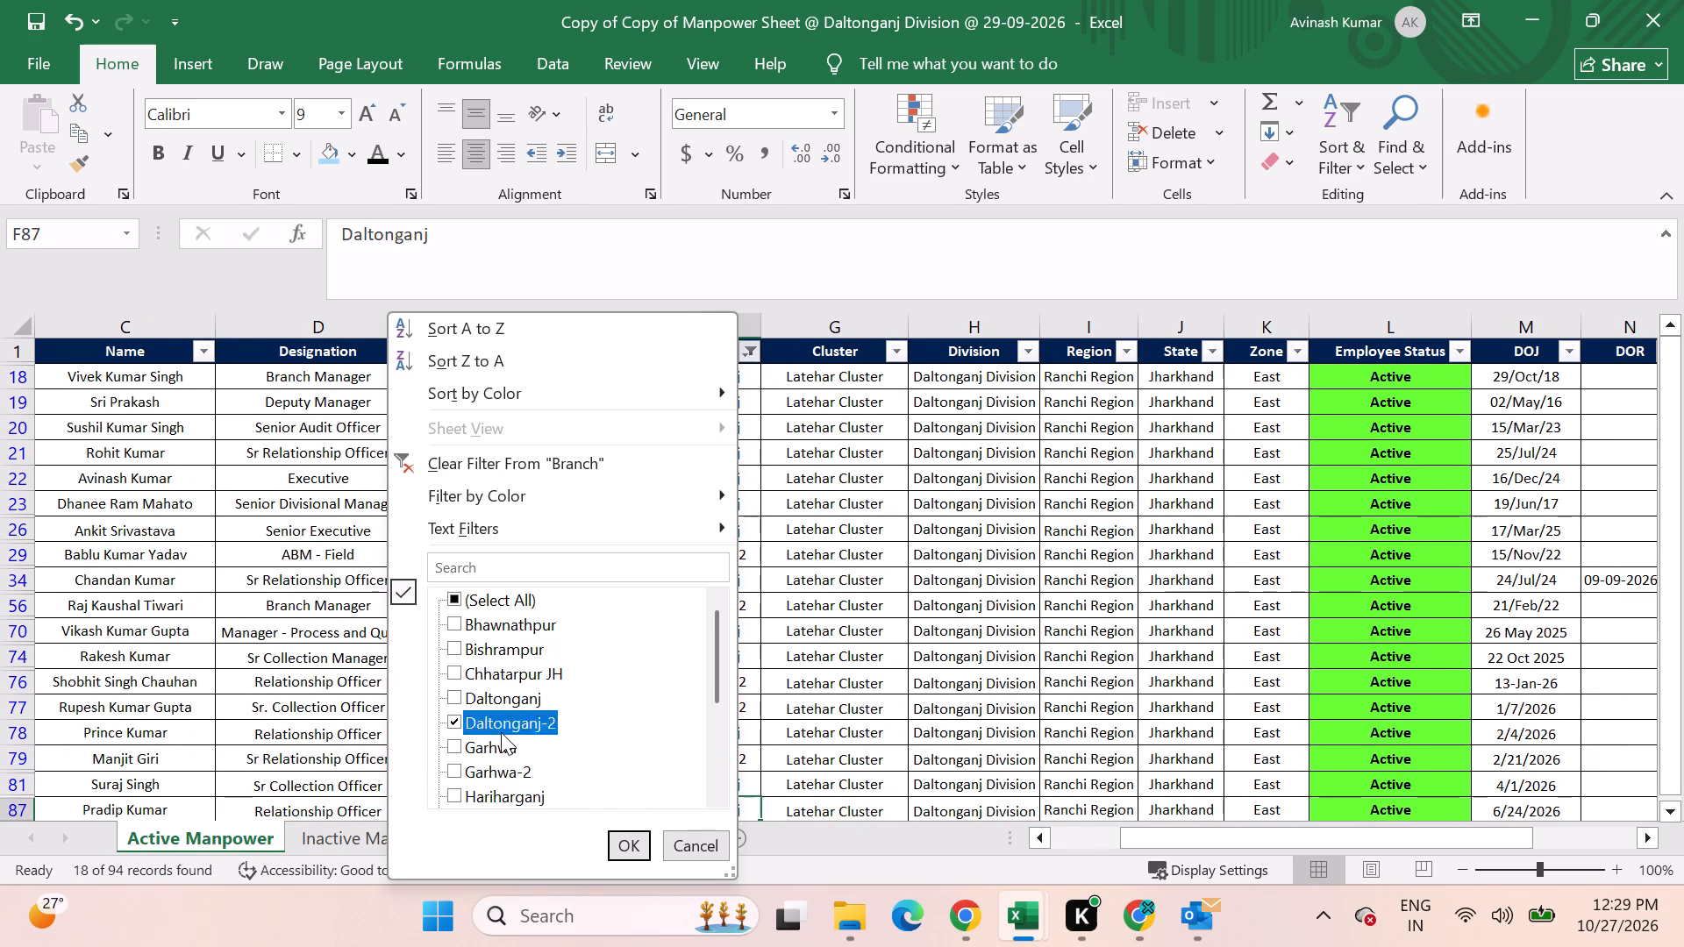
left_click(498, 736)
left_click(496, 722)
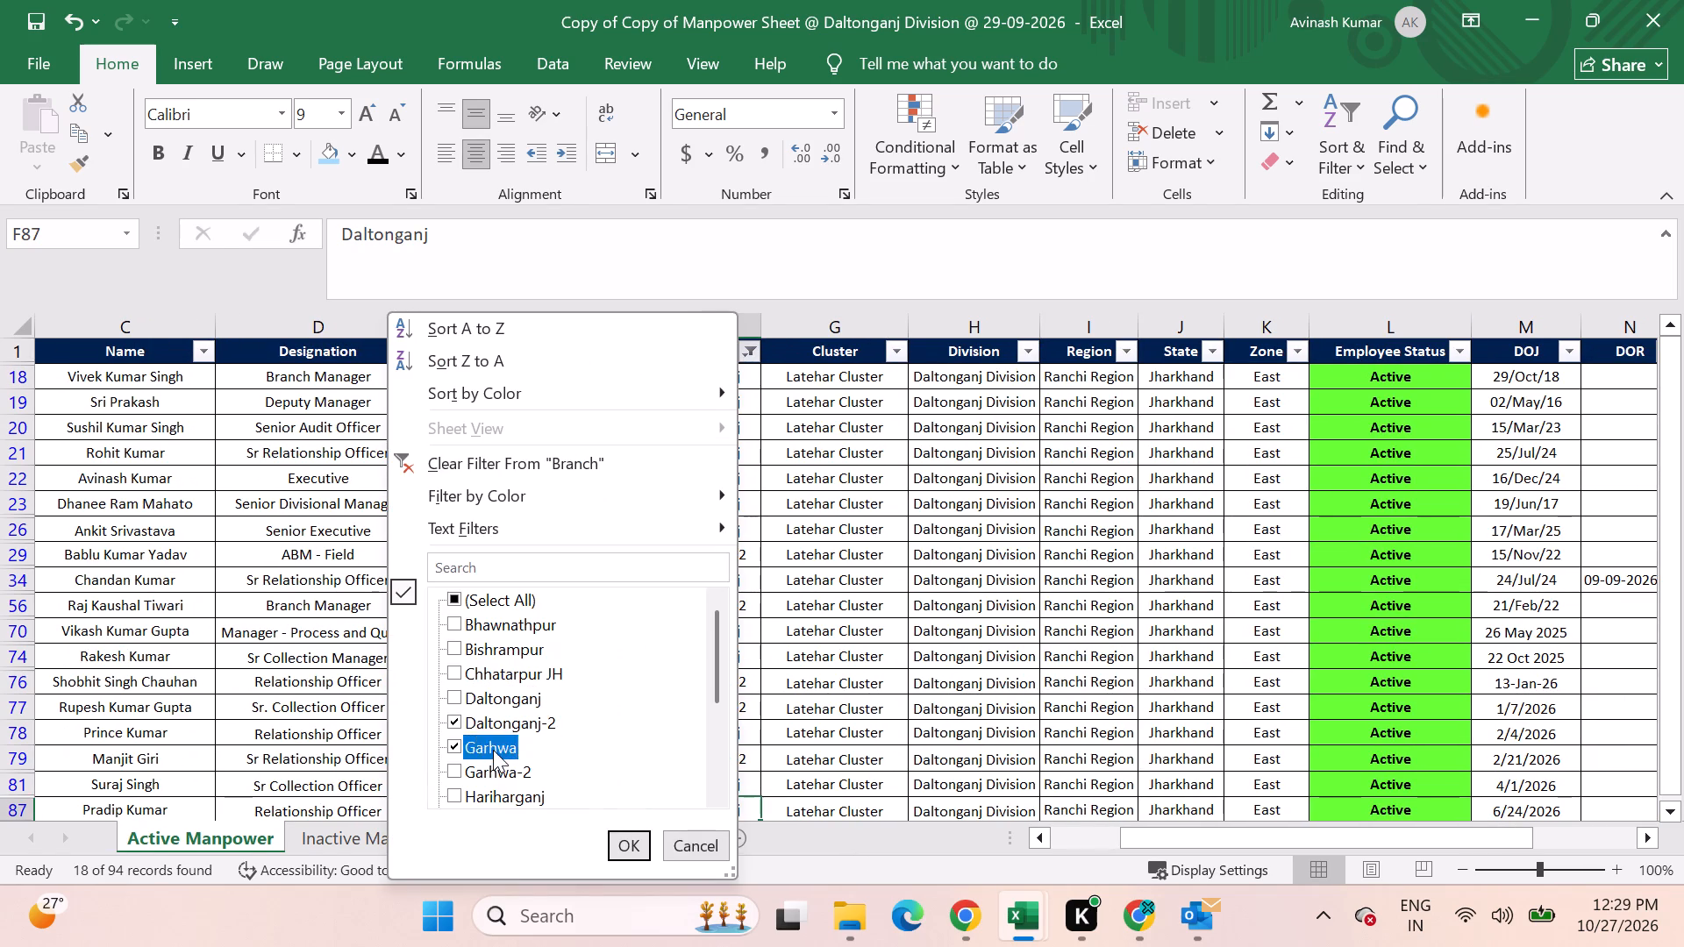
left_click(493, 750)
left_click(619, 846)
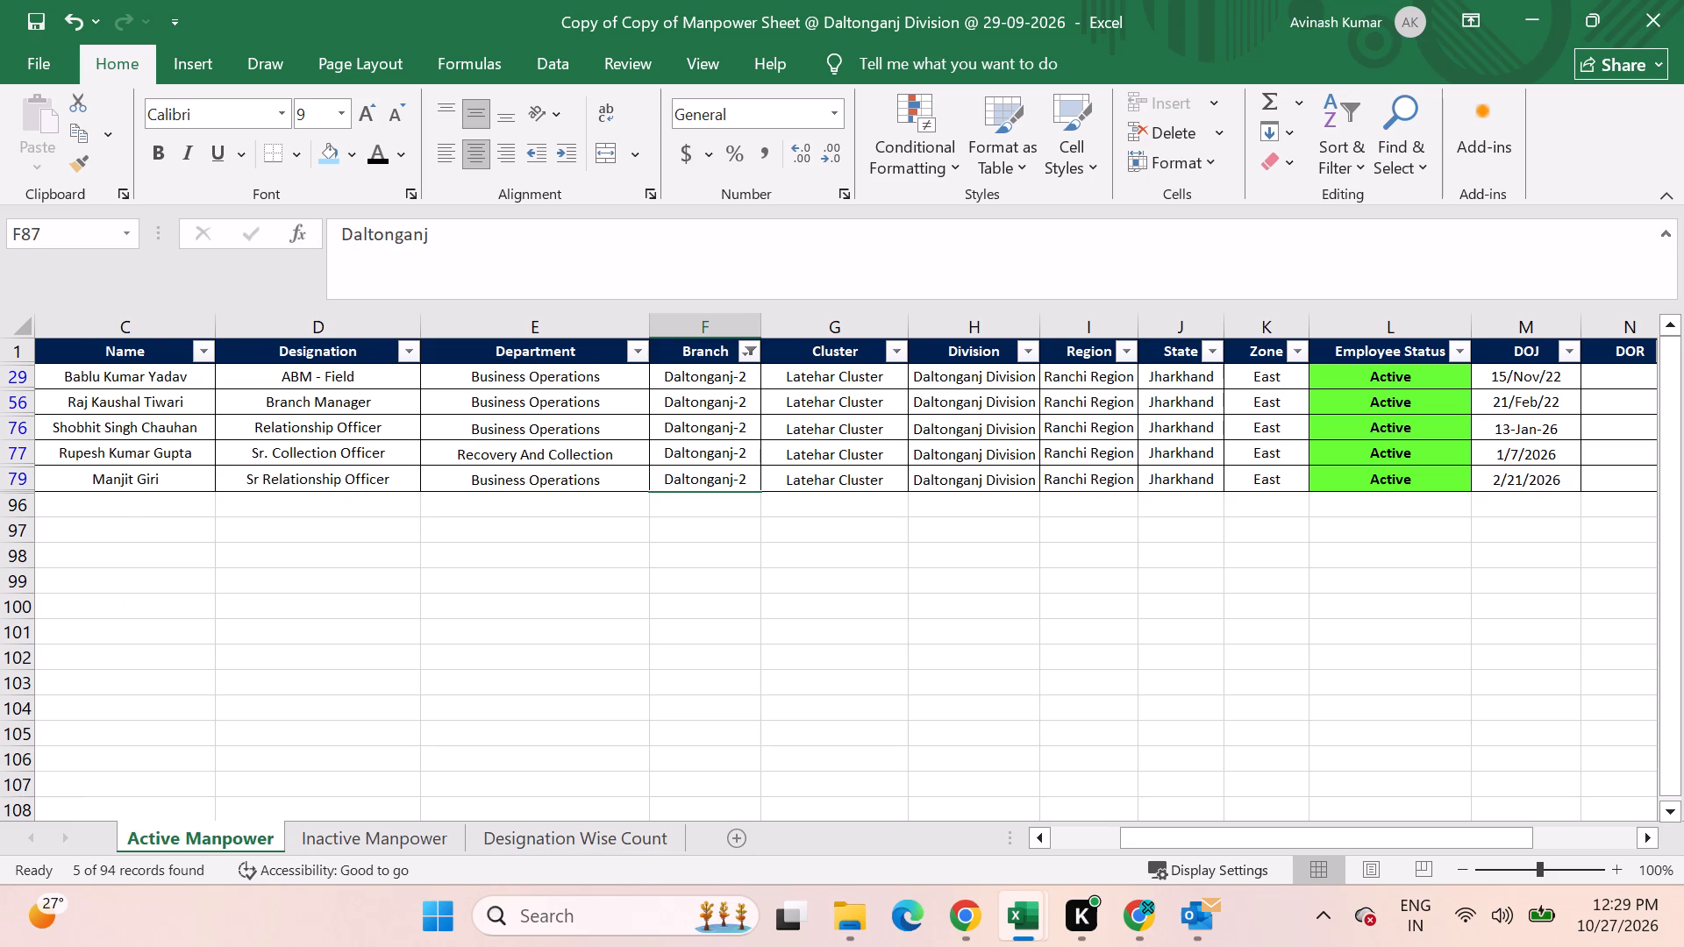
Change the Branch filter to show only Garhwa.
scroll(645, 543, "right", 4)
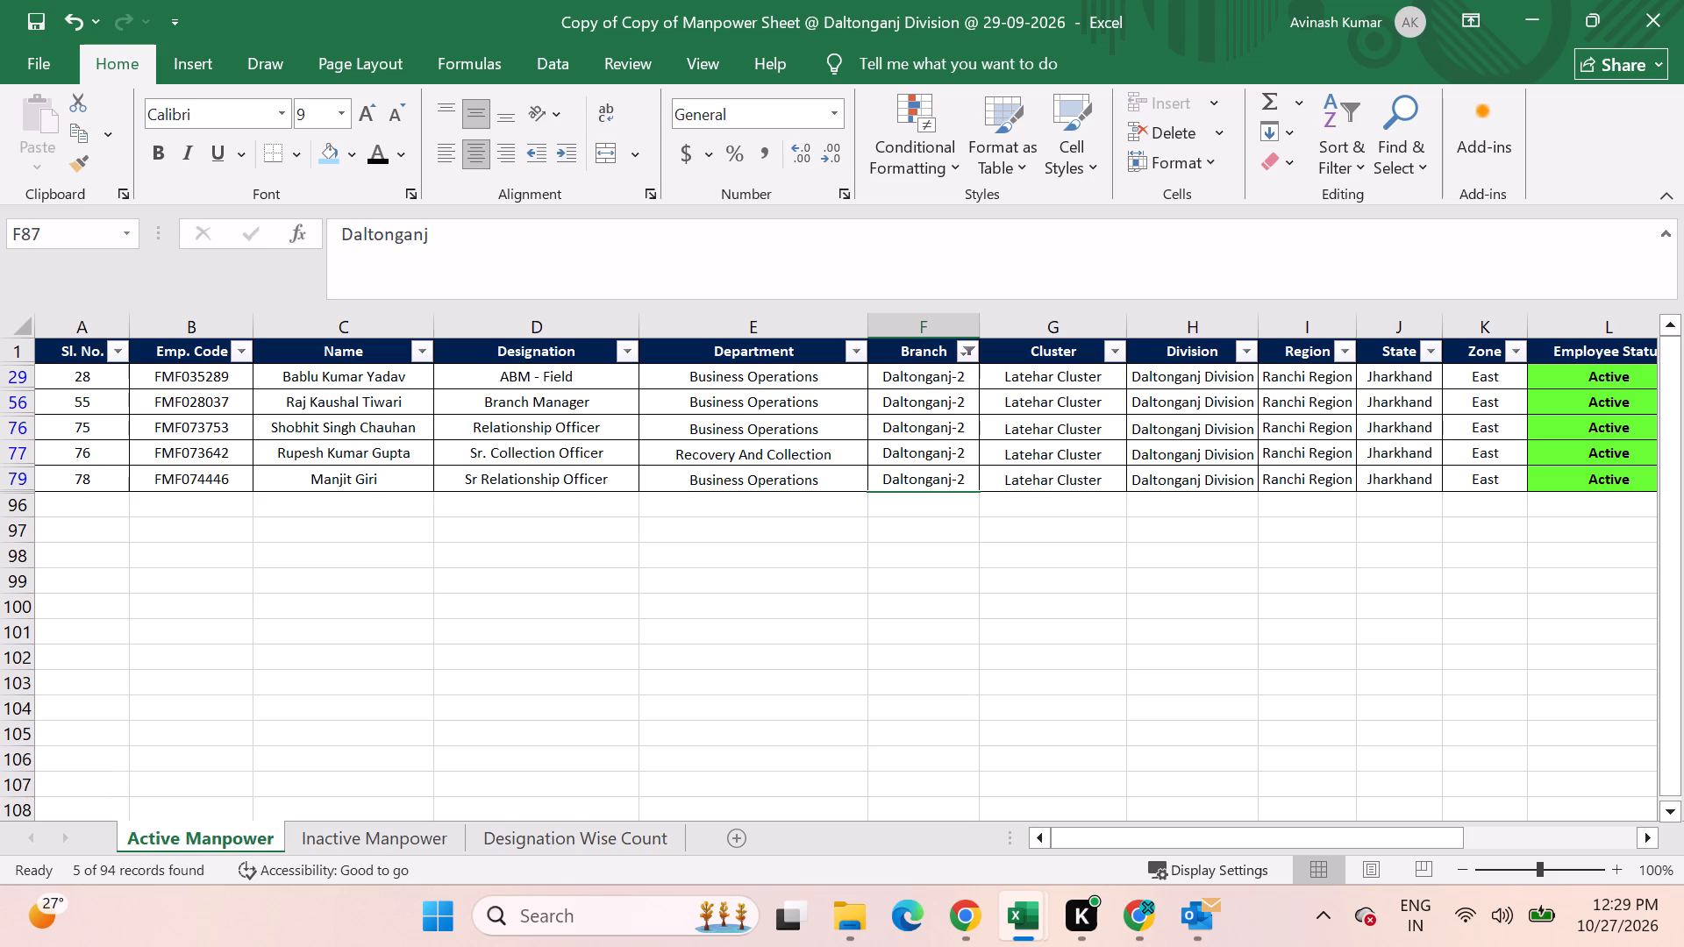
left_click(974, 355)
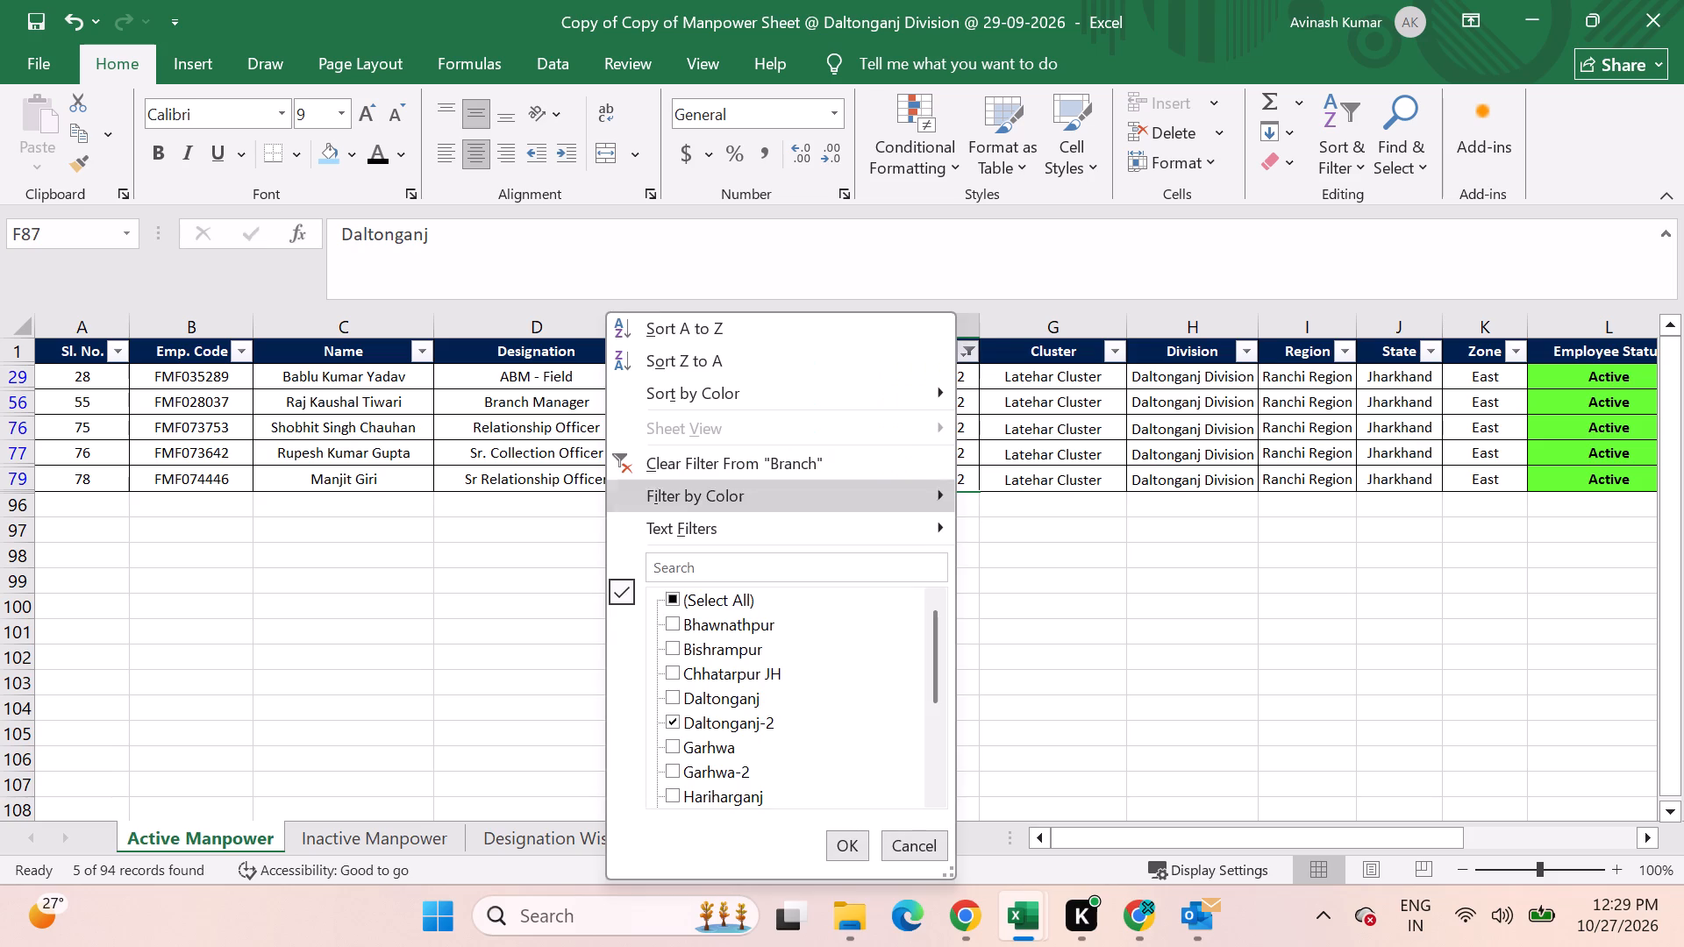
left_click(721, 719)
left_click(703, 757)
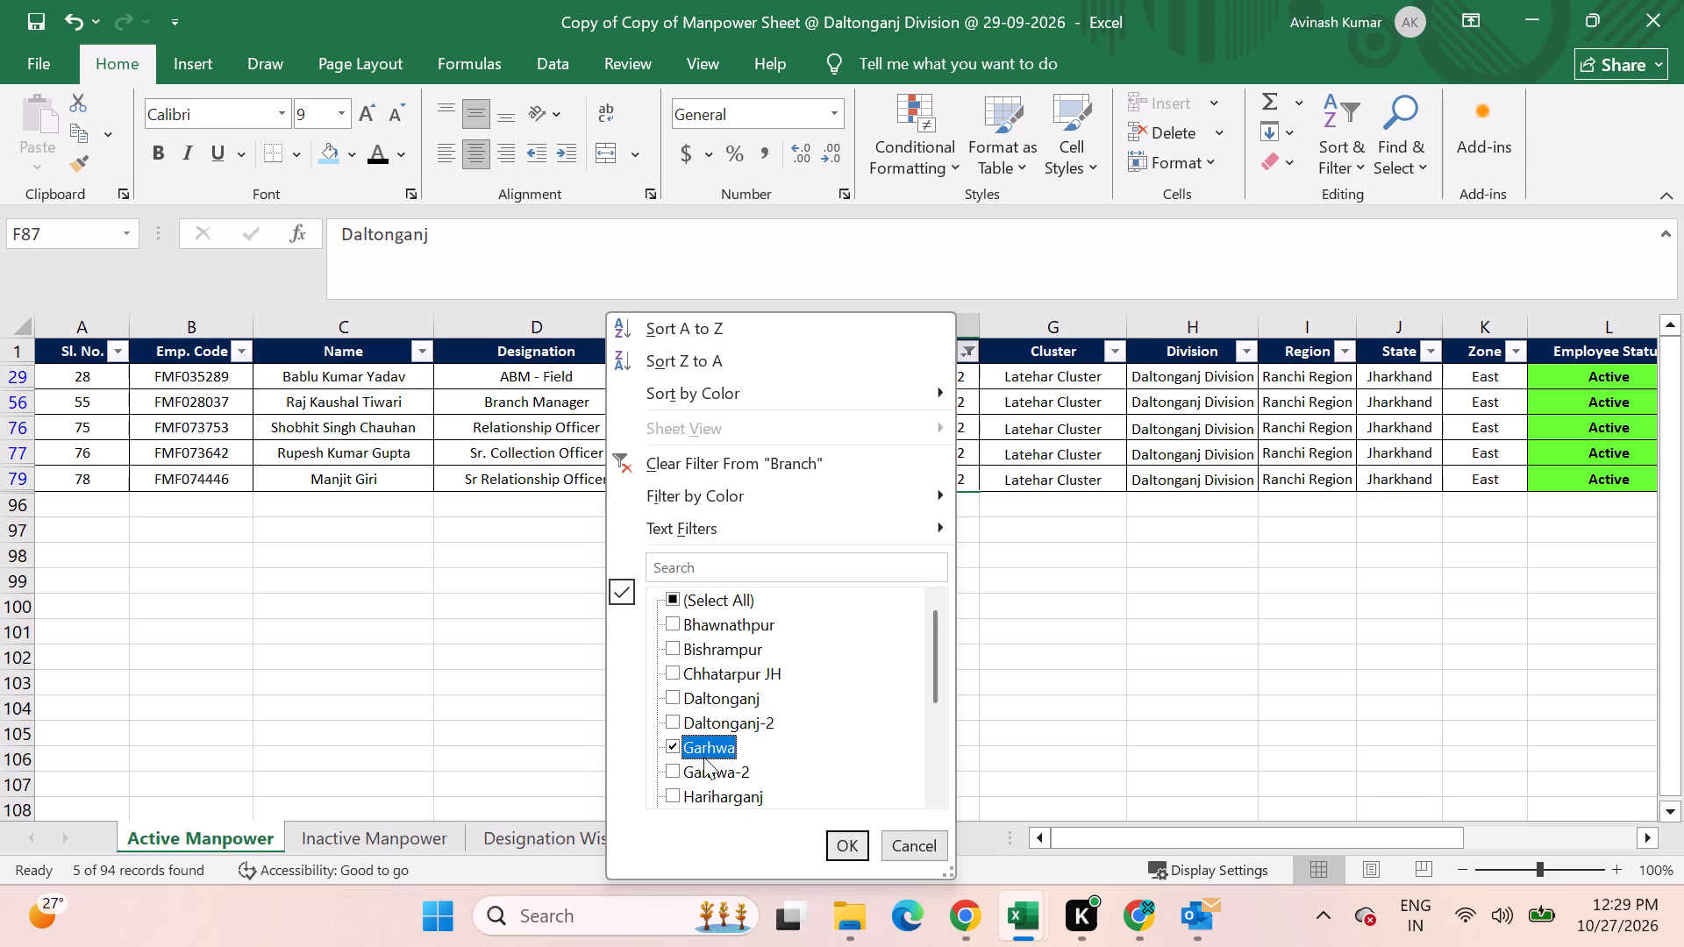
left_click(843, 843)
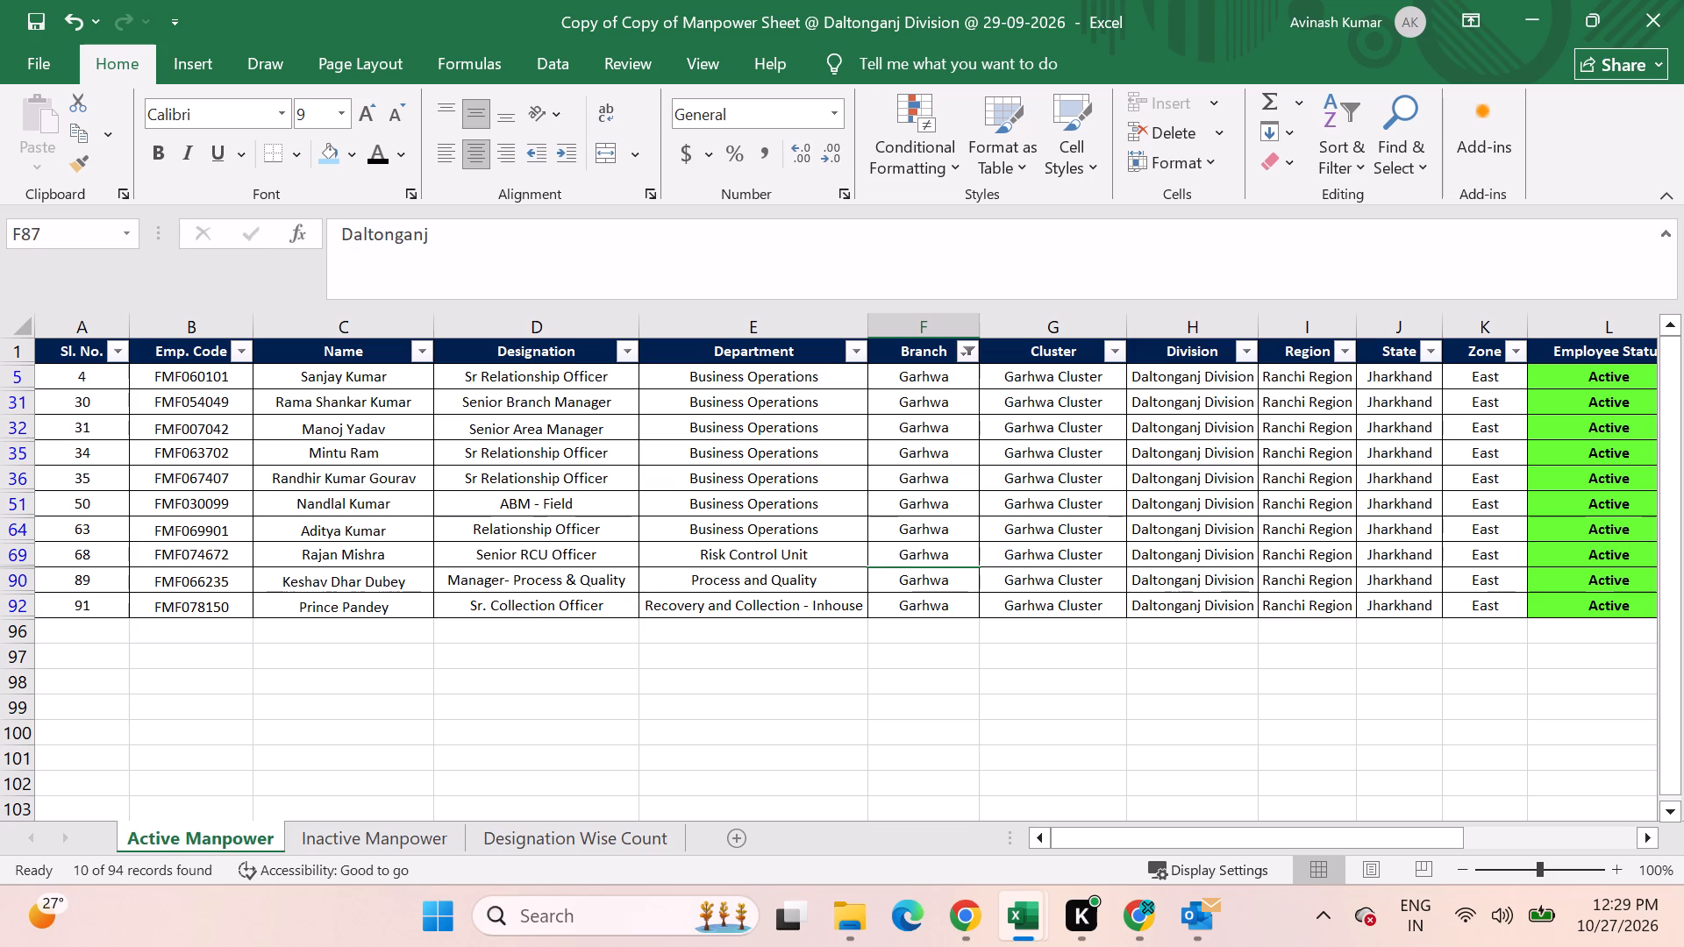
Change the Branch filter to show only Garhwa-2.
left_click(973, 352)
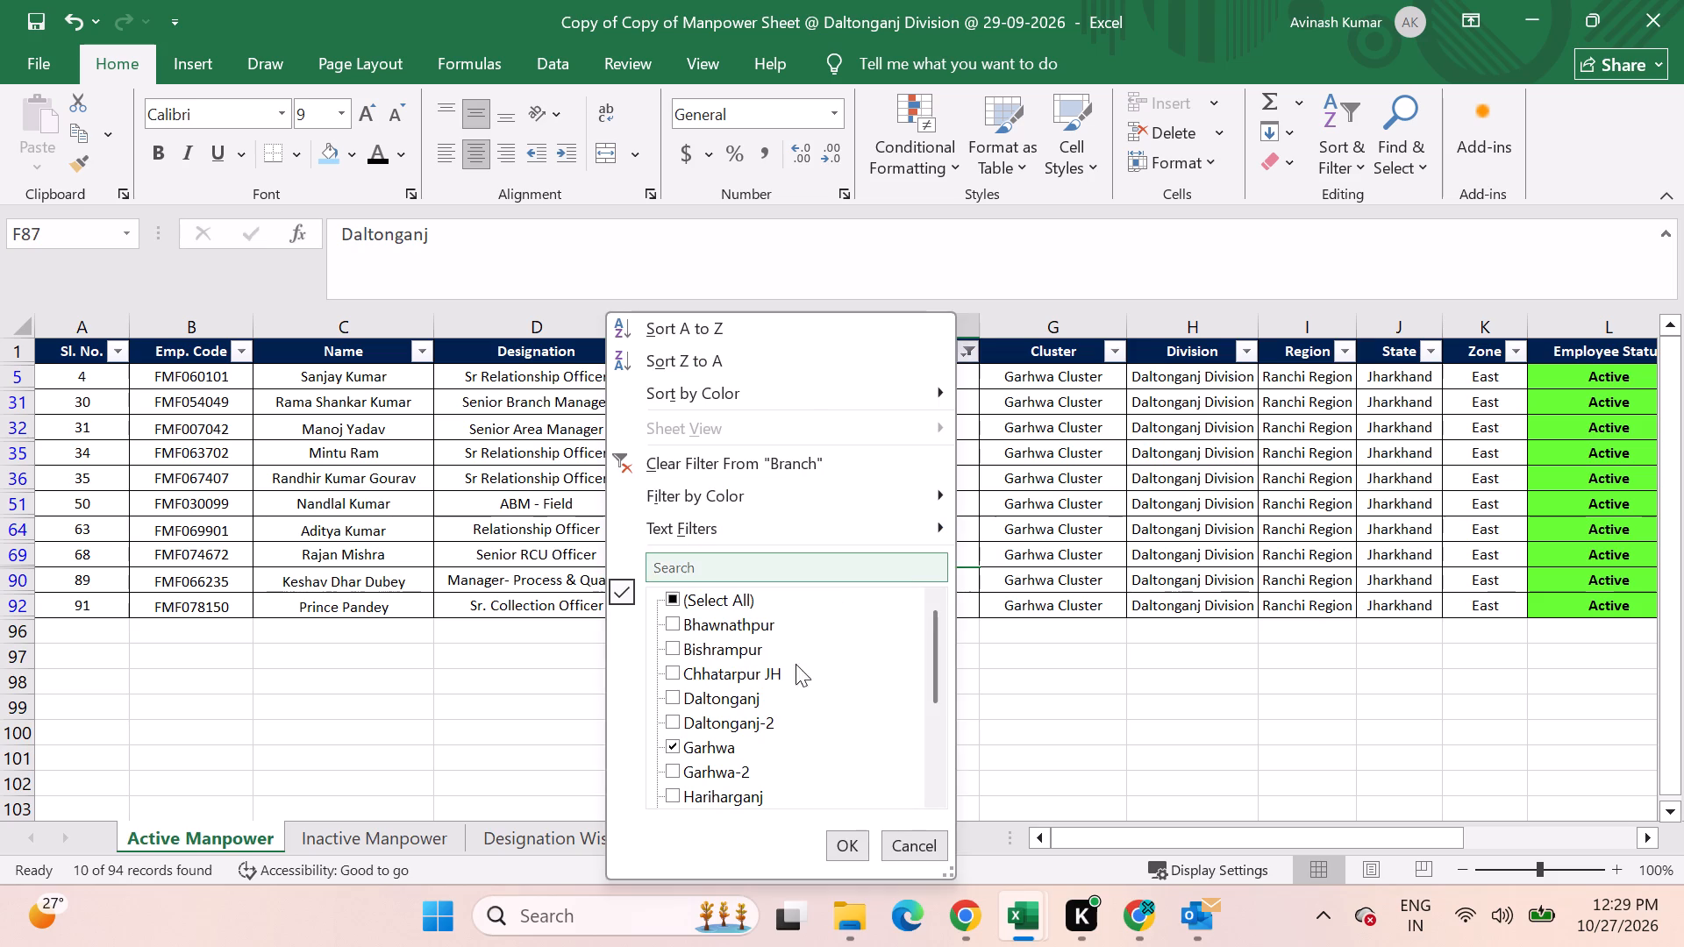
left_click(724, 749)
left_click(700, 773)
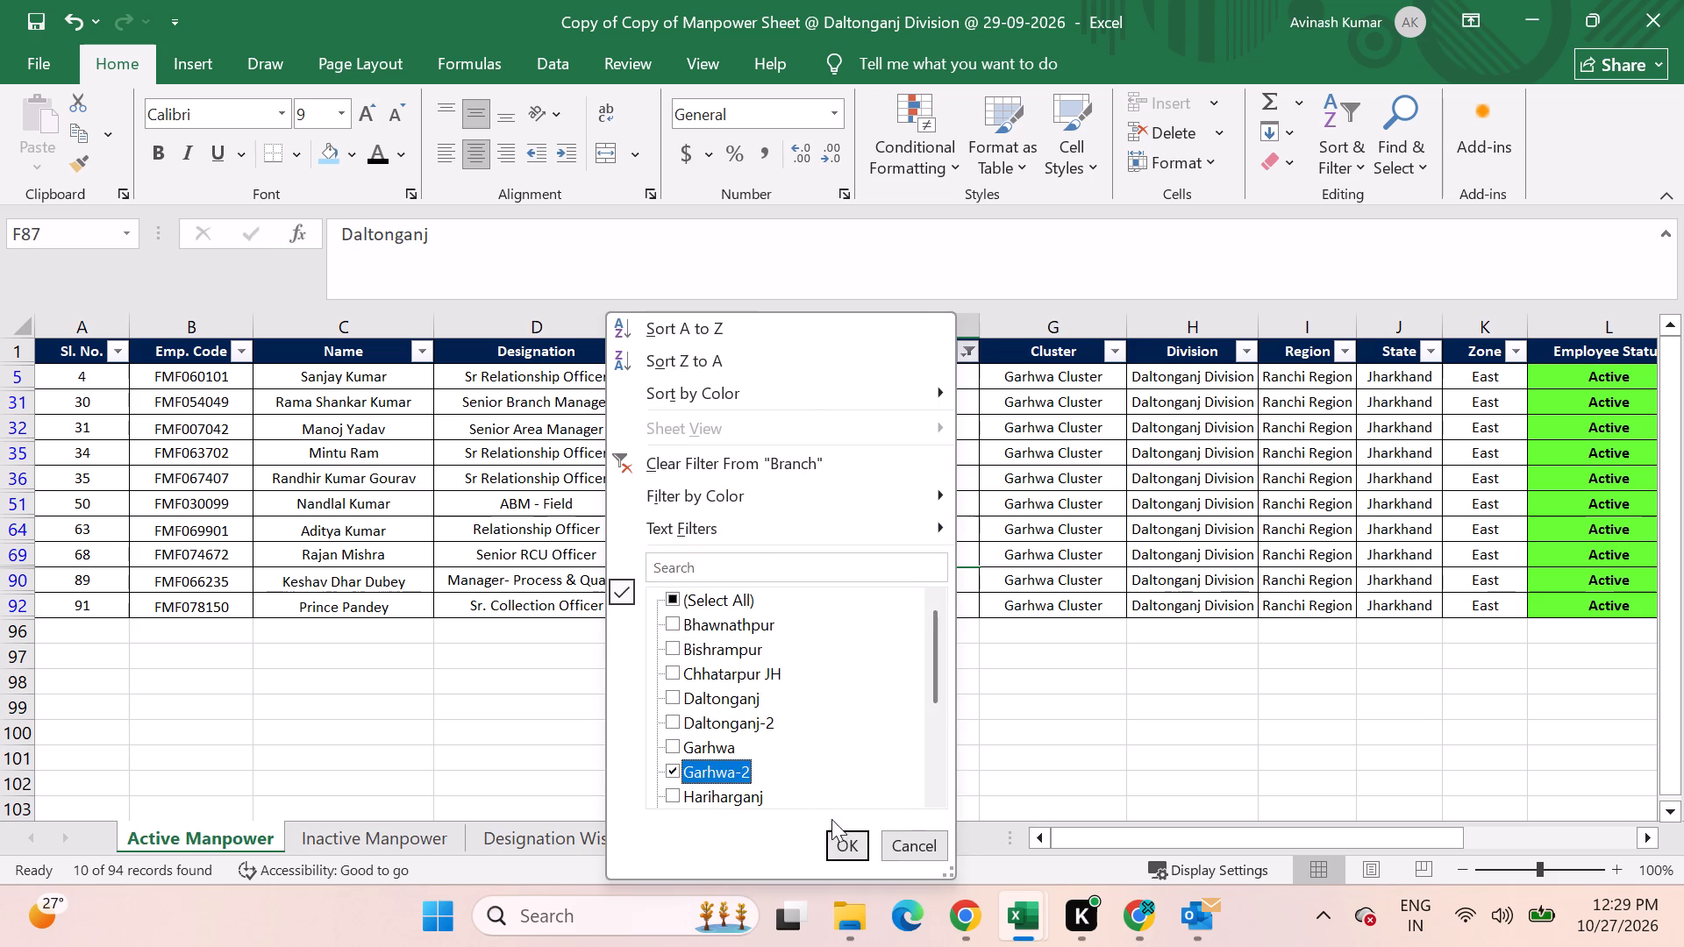
left_click(843, 847)
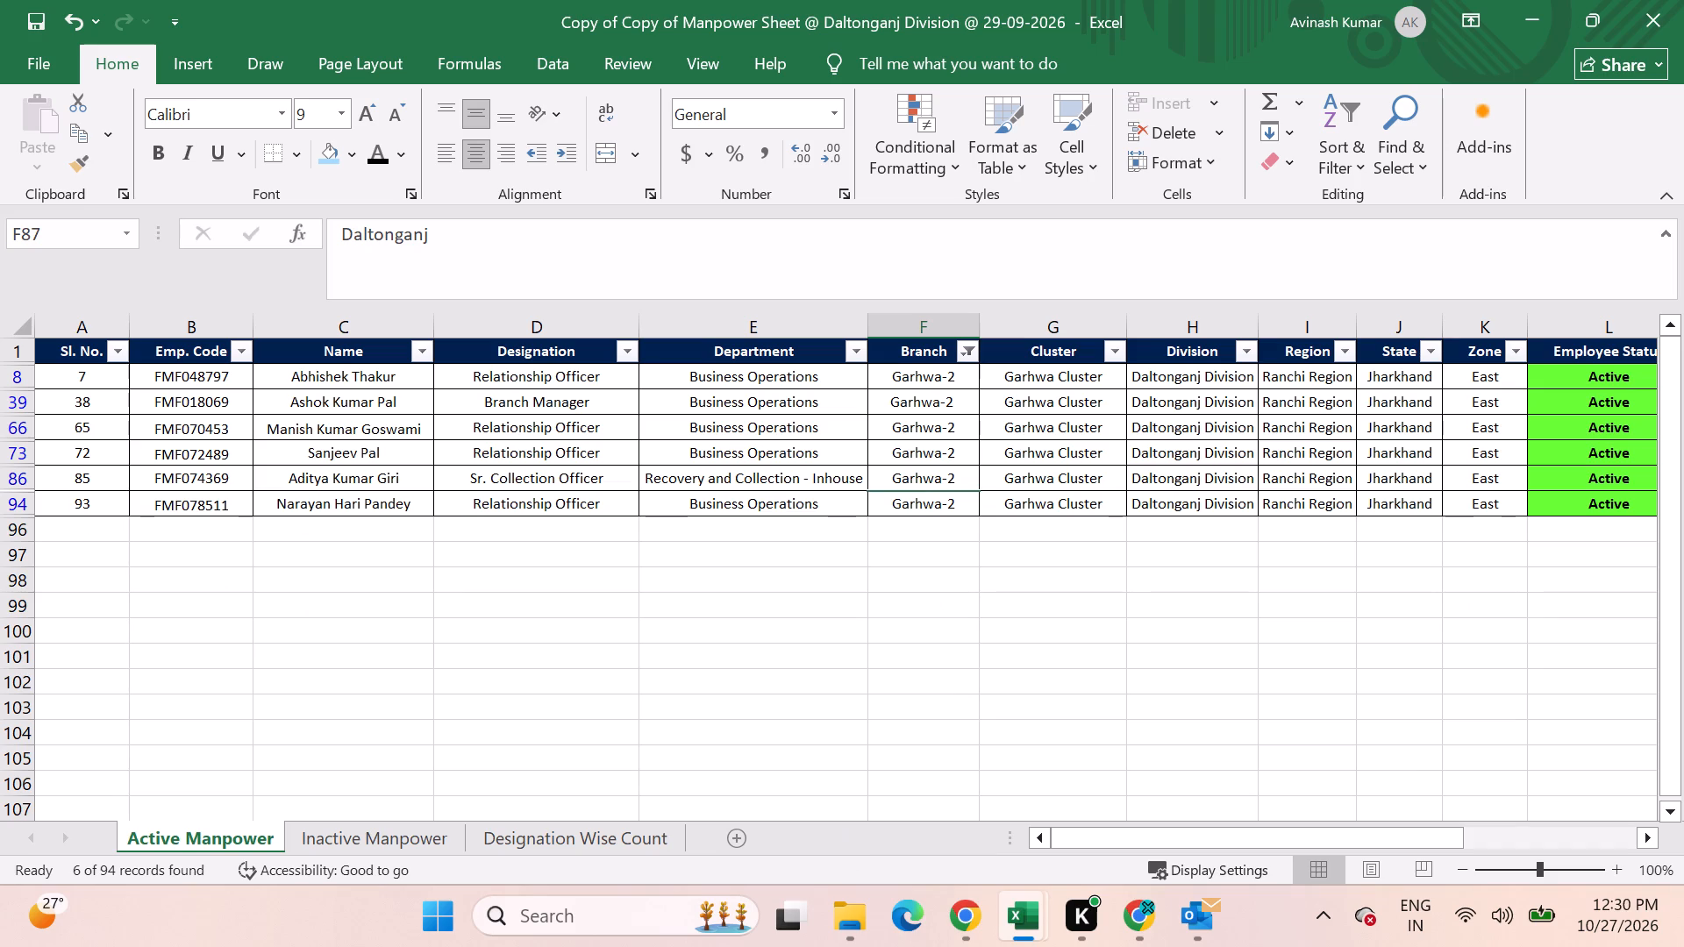
Examine the Garhwa-2 records along row 66, from Designation across to the Phone Number column and back.
left_click(610, 427)
key("Right")
key("Right")
key("Right")
key("Right")
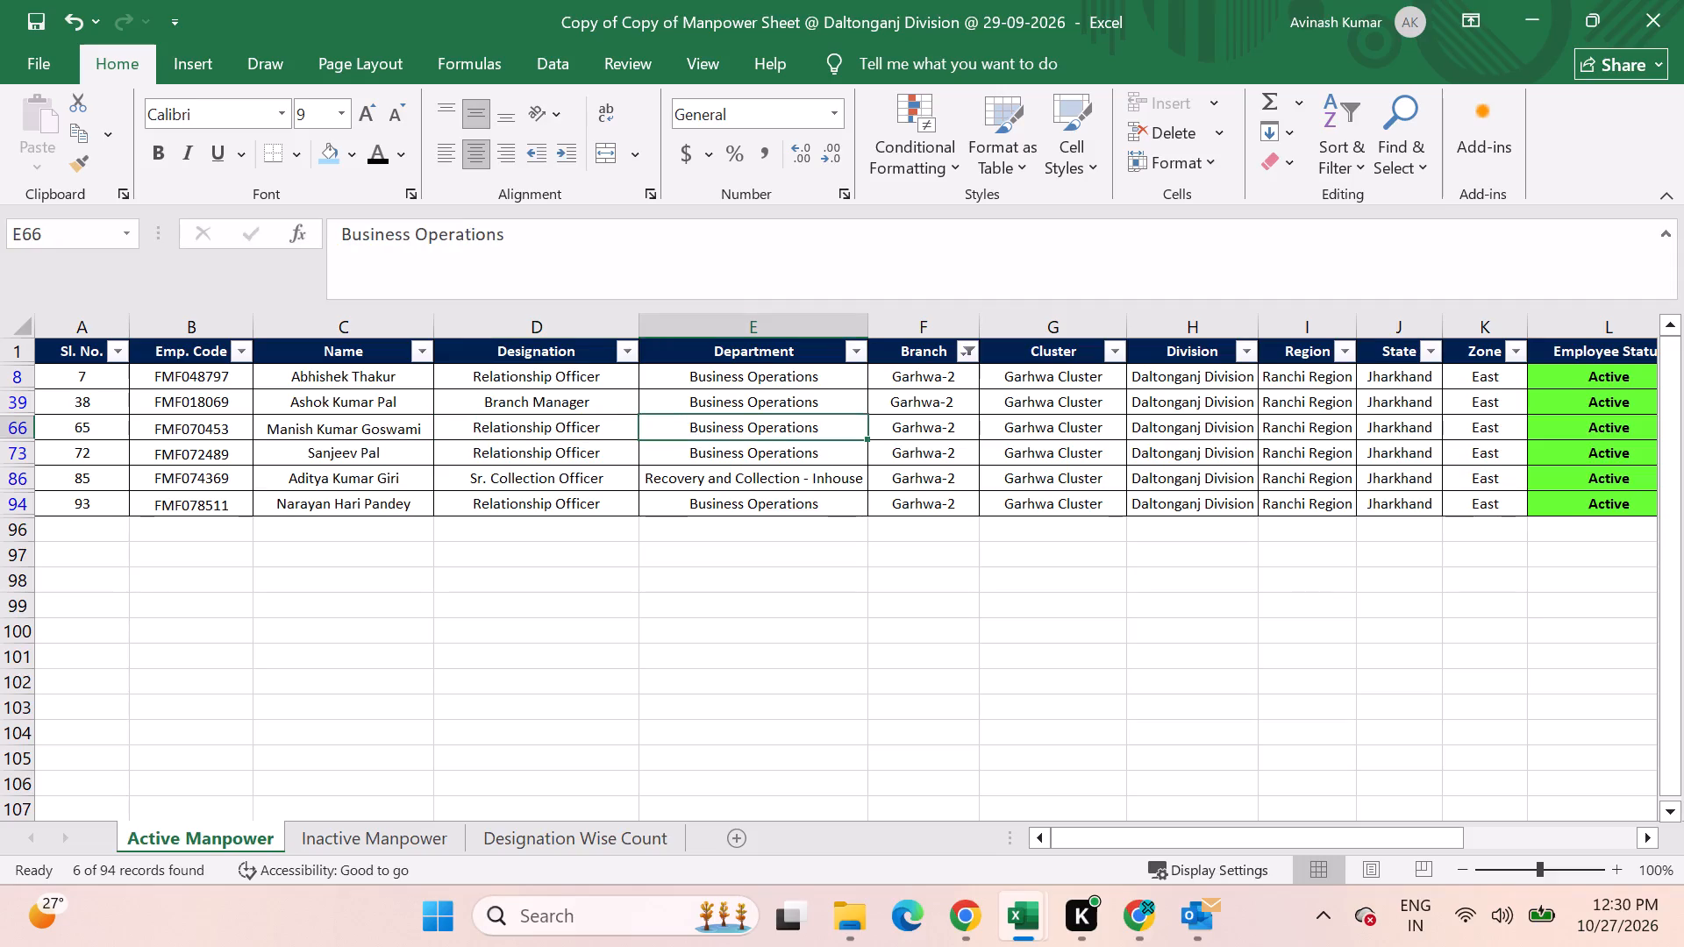
key("Right")
key("Right")
key("Right")
key("Right")
key("Right")
key("Right")
key("Right")
key("Right")
key("Right")
key("Right")
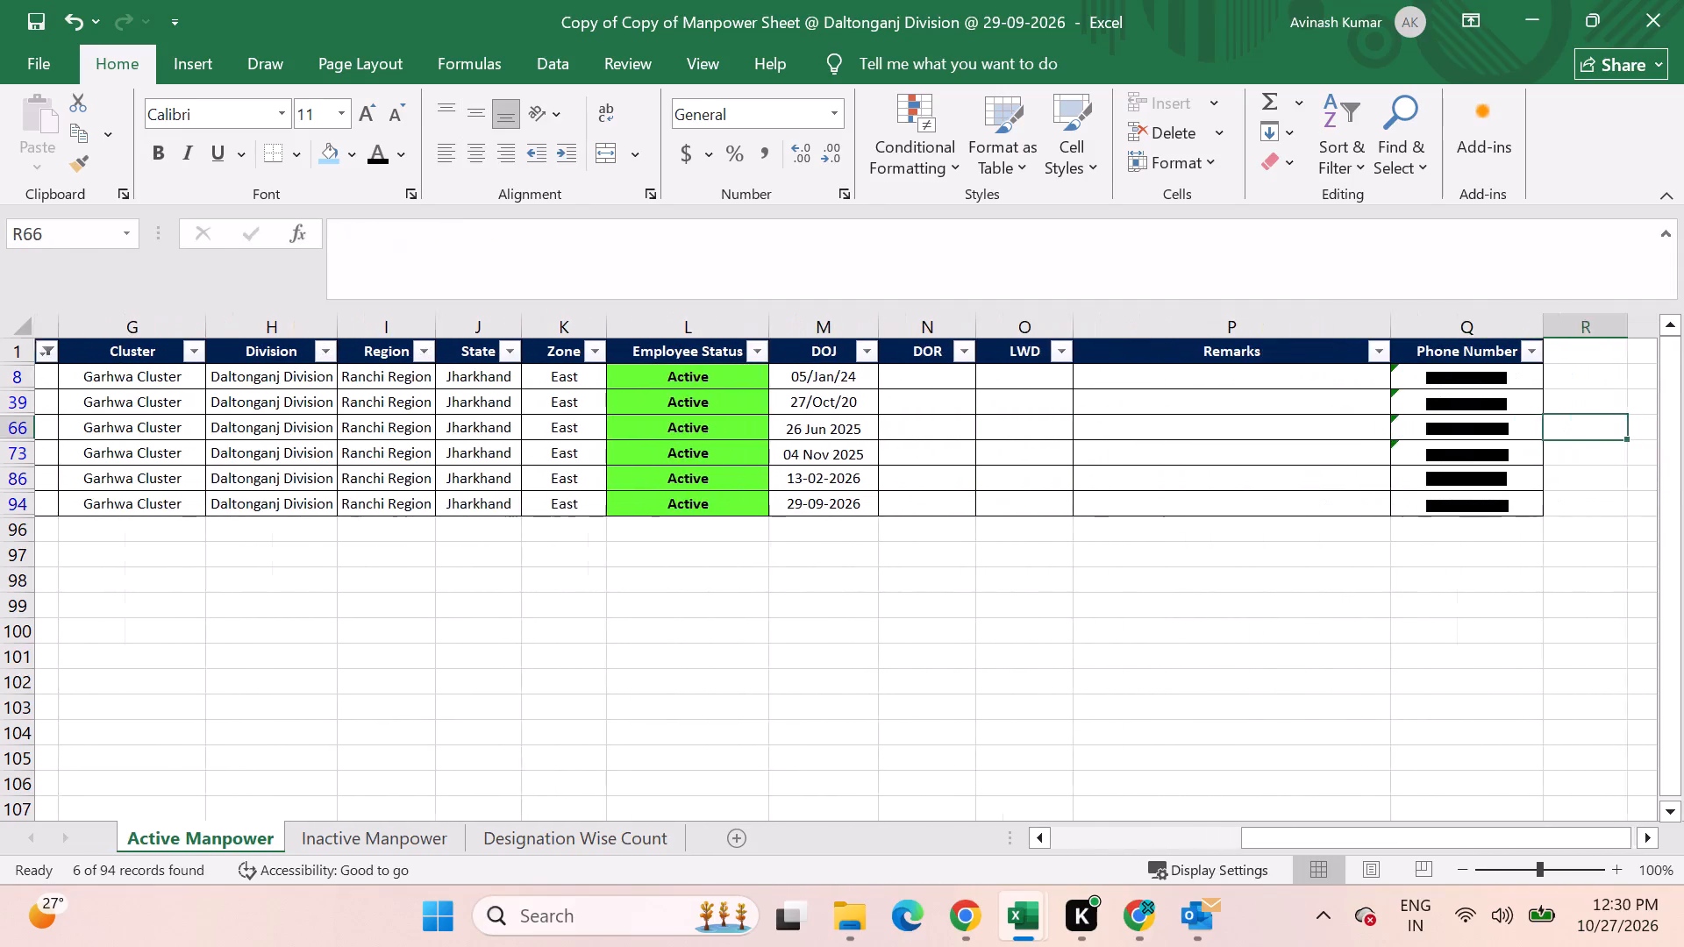
key("Left")
key("Left")
key("Left")
key("Left")
key("Left")
key("Left")
key("Left")
key("Left")
key("Left")
key("Left")
key("Left")
key("Left")
key("Left")
key("Left")
key("Left")
key("Left")
key("Left")
key("Left")
key("Left")
key("Left")
key("Left")
key("Left")
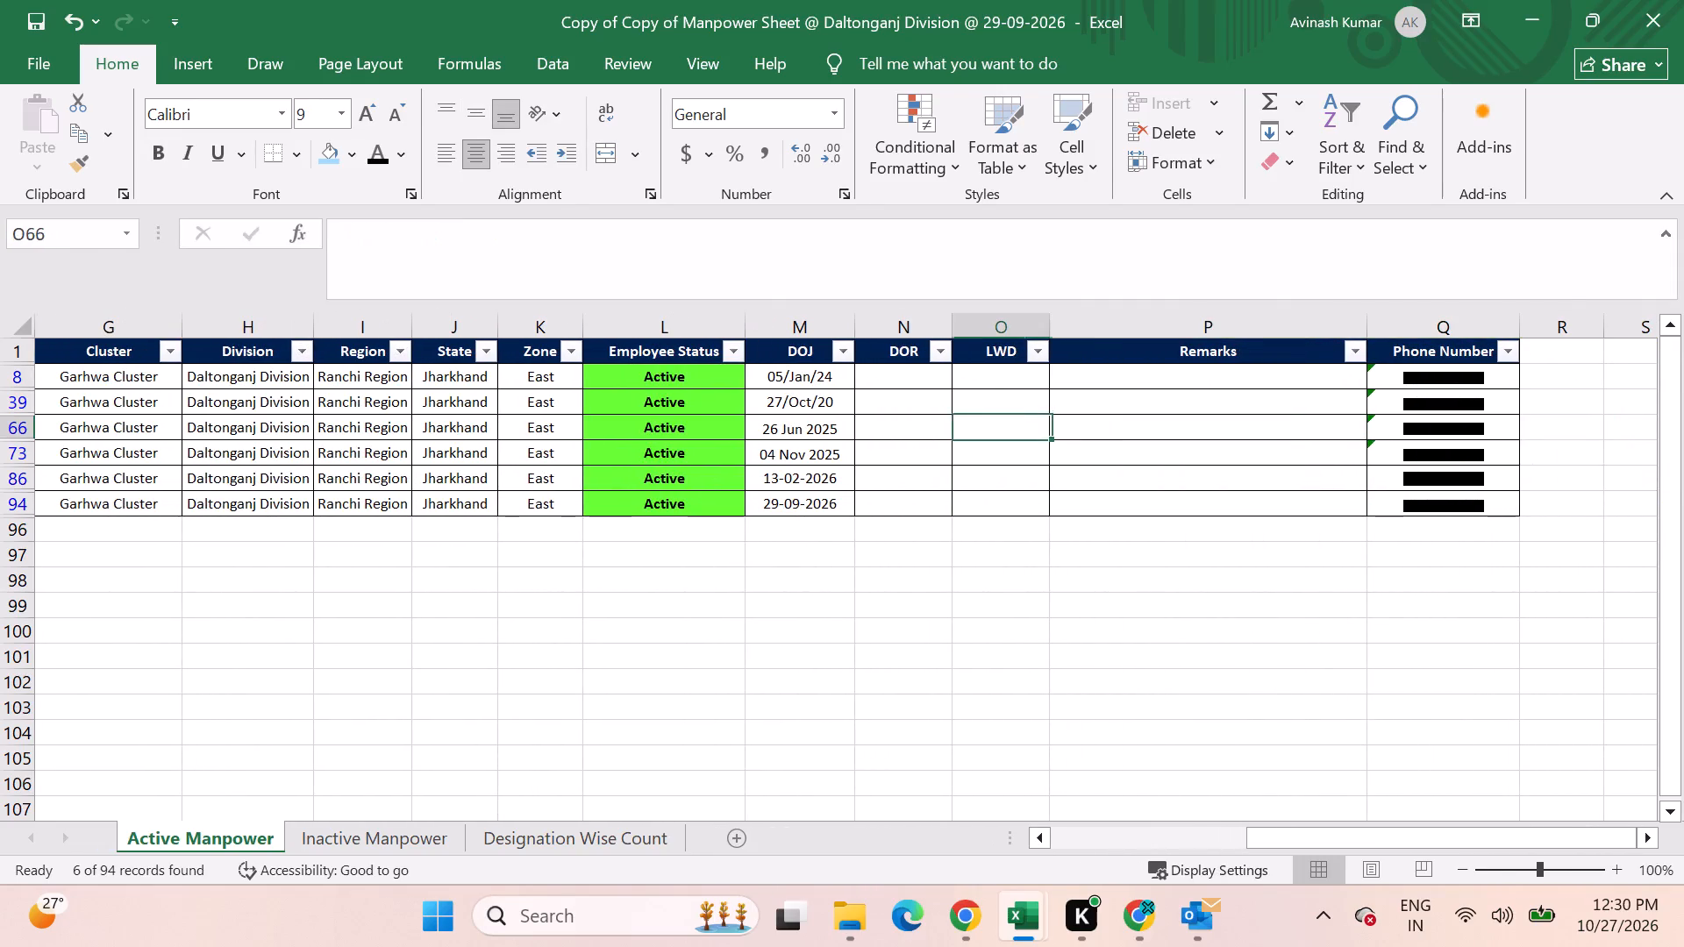
Enter the remark SNP for the Garhwa-2 Relationship Officer in row 66.
key("Right")
key("Right")
key("Right")
key("Right")
key("Right")
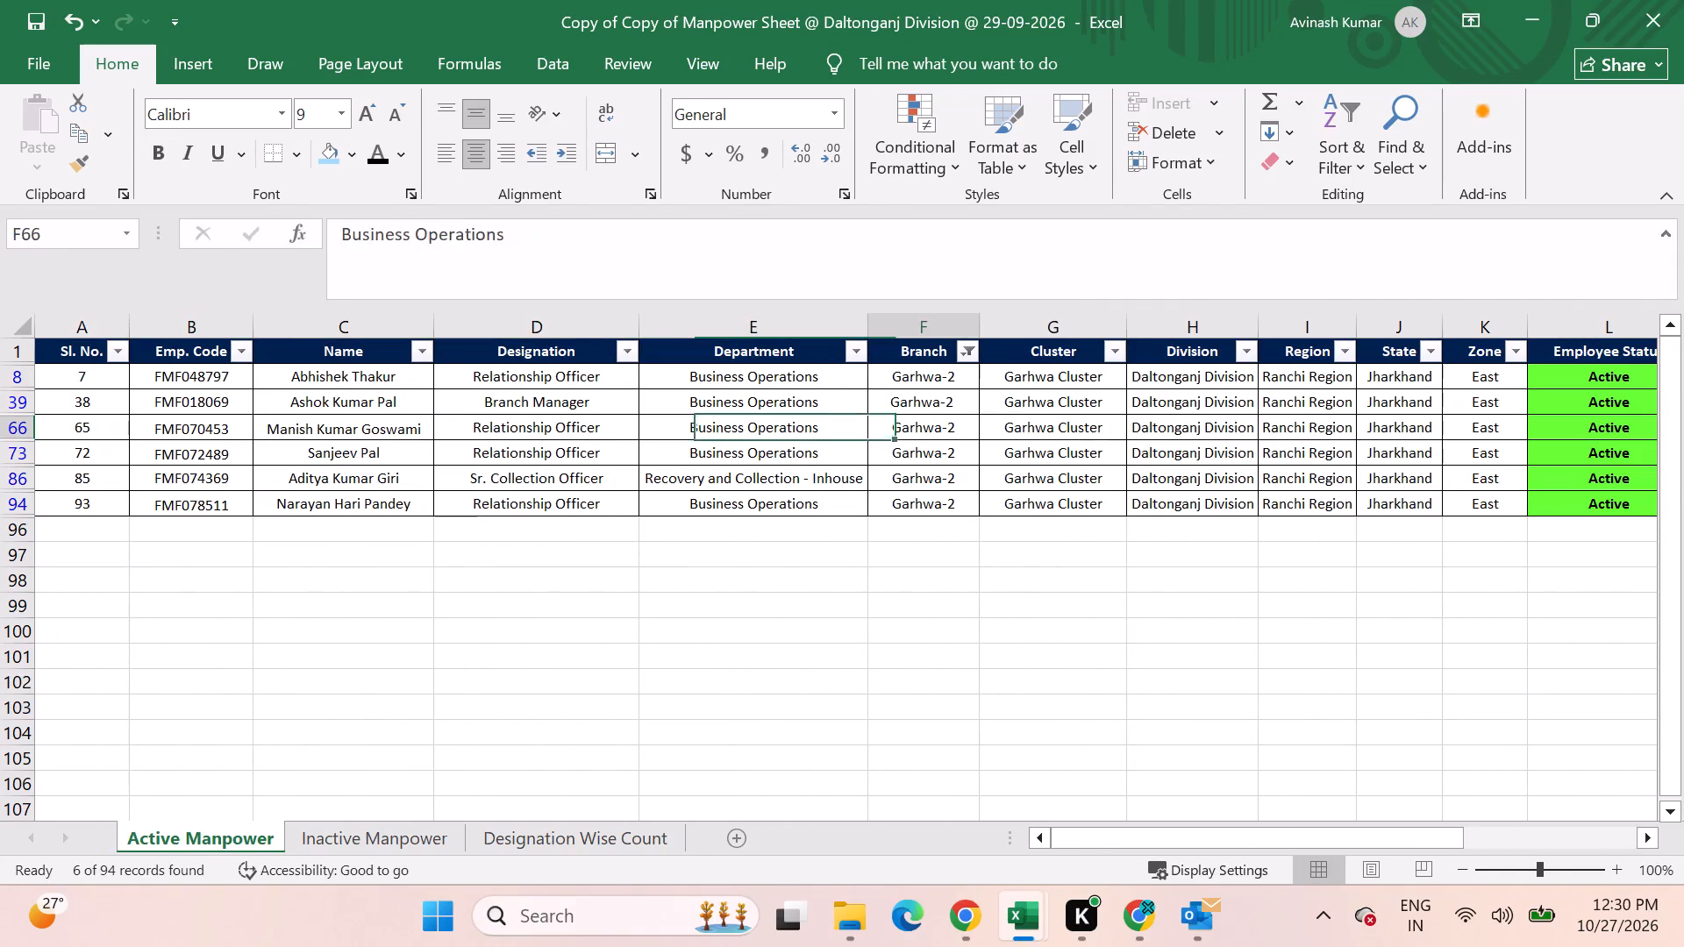
key("Right")
key("Right")
key("Right")
key("Right")
key("Right")
key("Right")
key("Right")
key("Right")
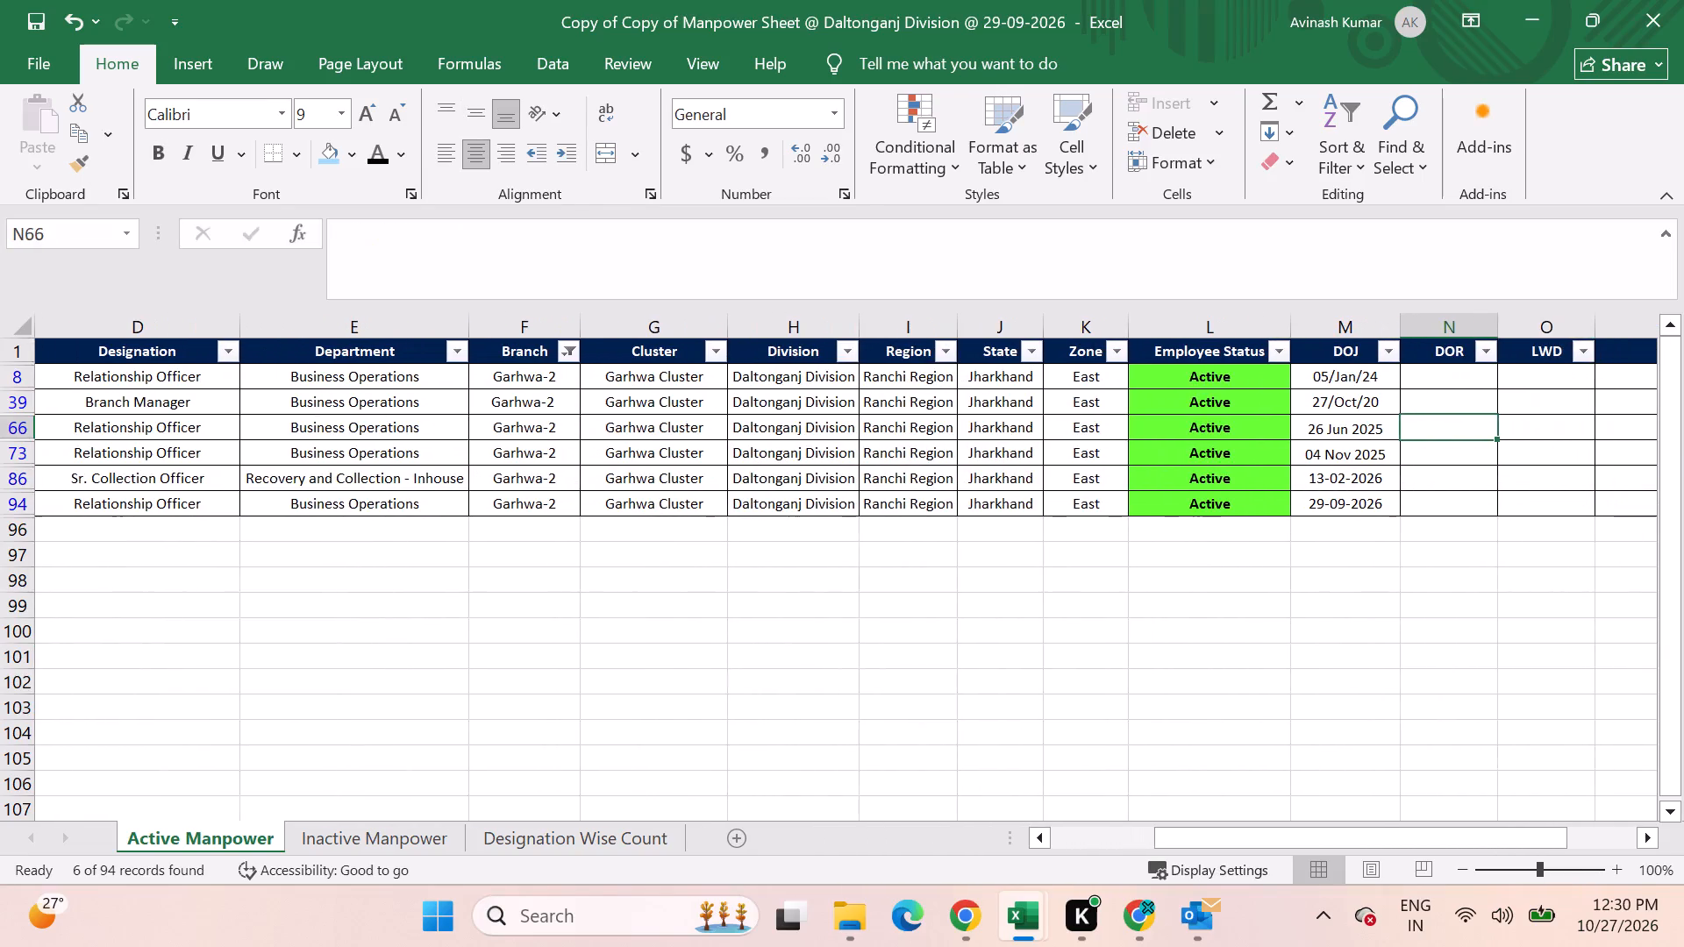
key("Right")
key("Right")
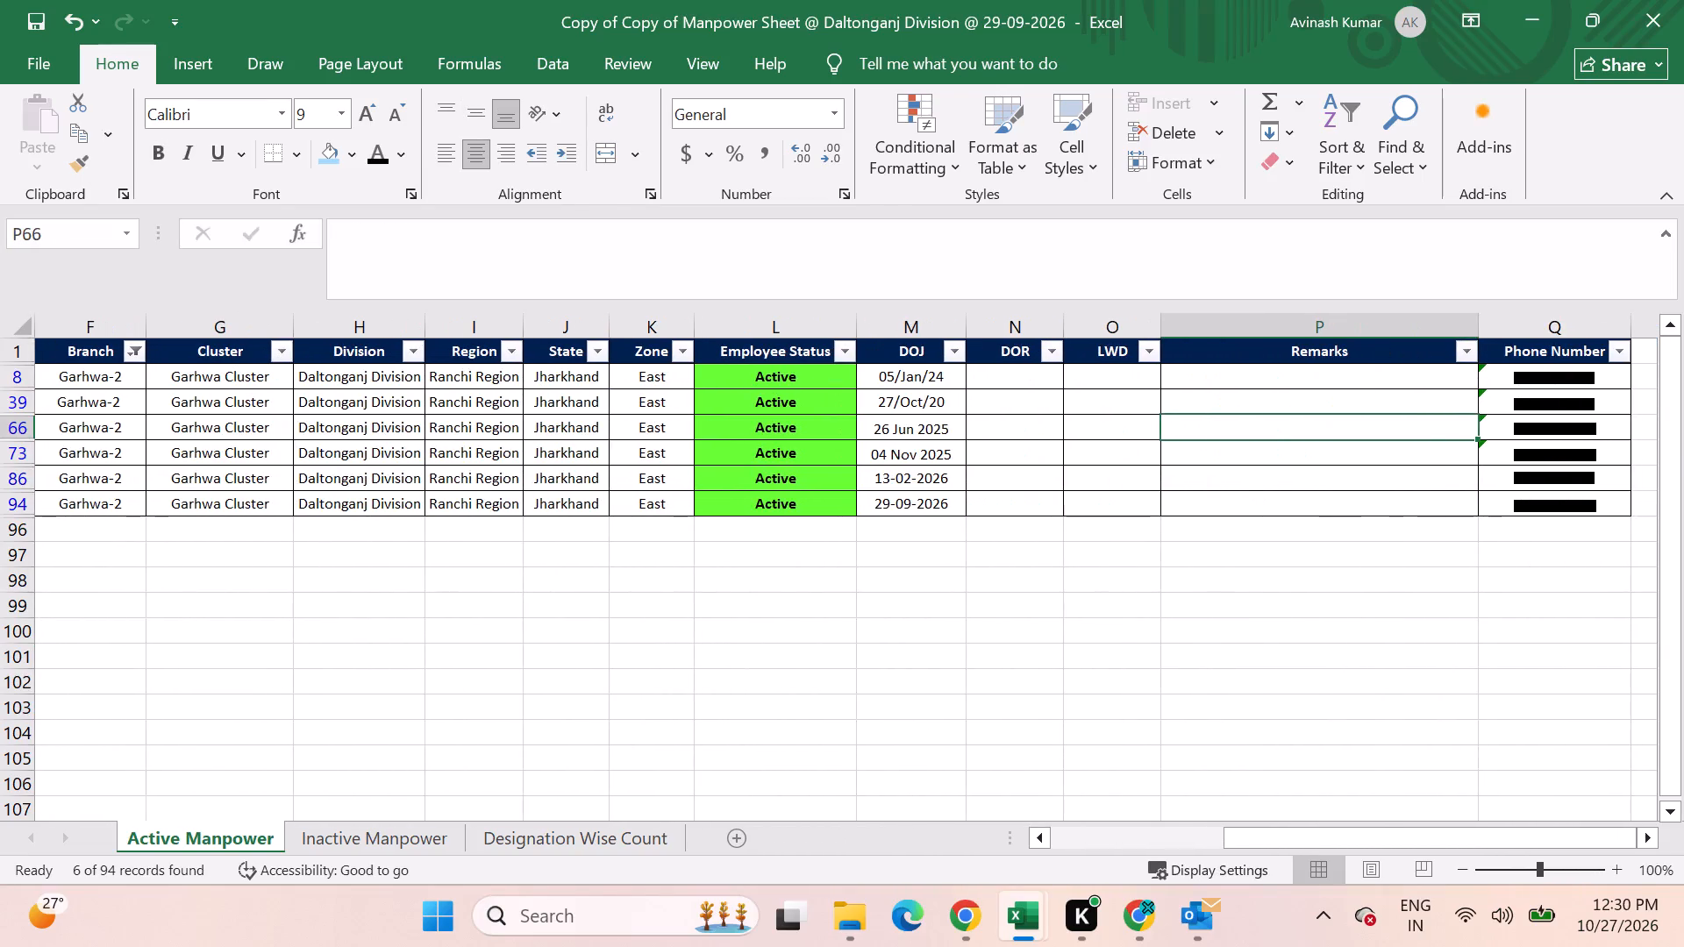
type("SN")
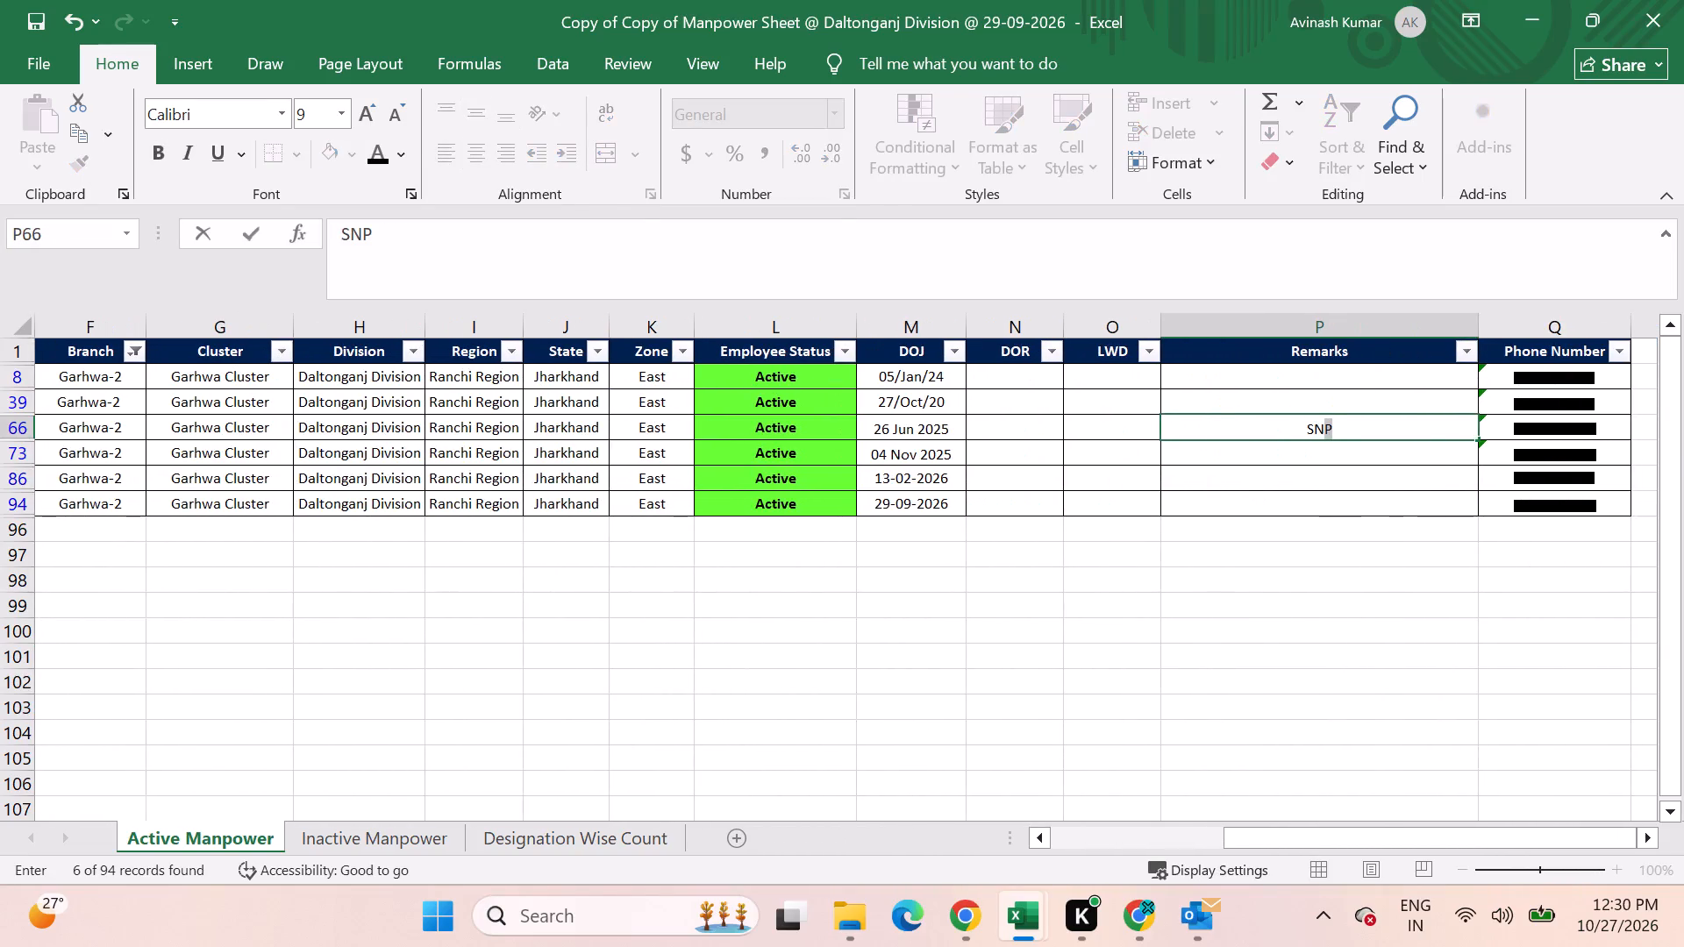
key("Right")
Switch to the Darwinbox HR portal and open the profile summary of the Garhwa-2 Relationship Officer listed in row 66.
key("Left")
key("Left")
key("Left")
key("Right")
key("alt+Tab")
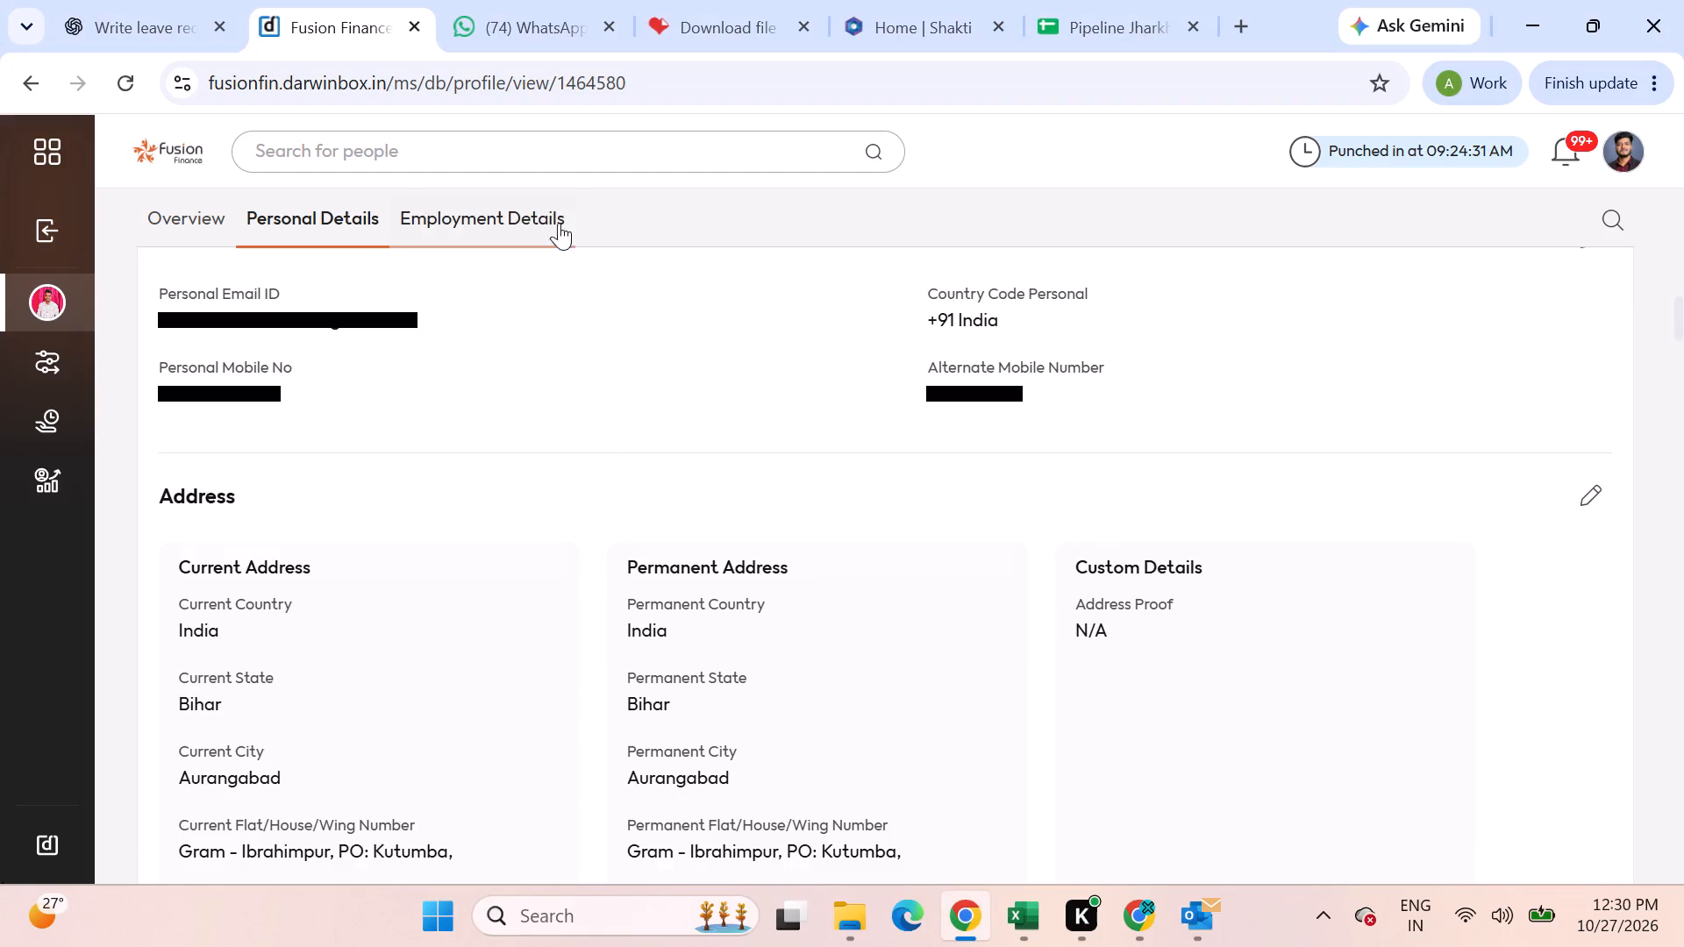
left_click(532, 149)
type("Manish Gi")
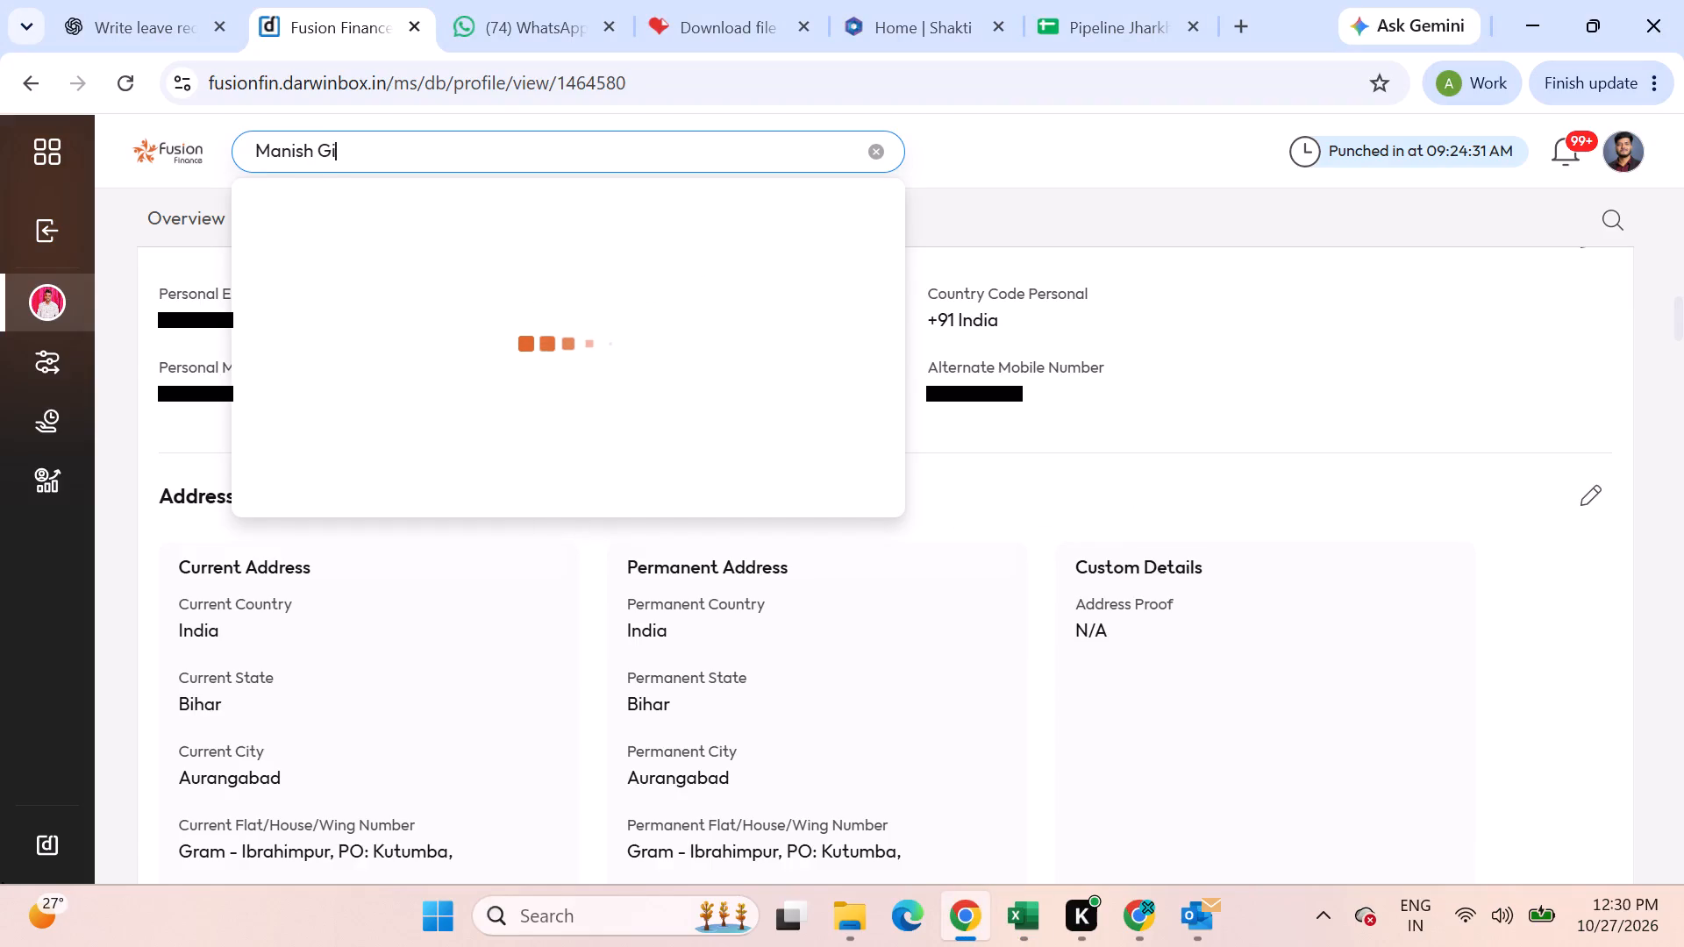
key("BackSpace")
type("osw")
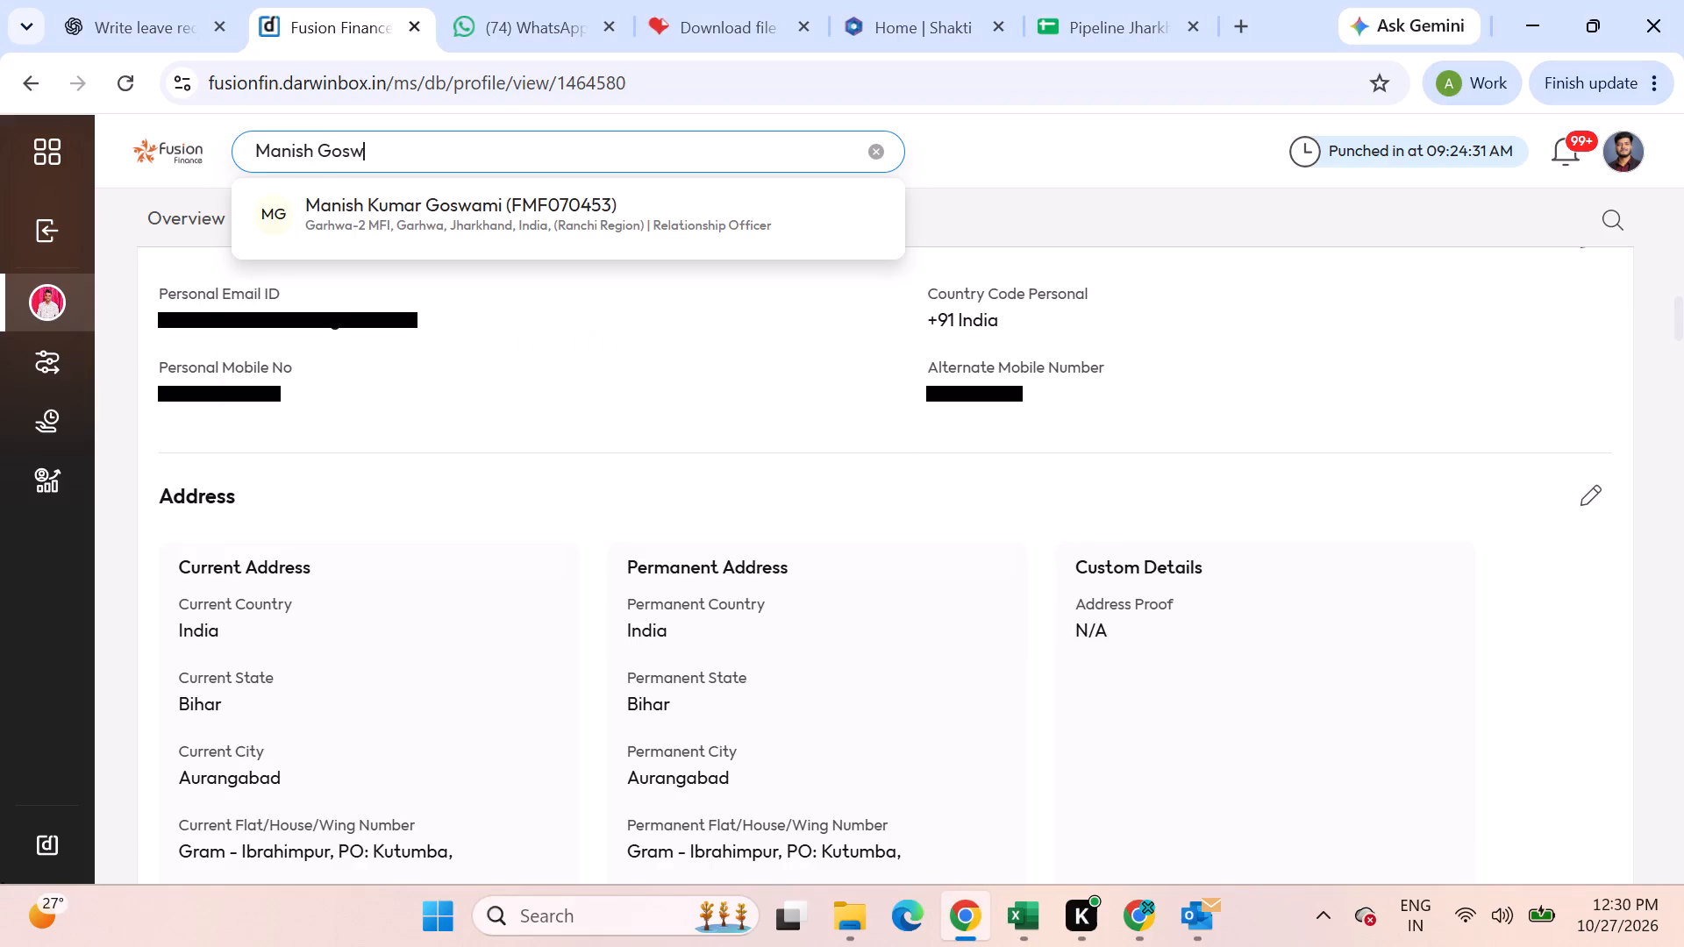
left_click(517, 199)
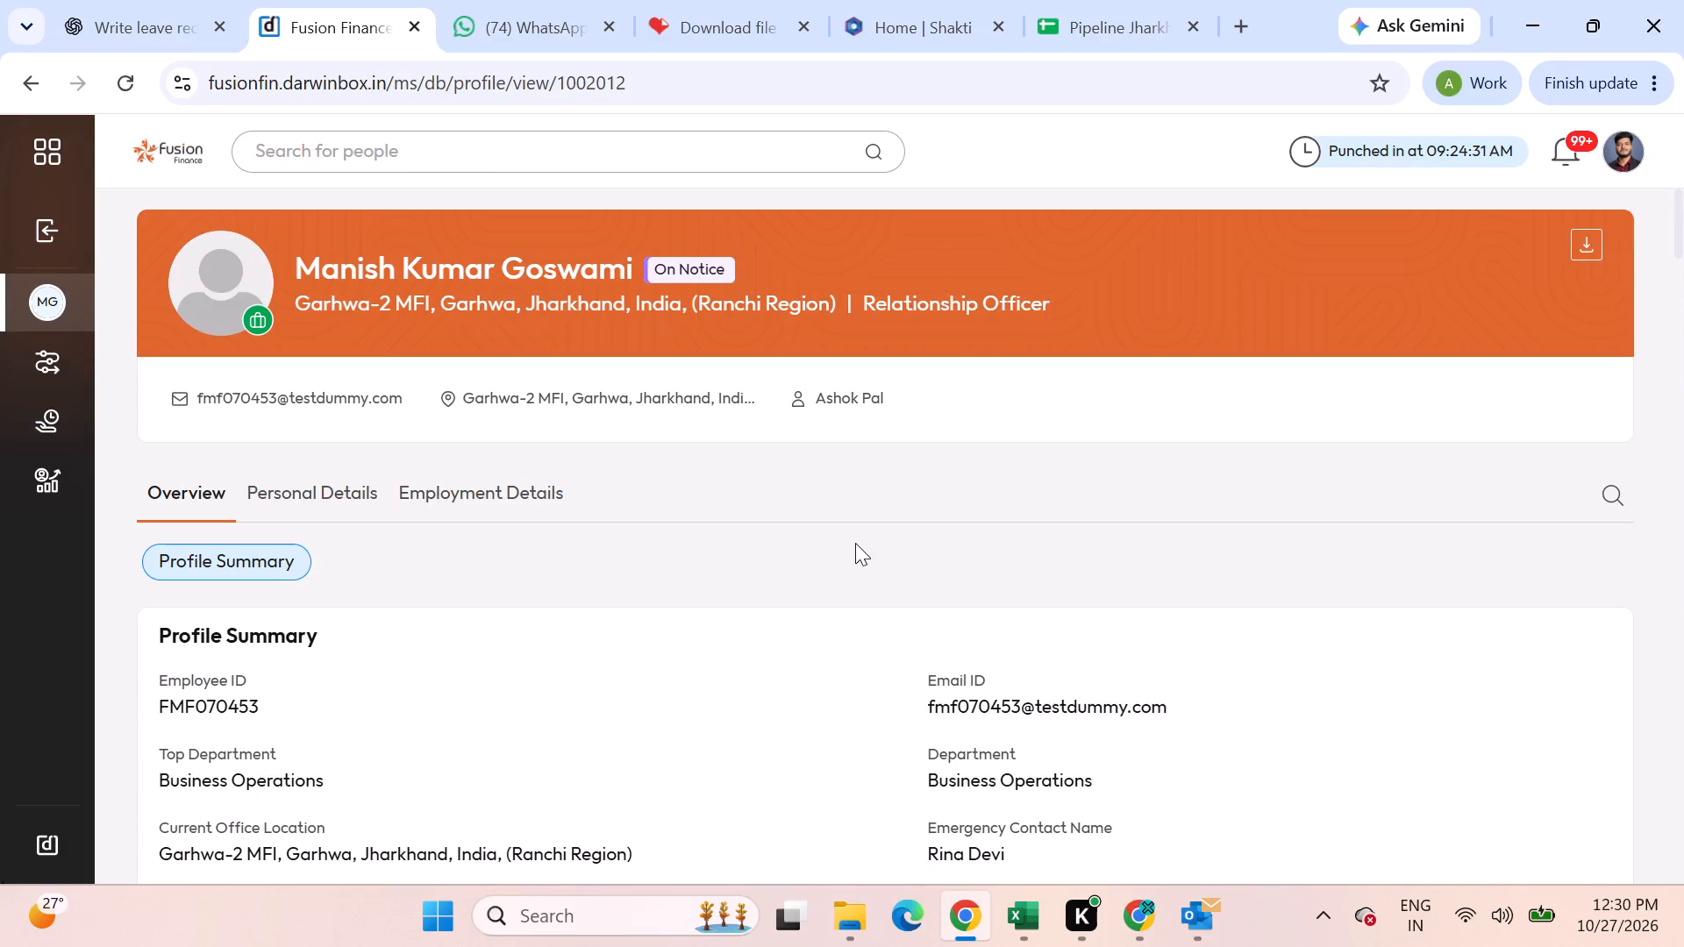
scroll(959, 636, "down", 3)
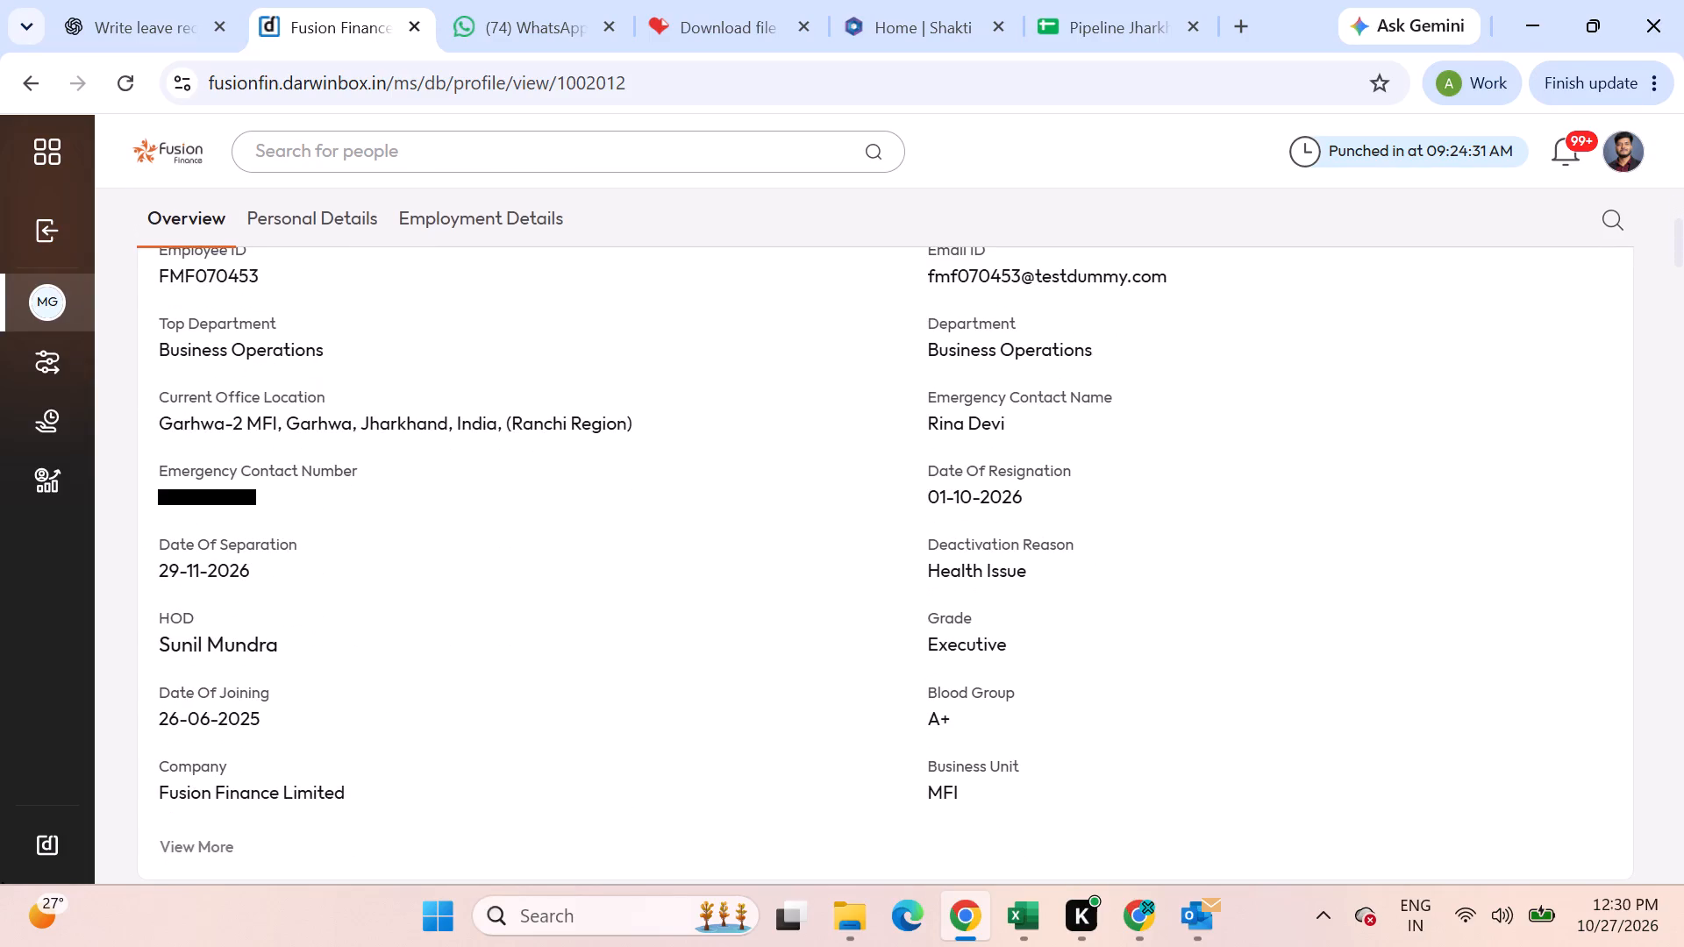
Copy the profile's Date Of Separation, 29-11-2026, into the LWD cell of row 66 in the manpower sheet.
key("alt+Tab")
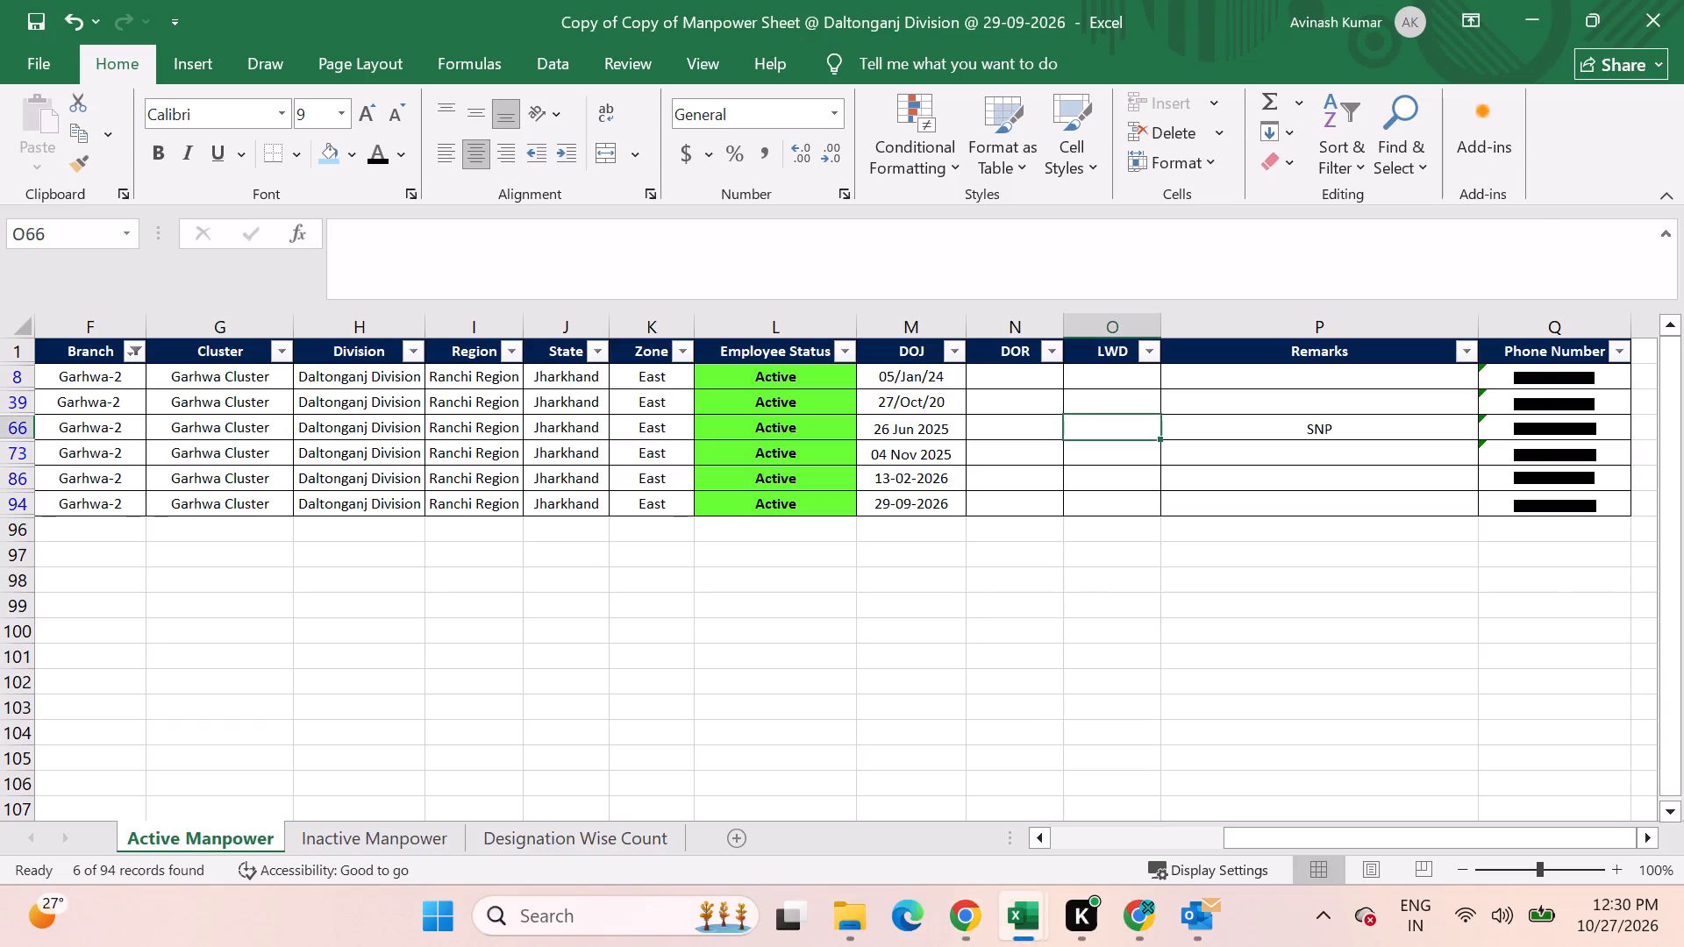
key("alt+Tab")
left_click_drag(253, 568, 132, 577)
key("ctrl+c")
key("alt+Tab")
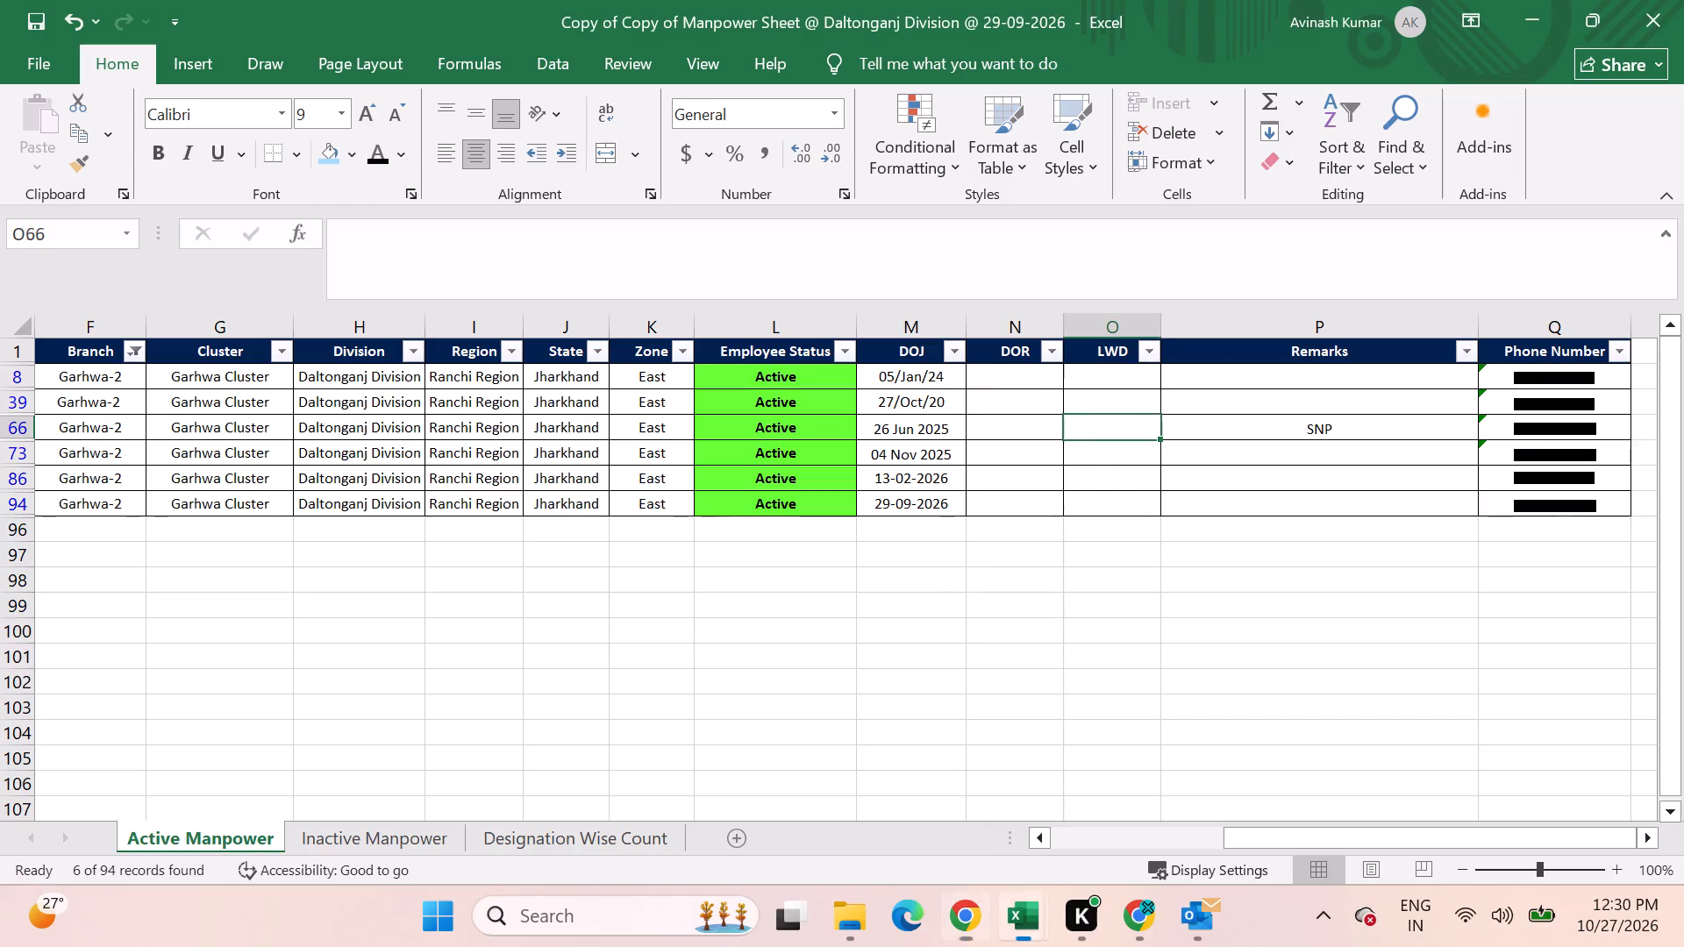
key("ctrl+v")
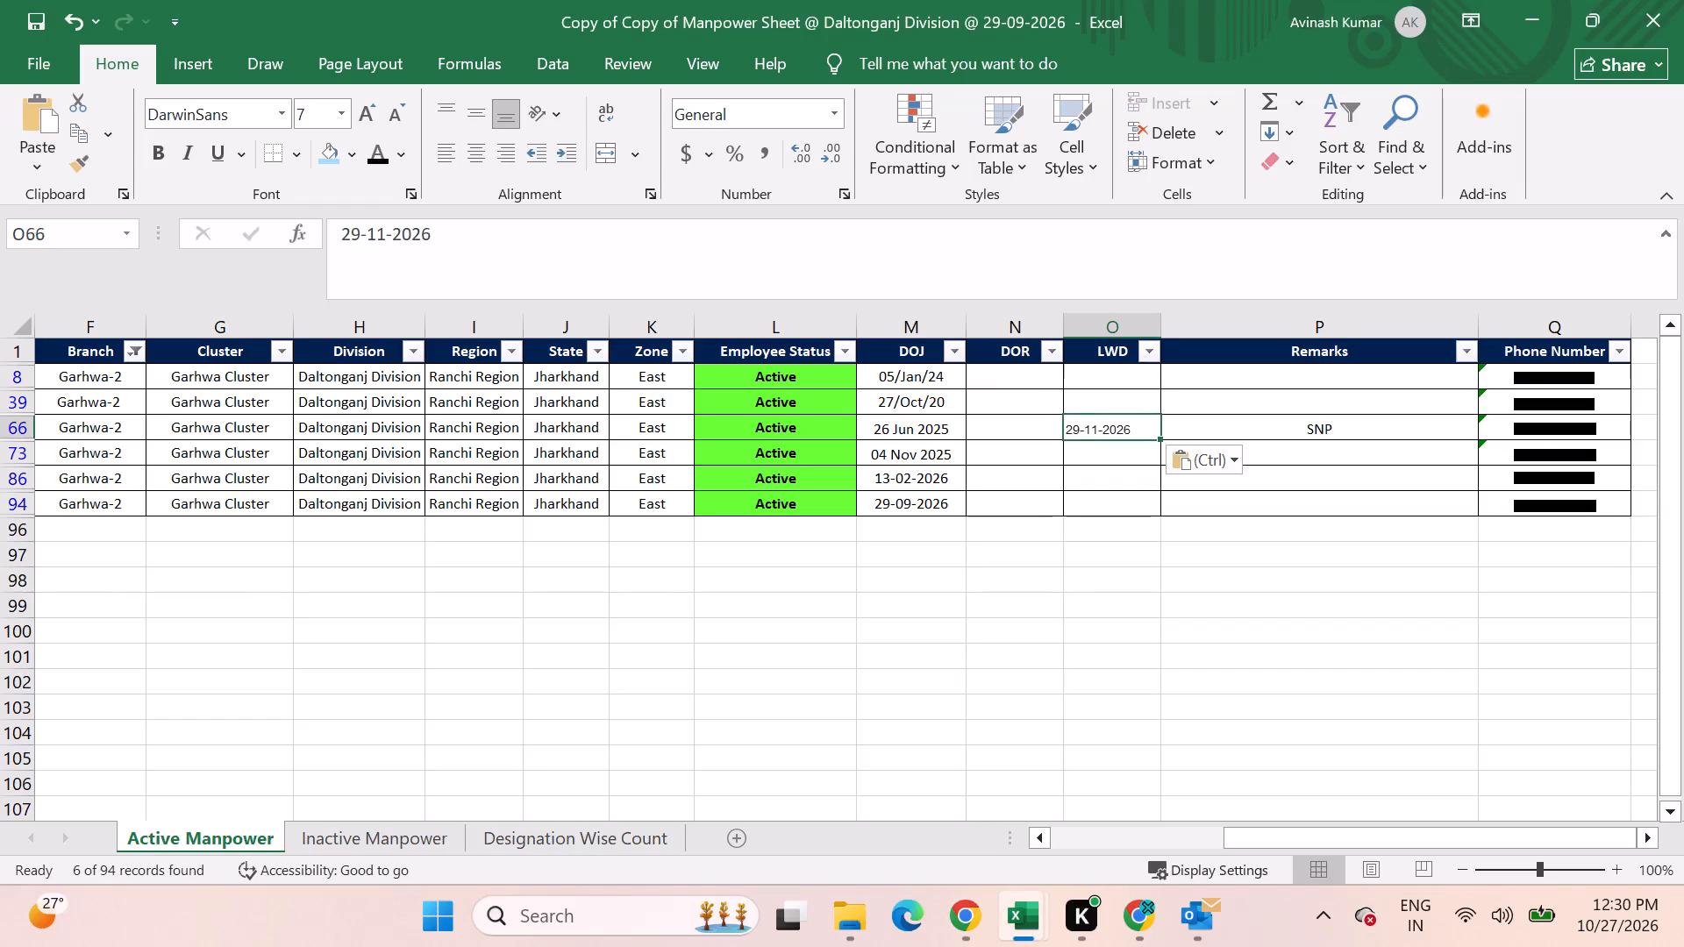
Copy the profile's Date Of Resignation, 01-10-2026, into the DOR cell of row 66 in the manpower sheet.
left_click(1039, 429)
key("alt+Tab")
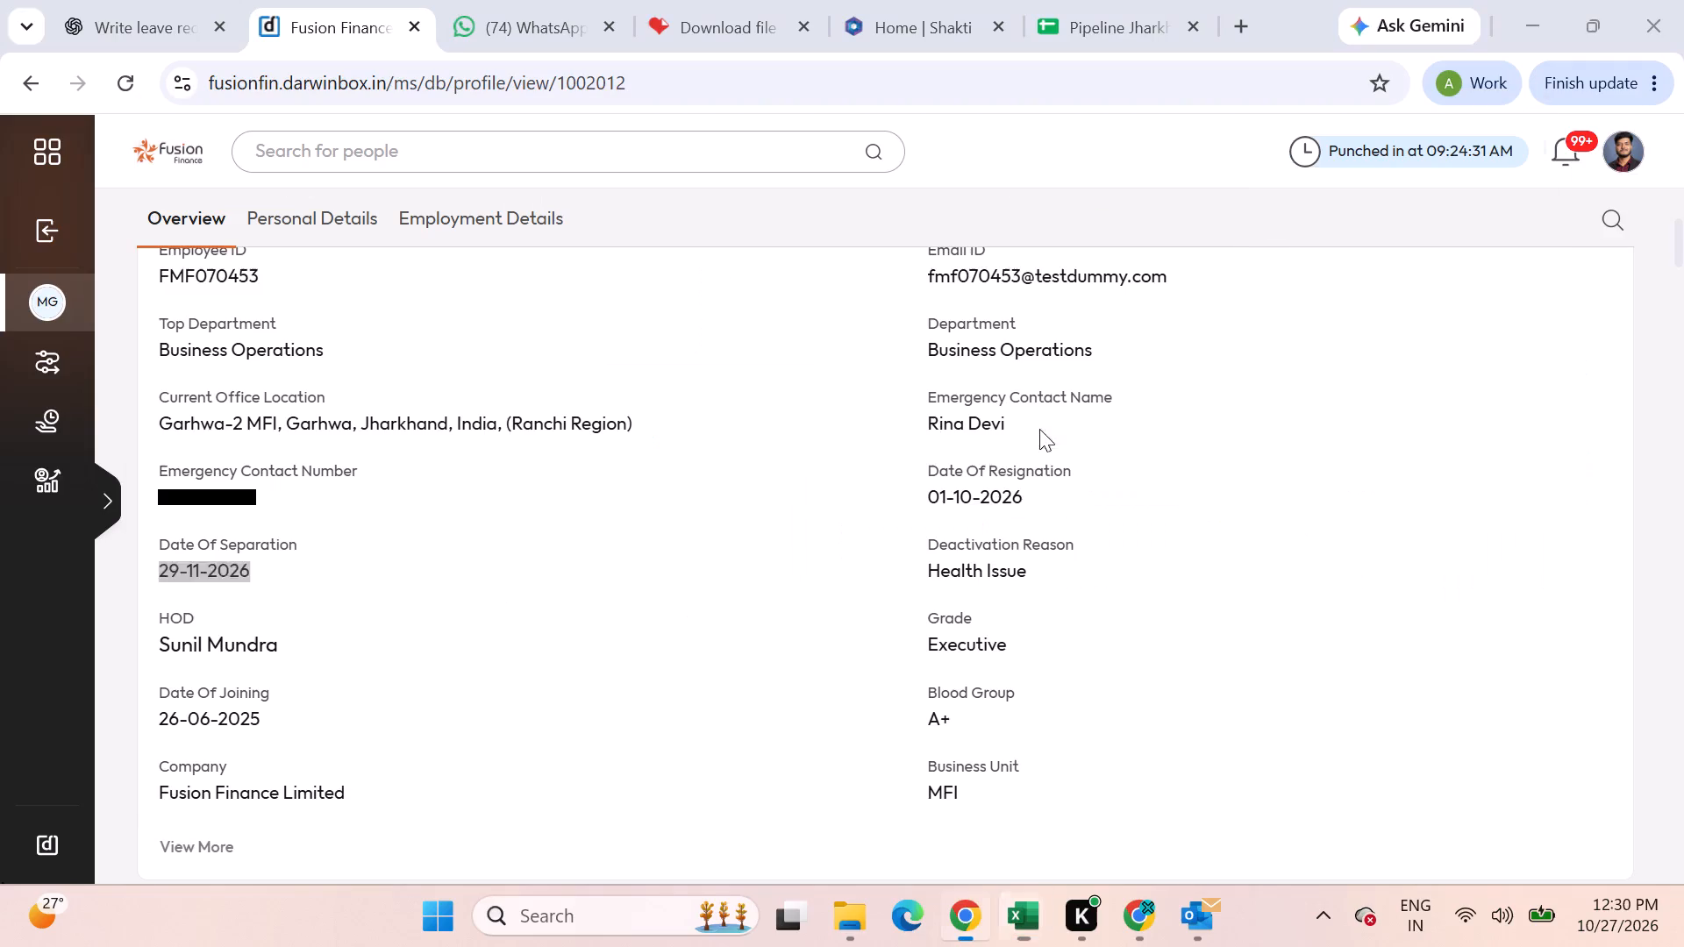
left_click_drag(1023, 488, 945, 495)
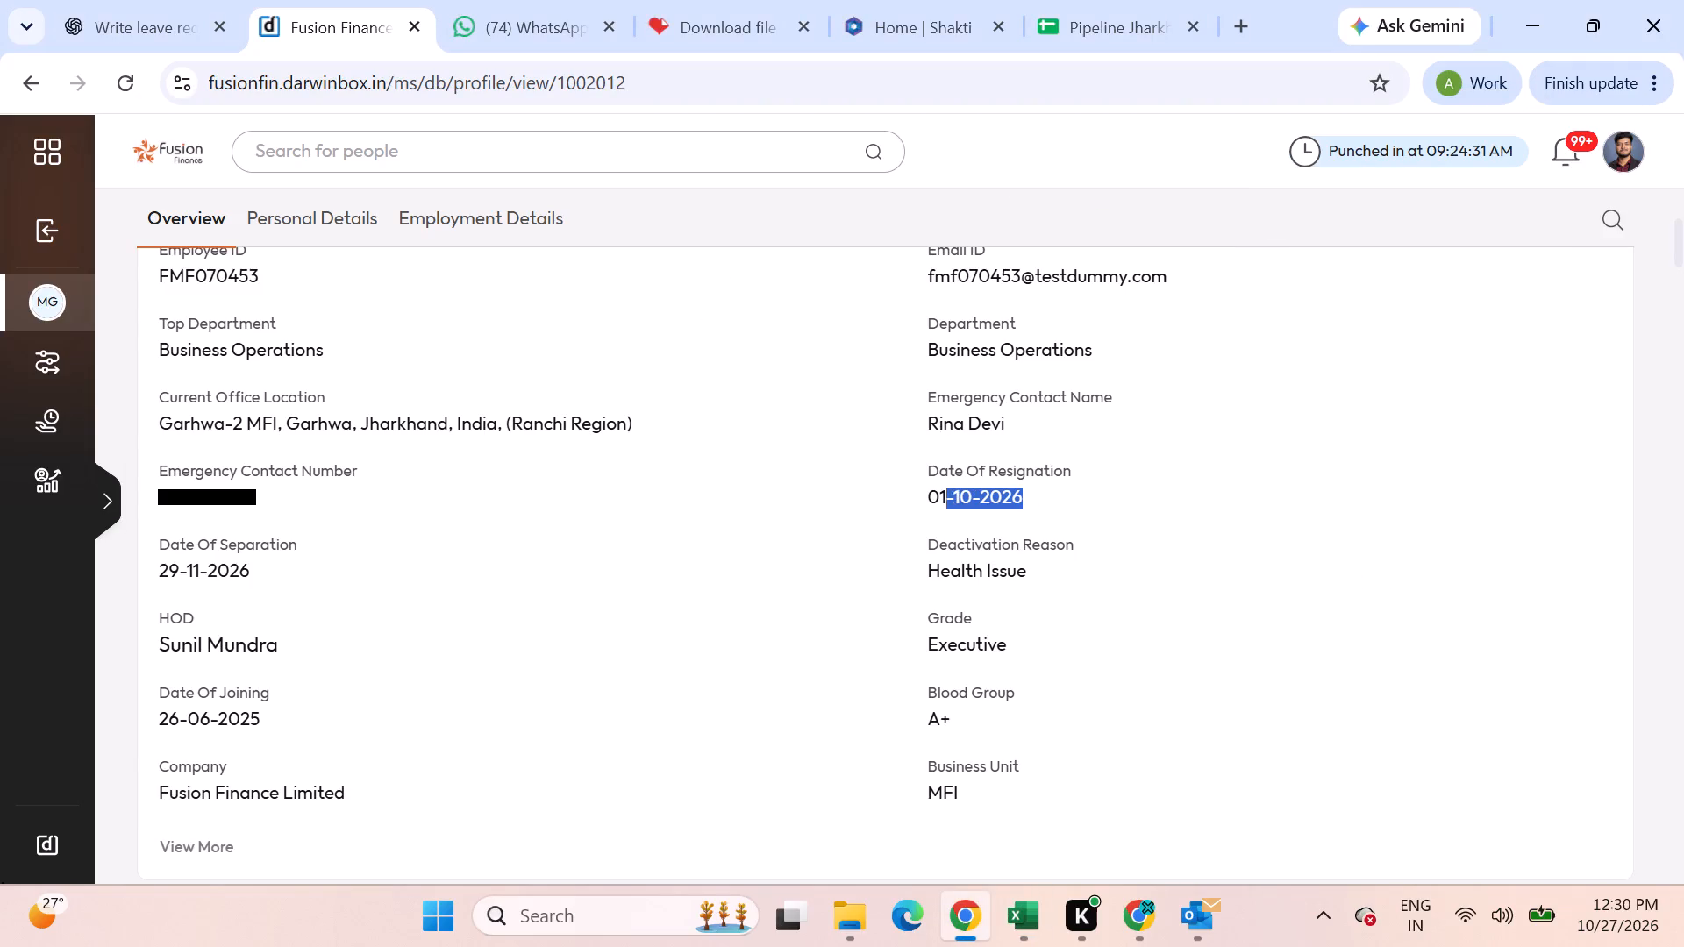
left_click_drag(945, 495, 922, 495)
key("ctrl+c")
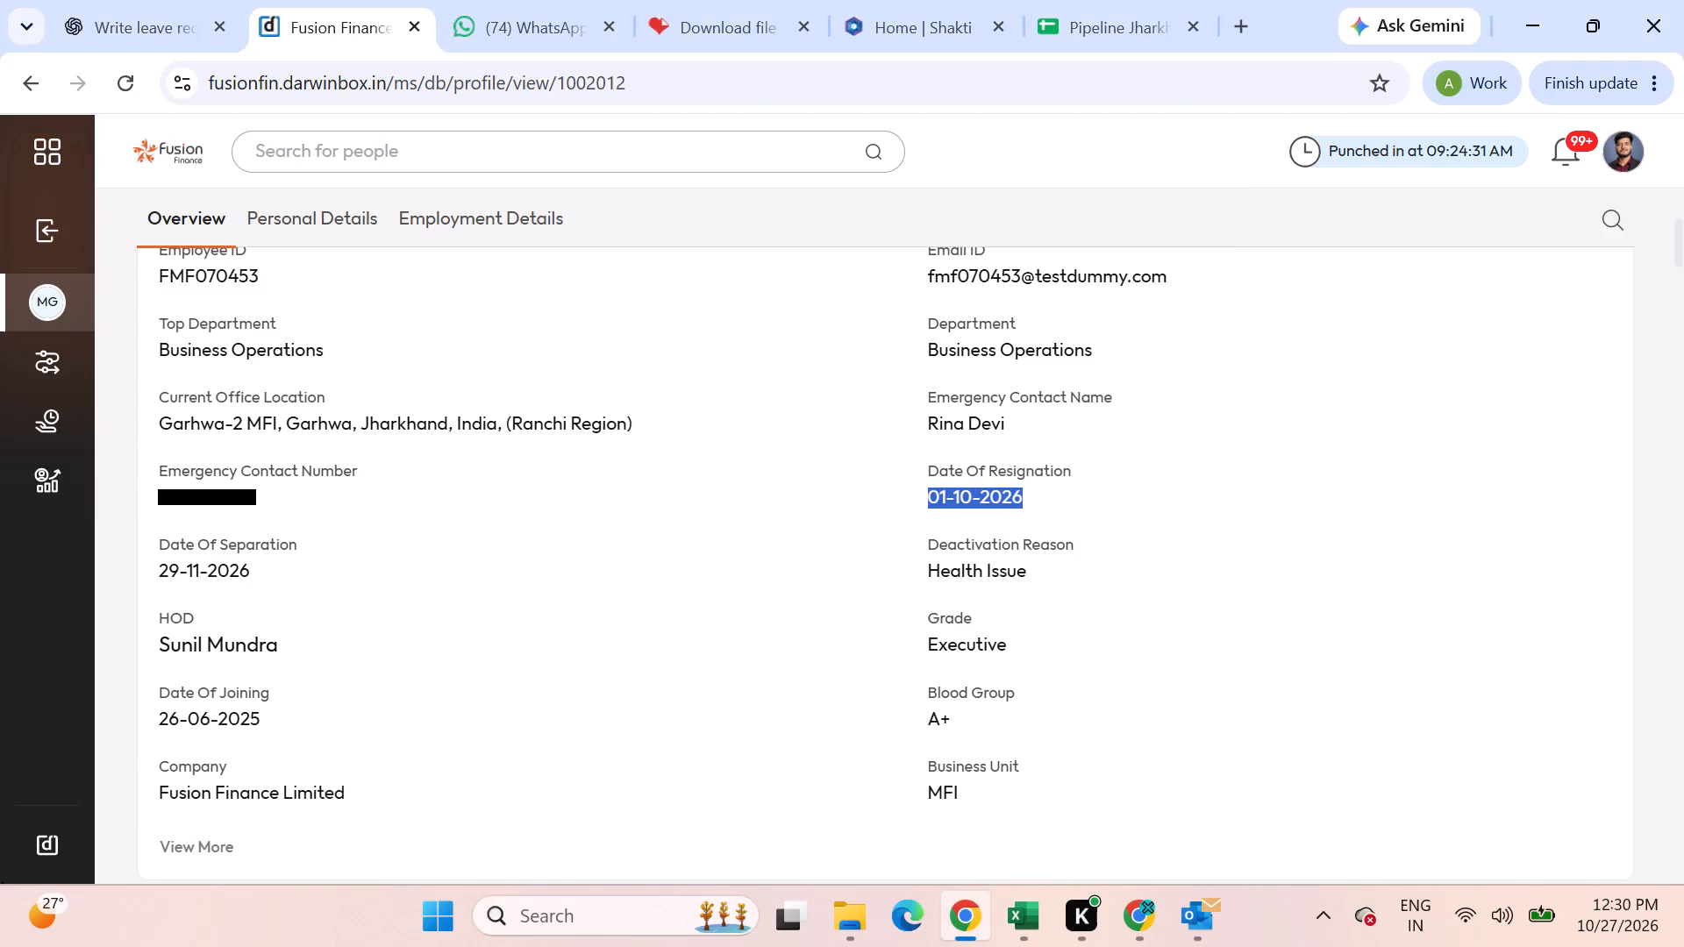
key("alt+Tab")
key("ctrl+v")
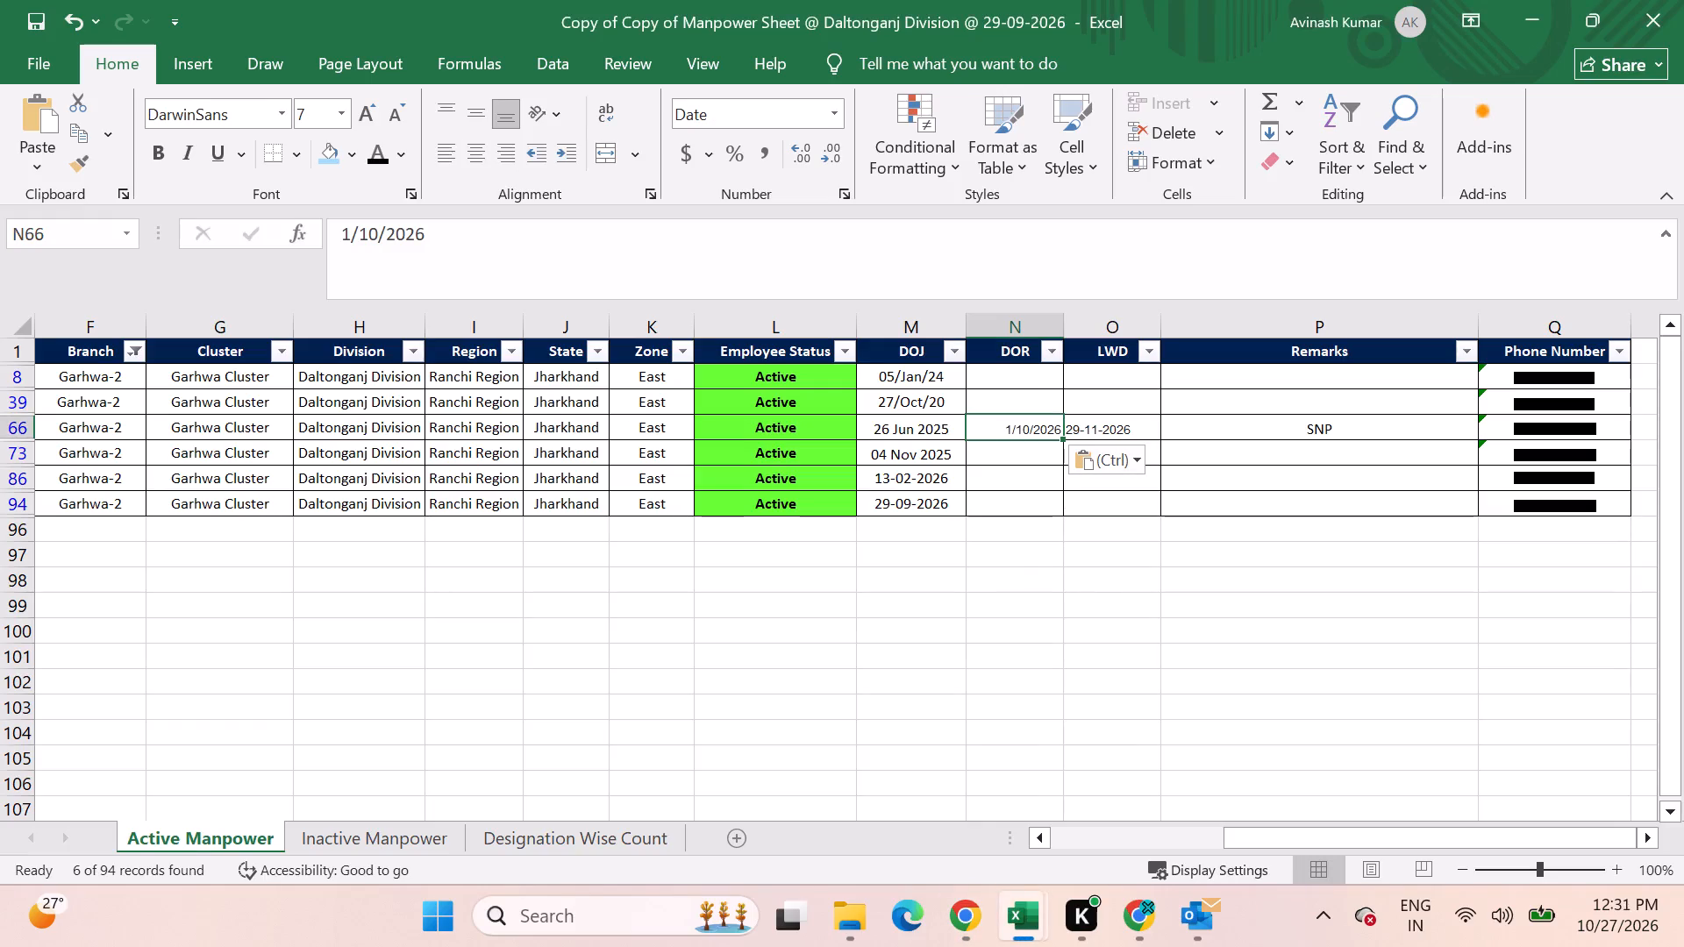
Format the DOR and LWD dates in row 66 as Calibri, size 9.
key("shift+Right")
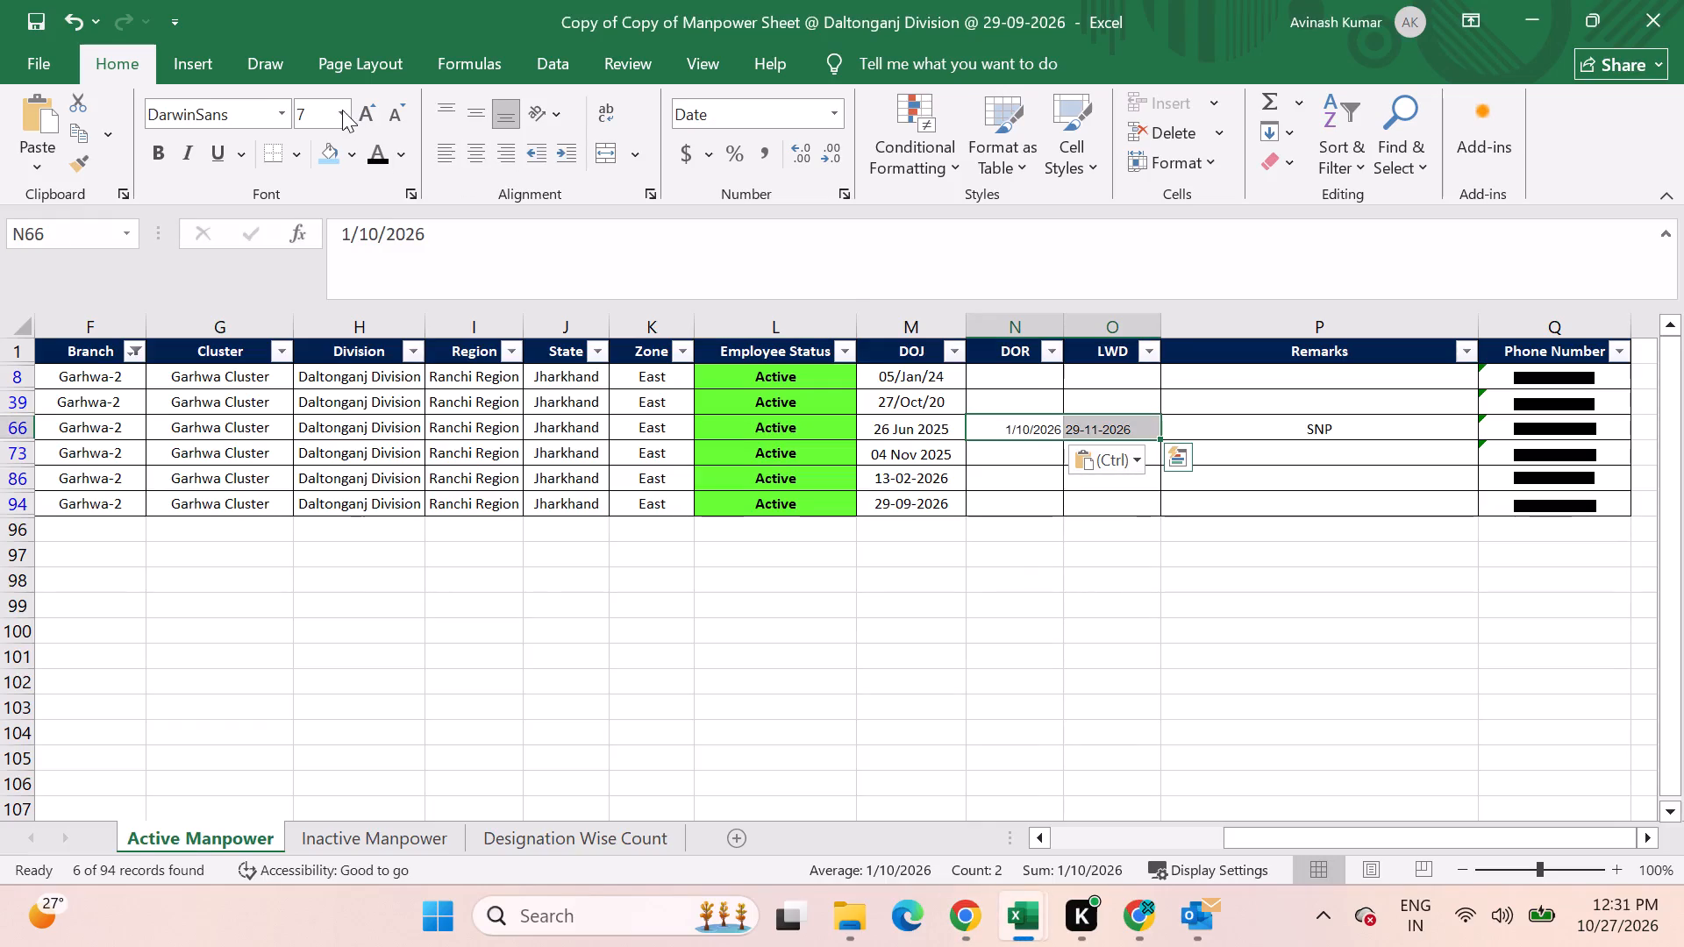
left_click(342, 110)
left_click(318, 177)
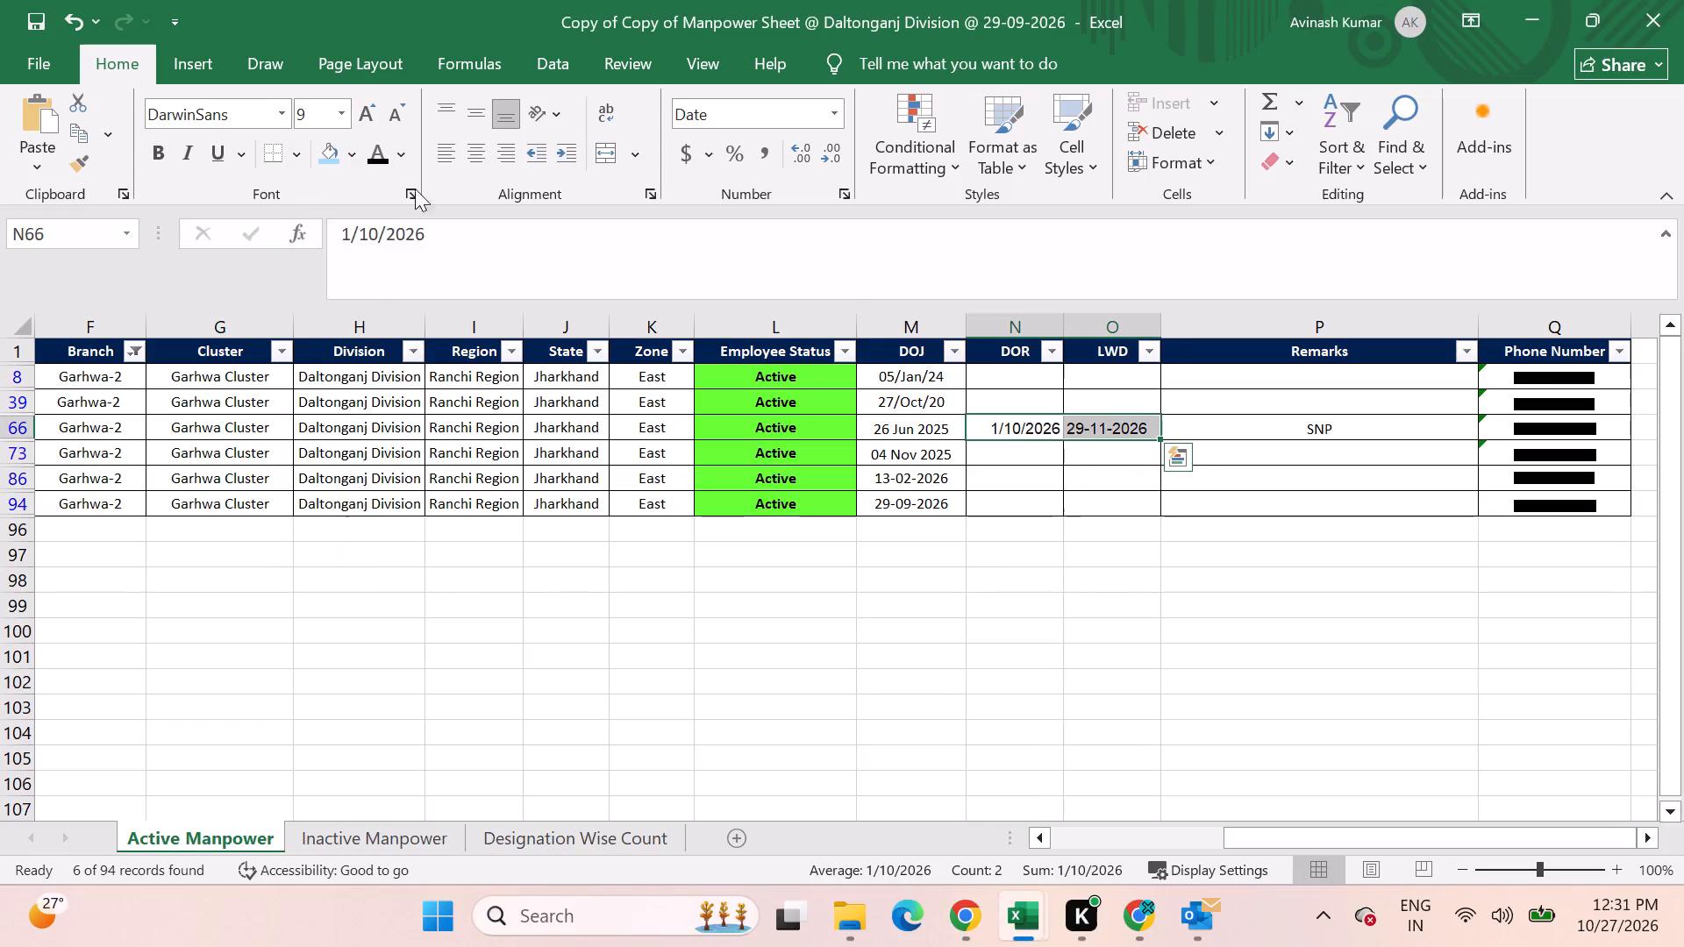
left_click(989, 457)
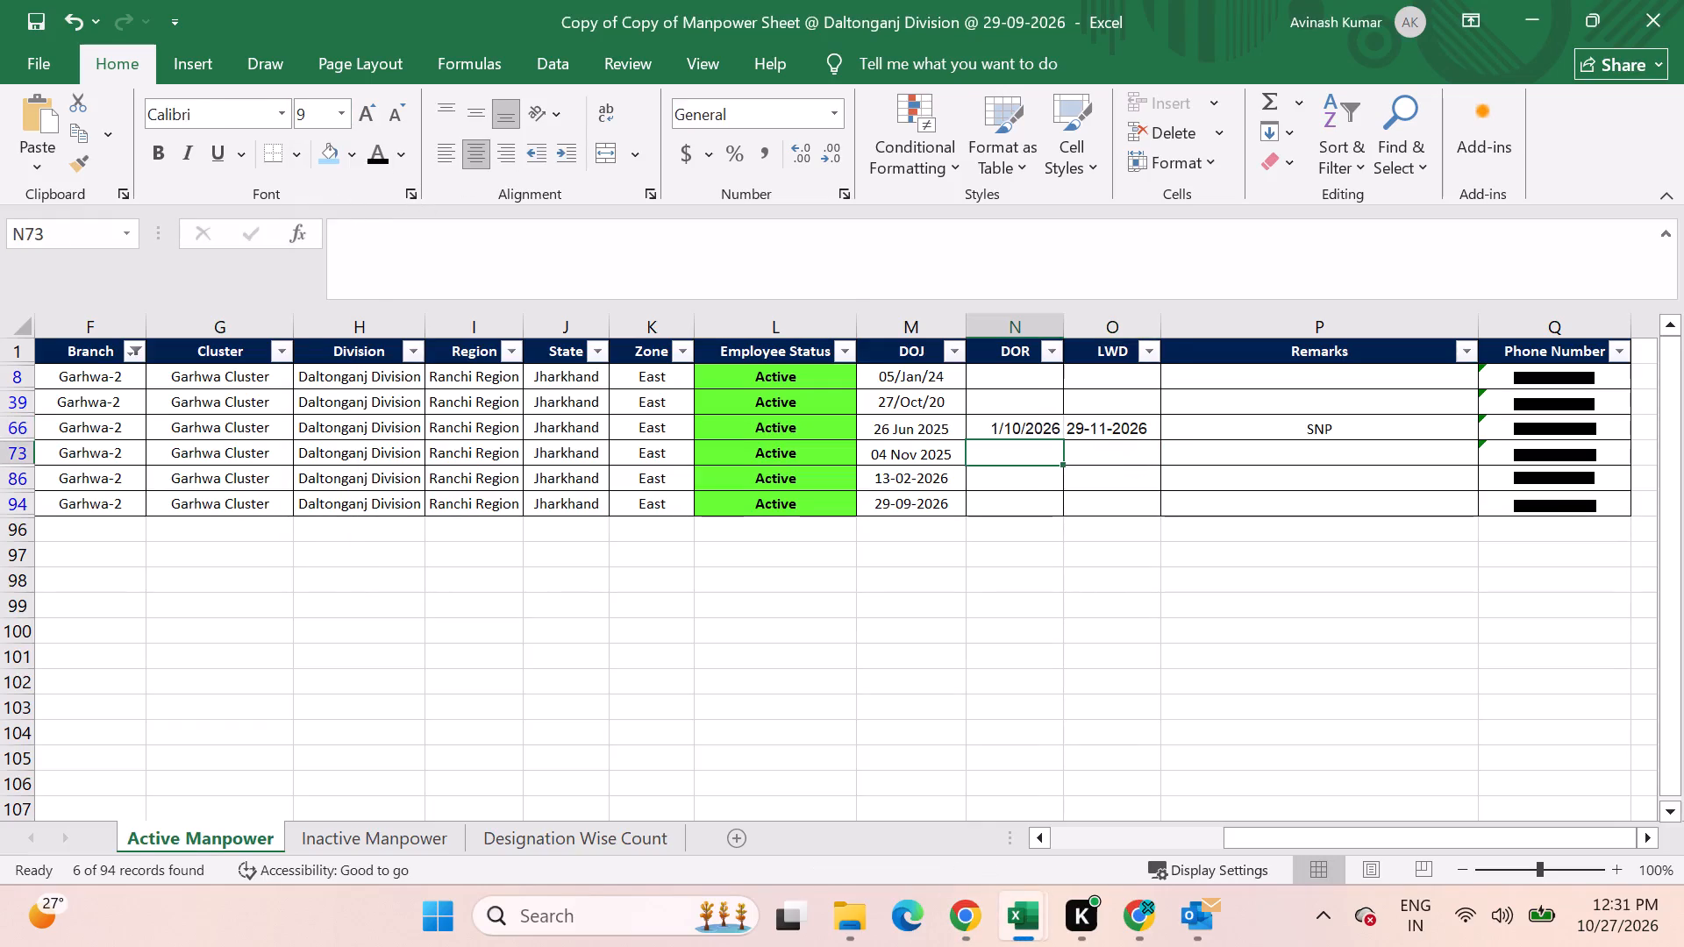
left_click(931, 452)
left_click(999, 427)
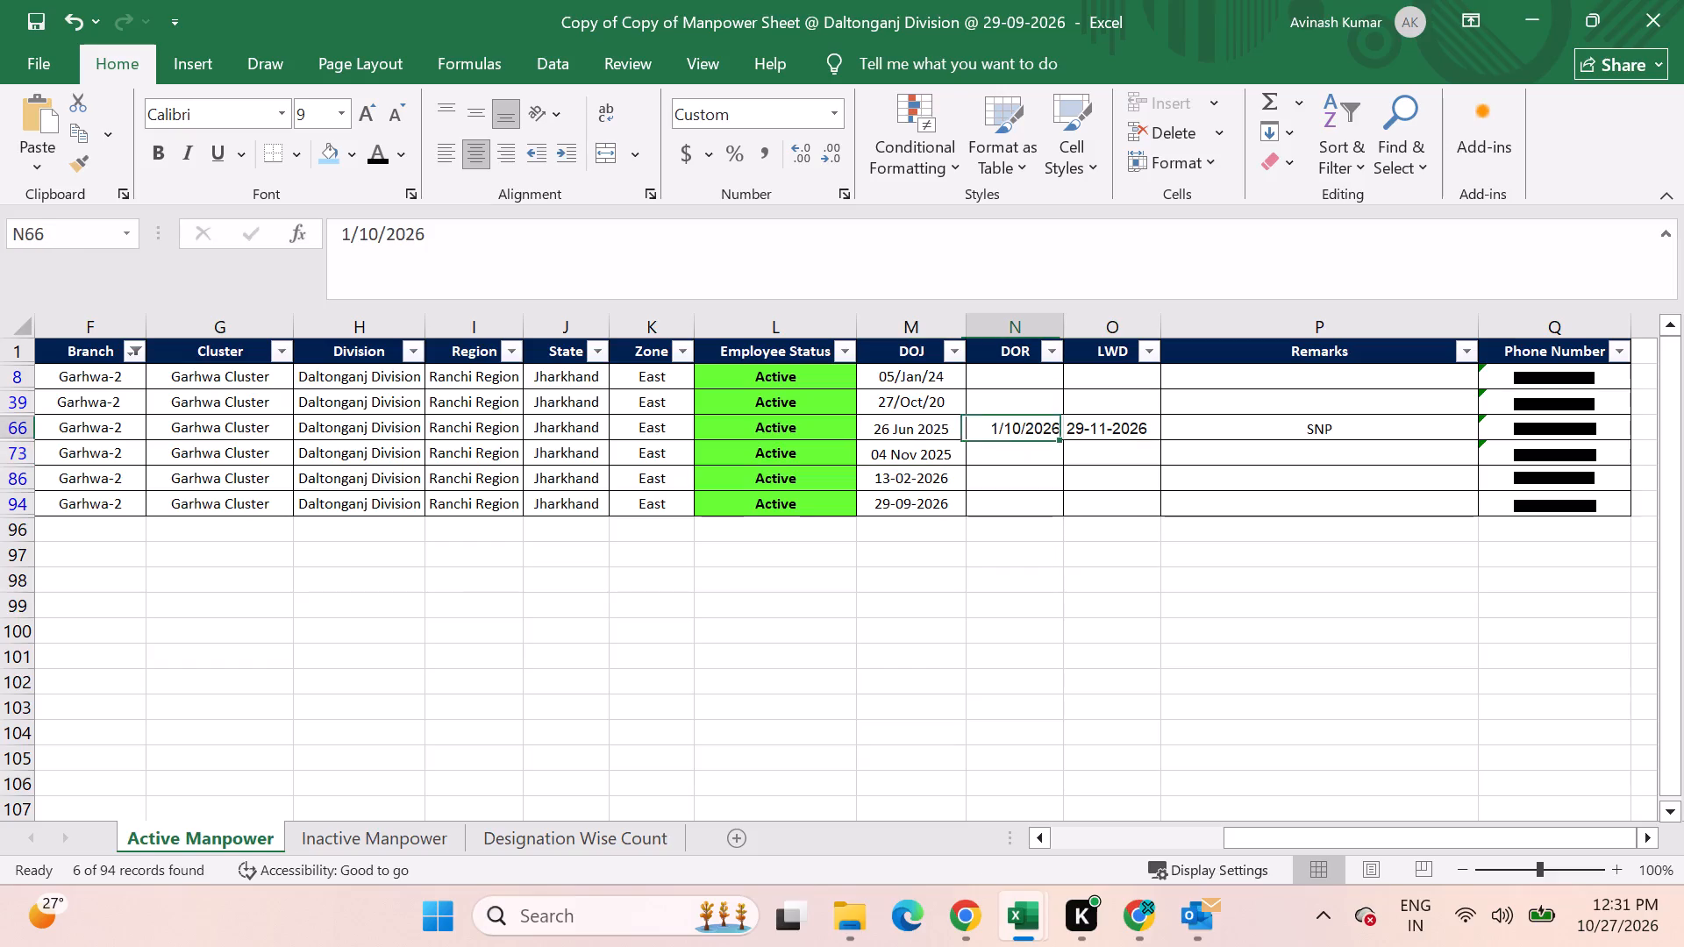
key("shift+Right")
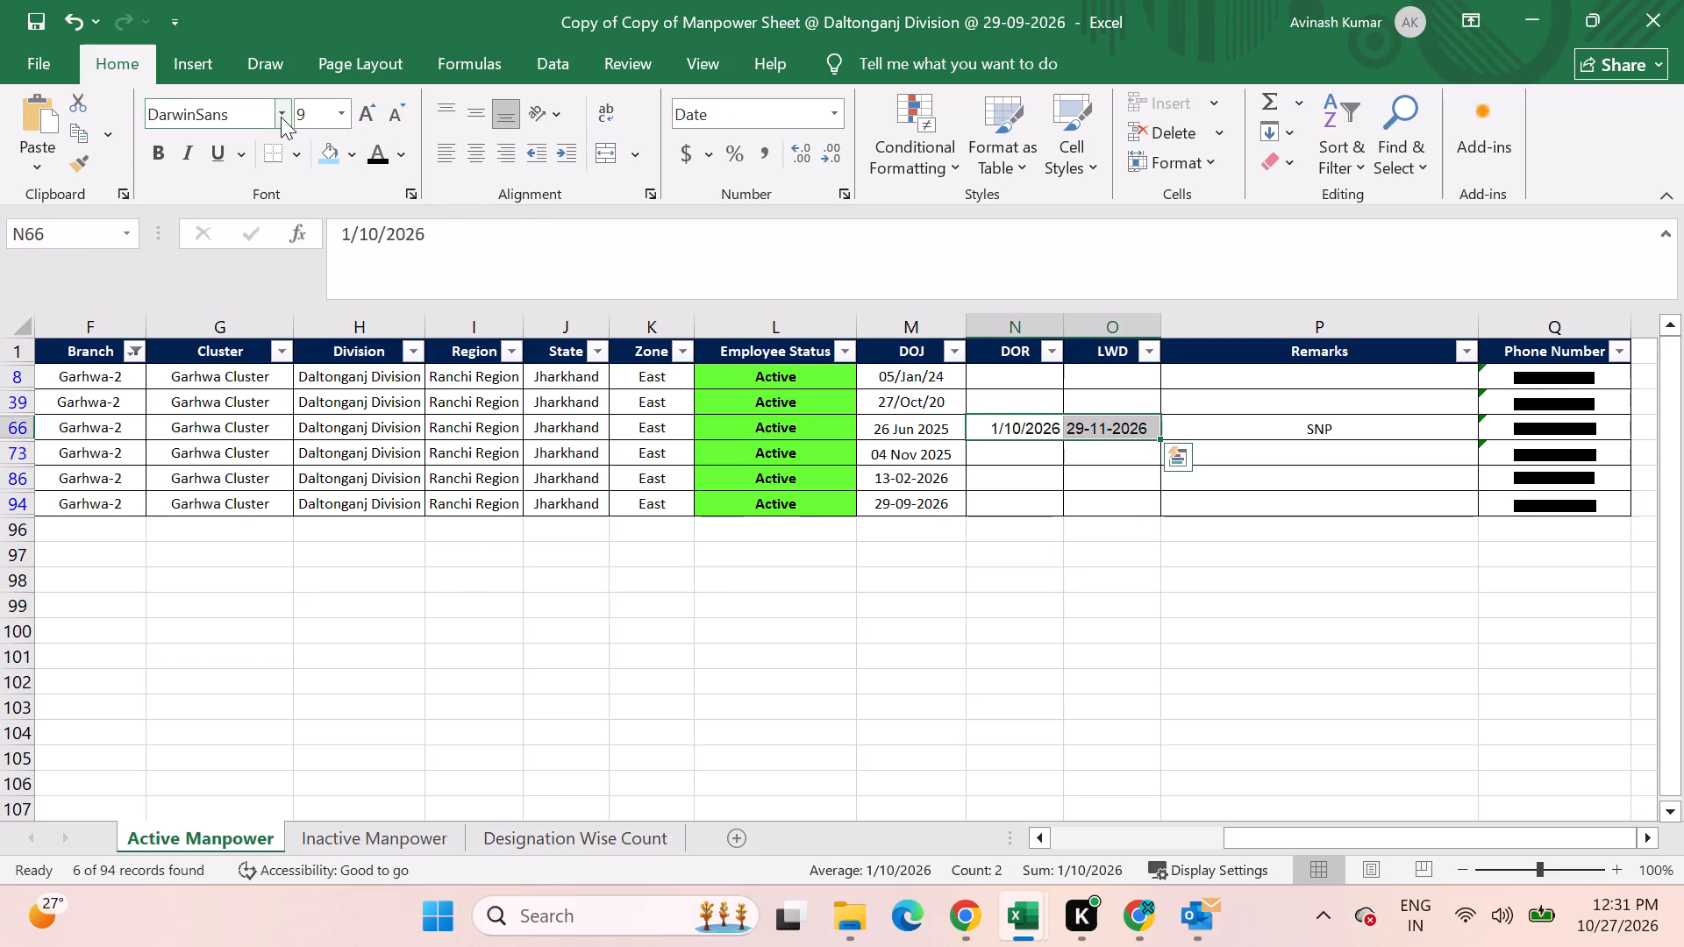
left_click(281, 117)
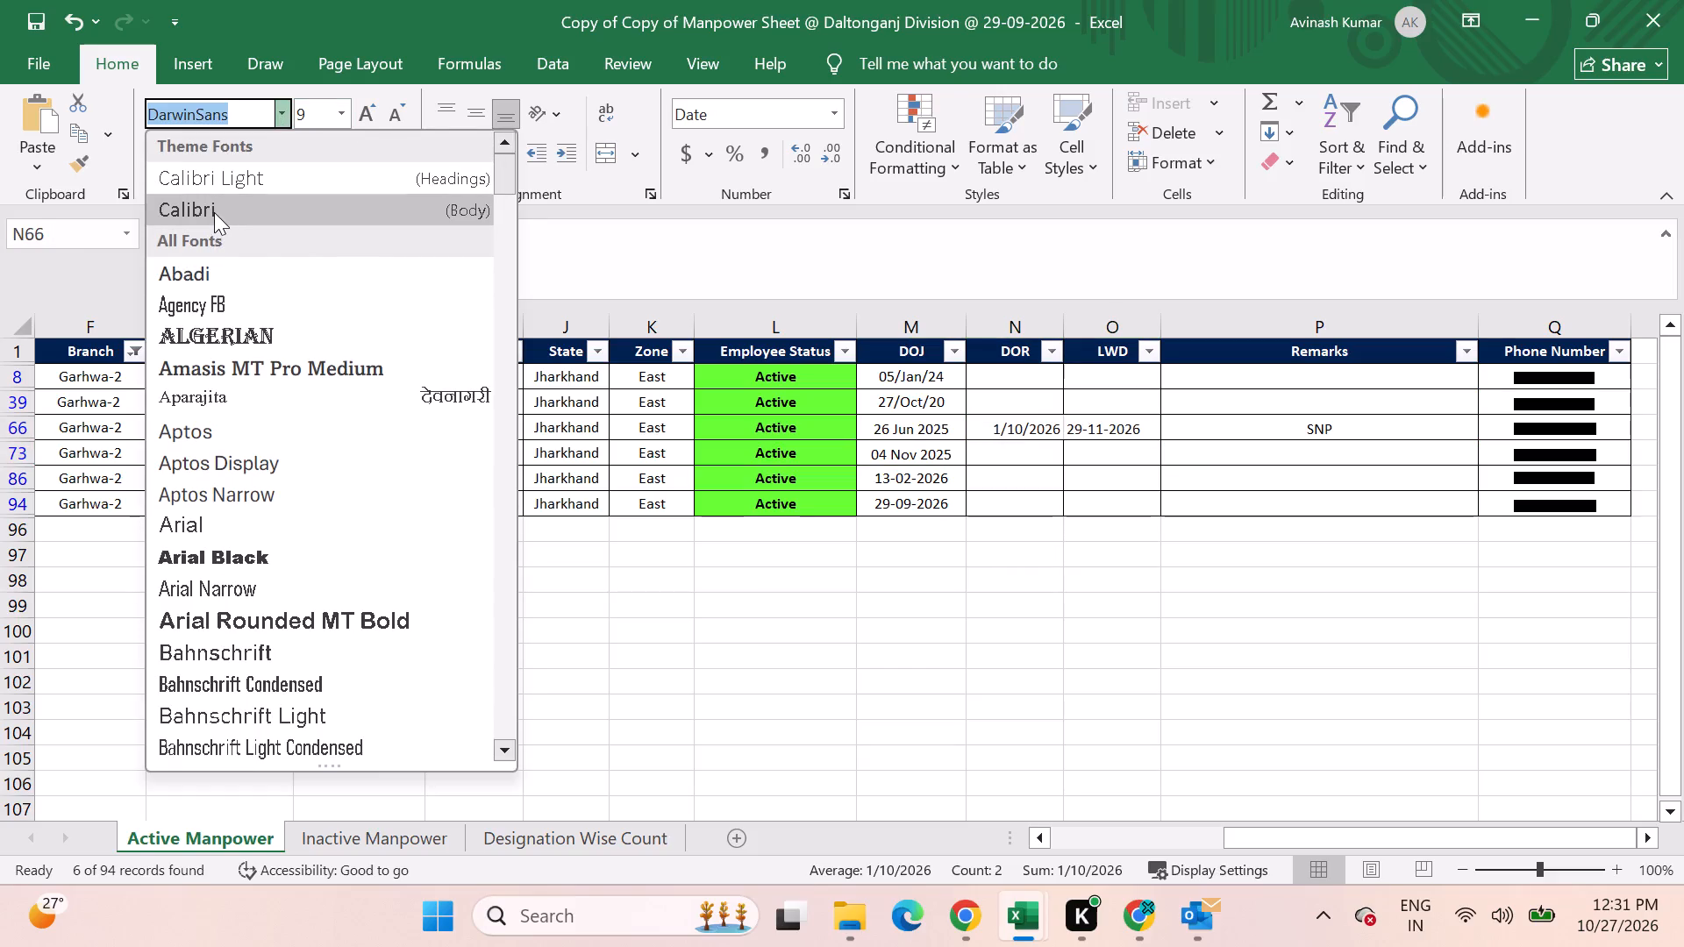
scroll(214, 212, "up", 1)
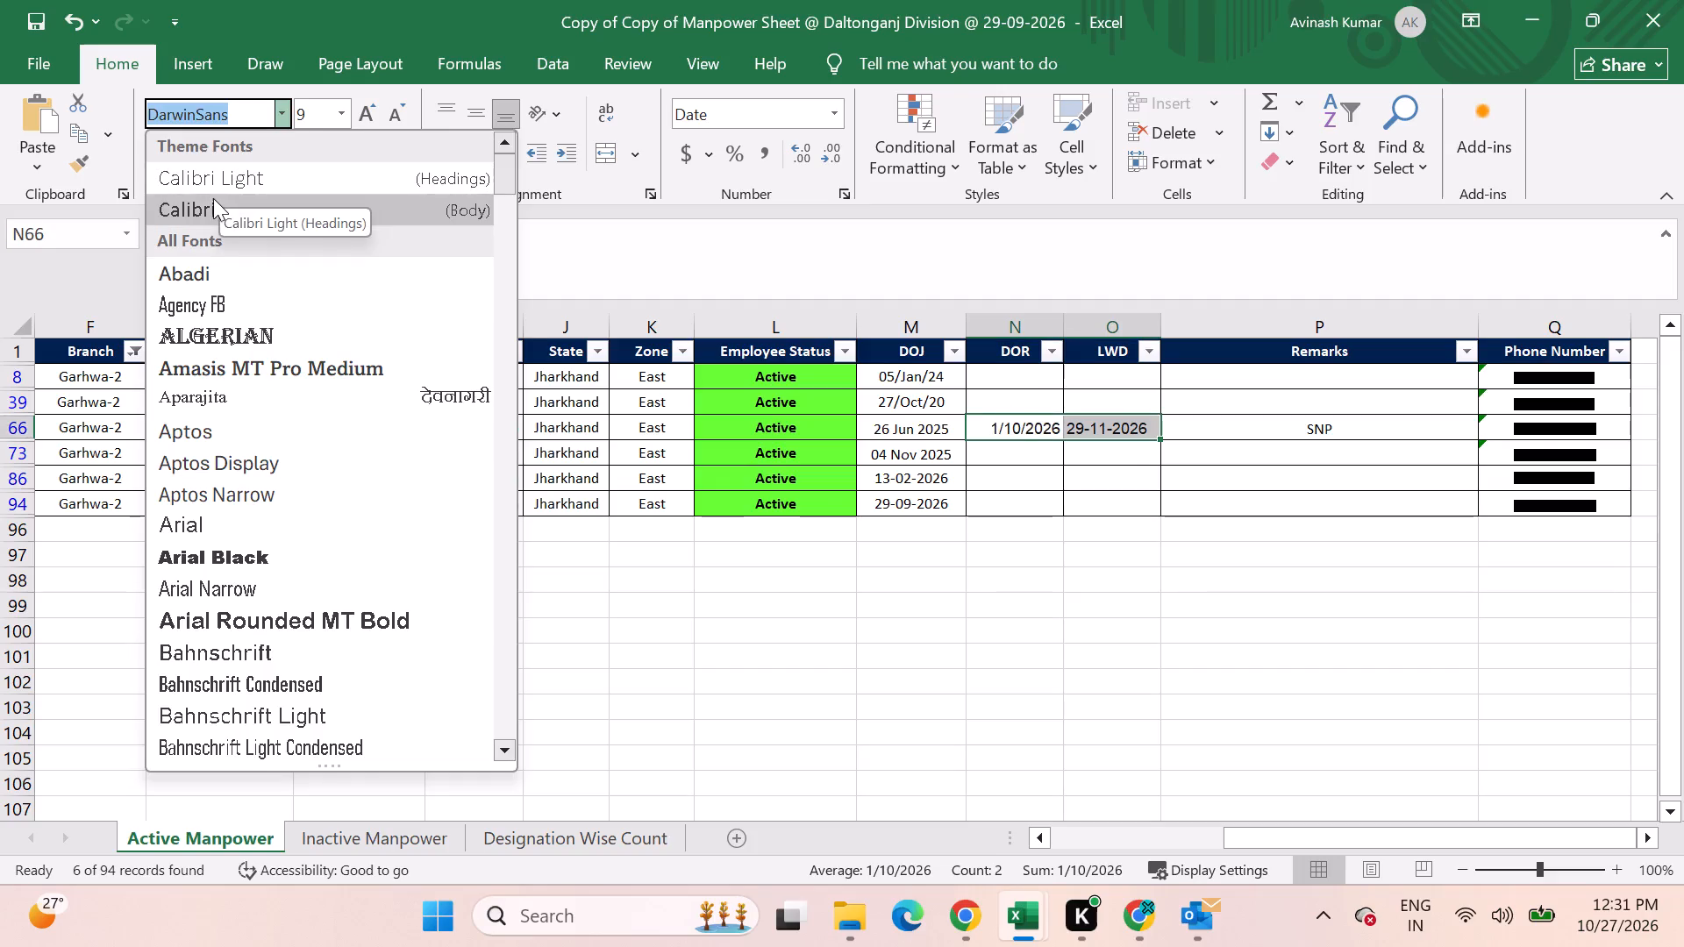
scroll(242, 549, "down", 1)
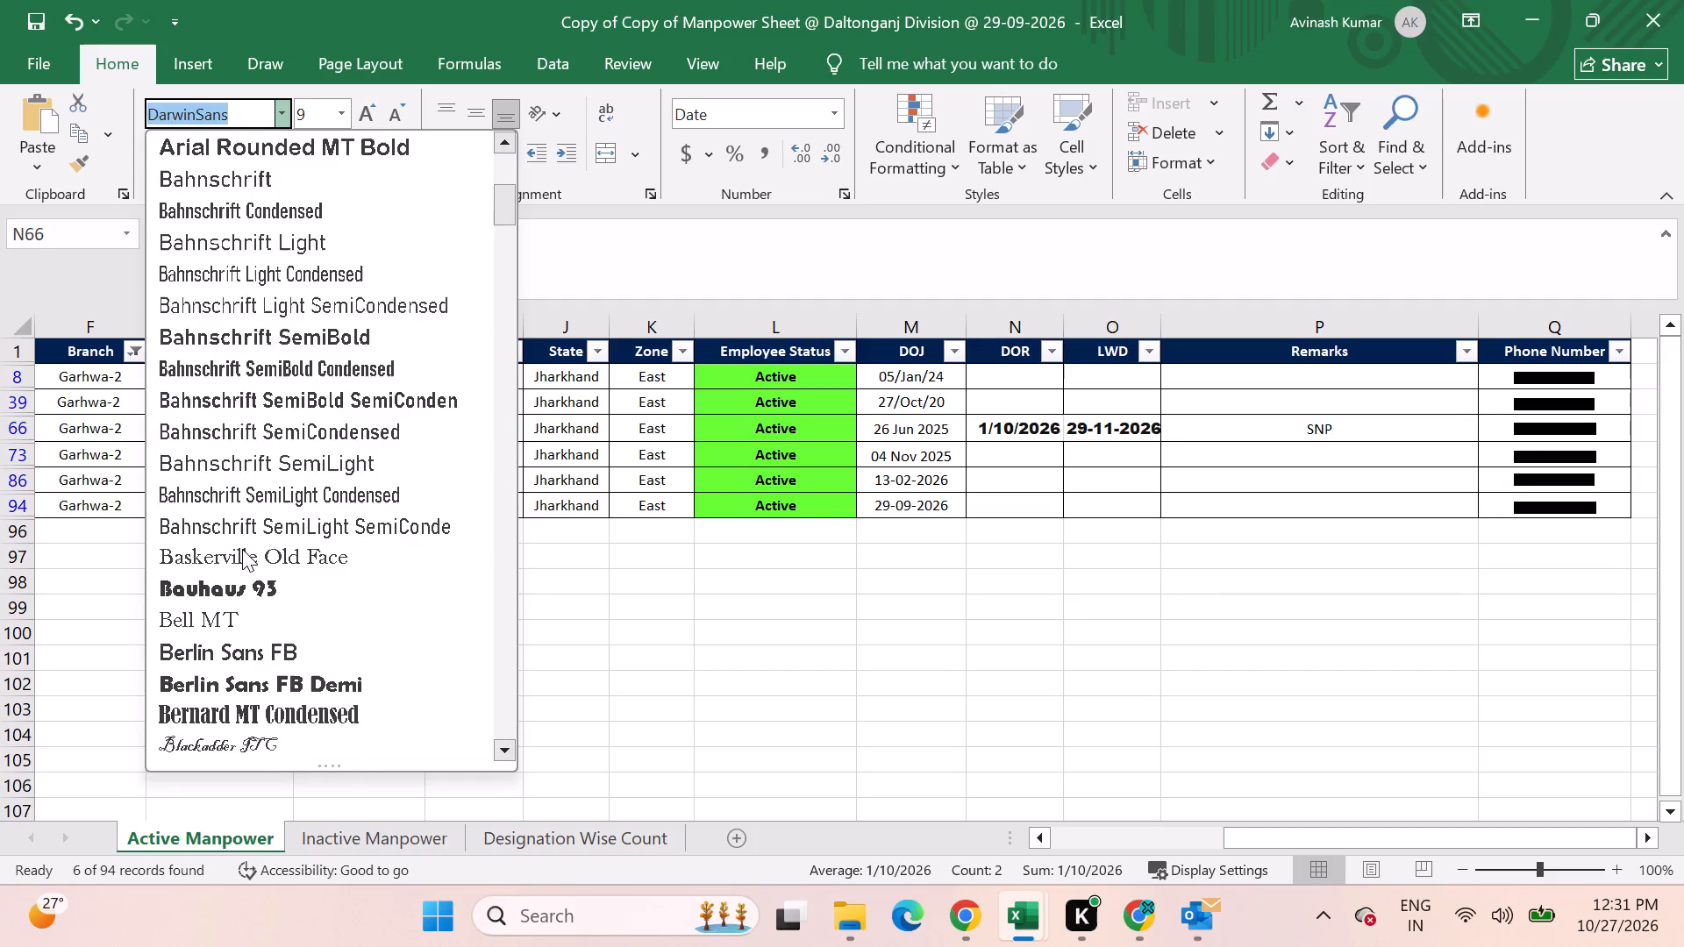
scroll(242, 549, "down", 1)
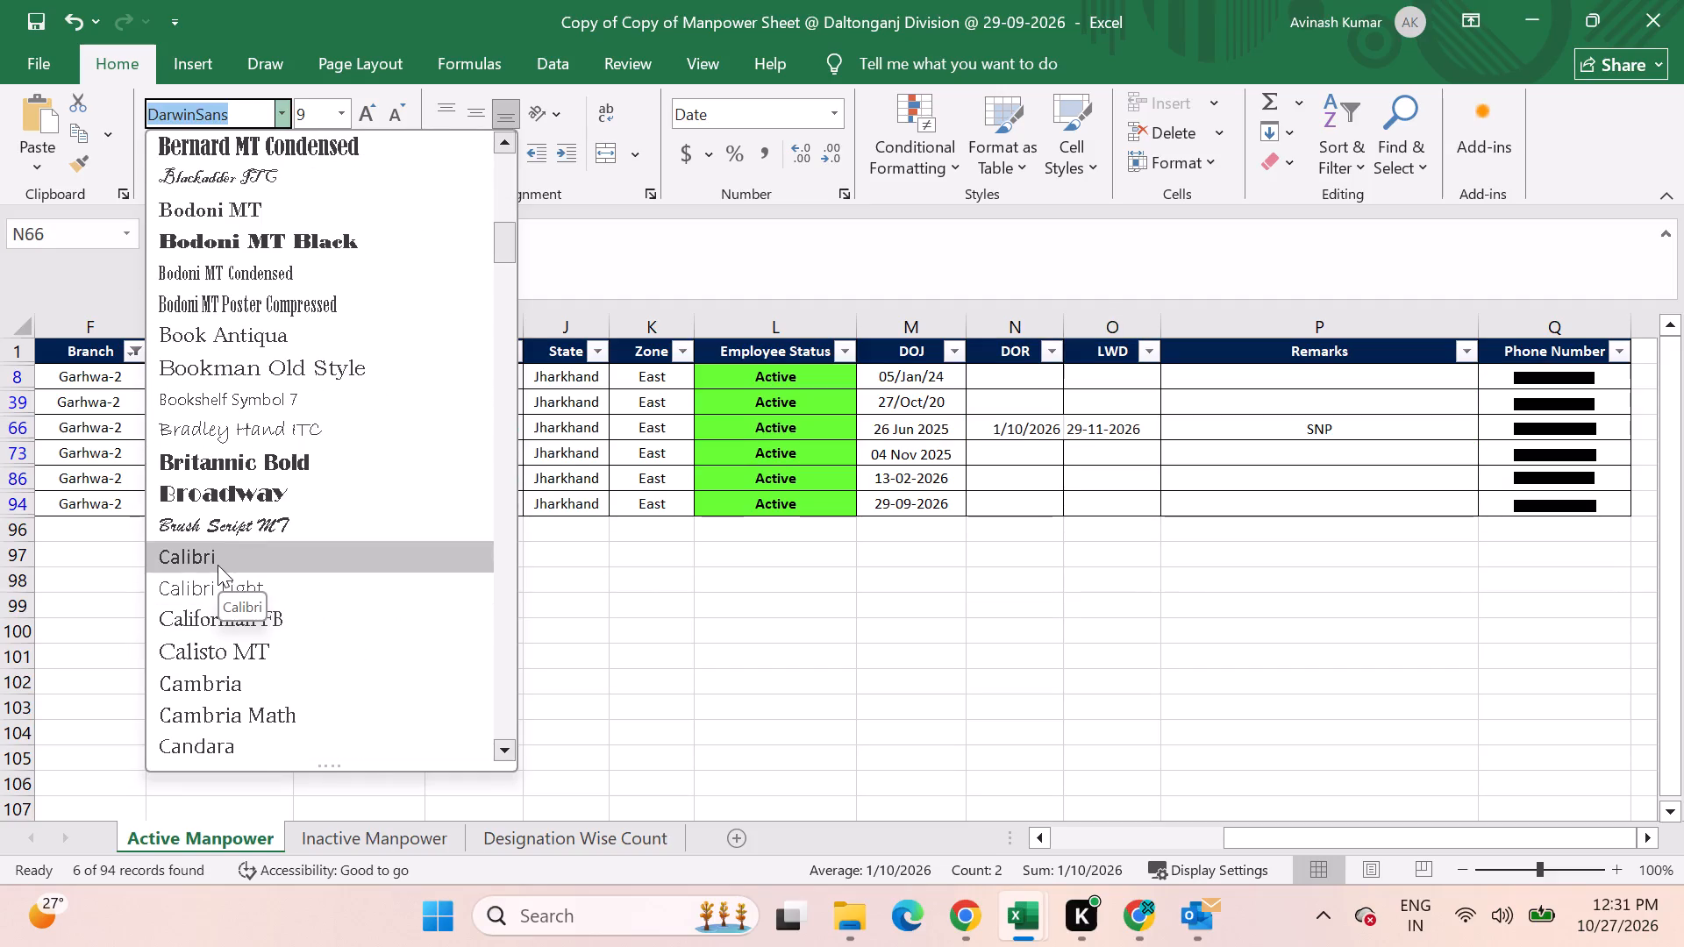
left_click(218, 565)
left_click(1157, 536)
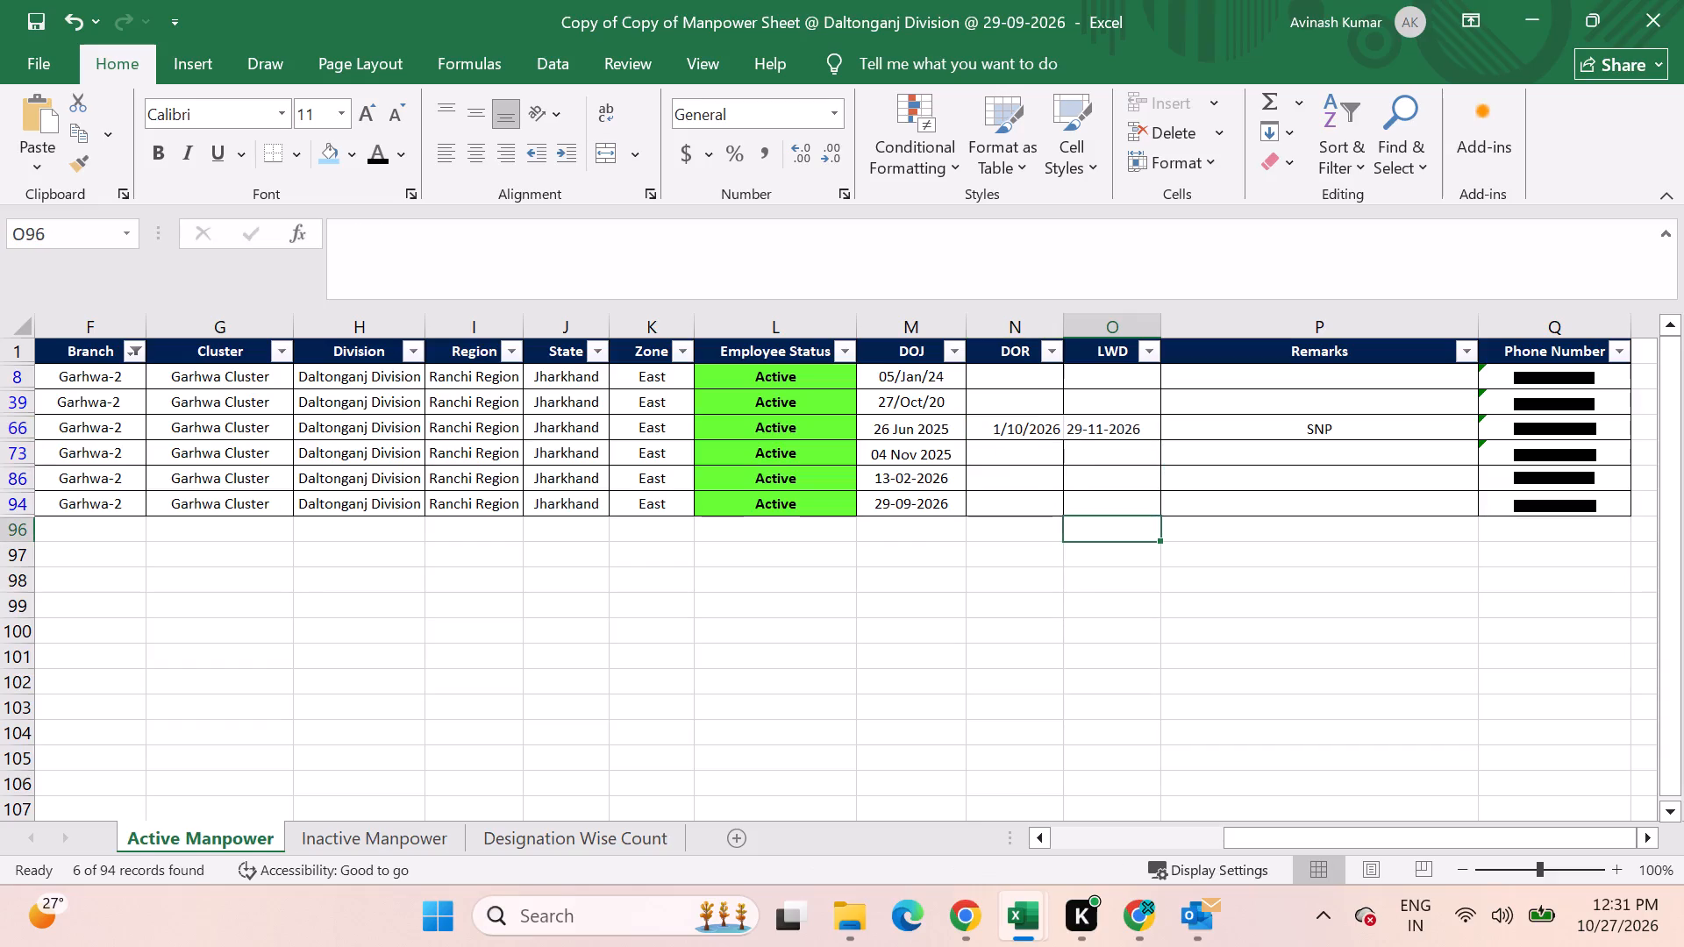
Autofit the width of the DOR column to its contents.
double_click(1063, 329)
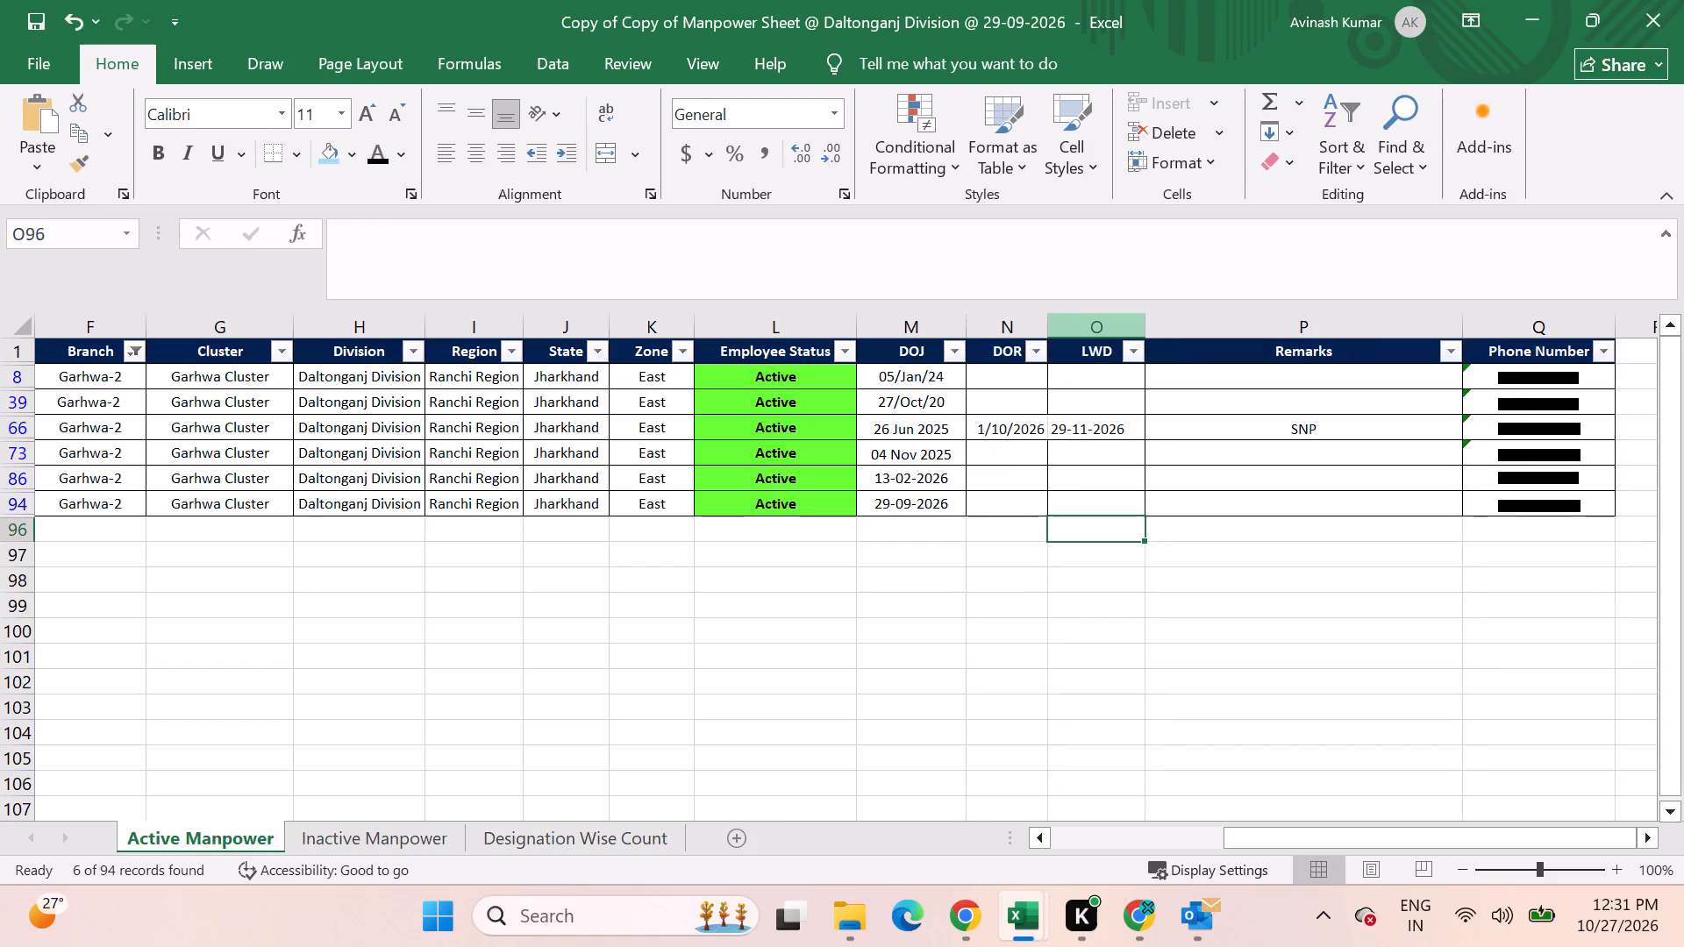
Change the Branch filter to show only Hariharganj.
left_click(1100, 435)
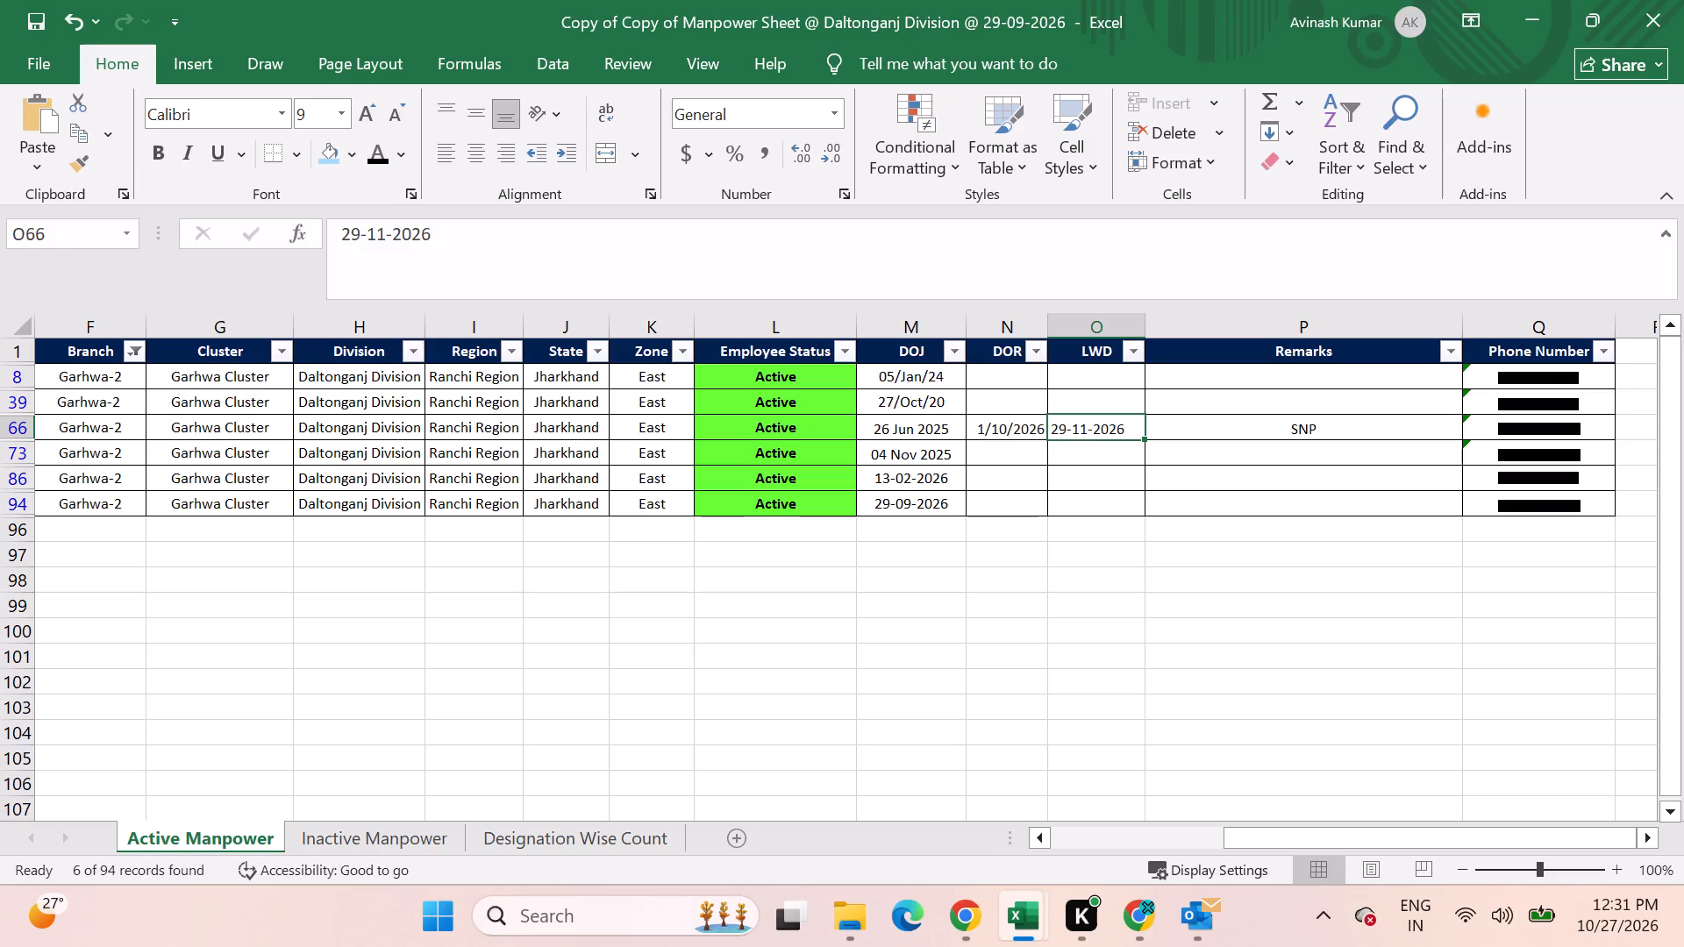
key("Left")
key("Left")
key("Left")
key("Left")
key("Left")
key("Left")
key("Left")
key("Left")
key("Left")
key("Left")
key("Left")
key("Left")
key("Left")
key("Left")
key("Left")
key("Left")
key("Left")
key("Left")
key("Left")
key("Left")
key("Left")
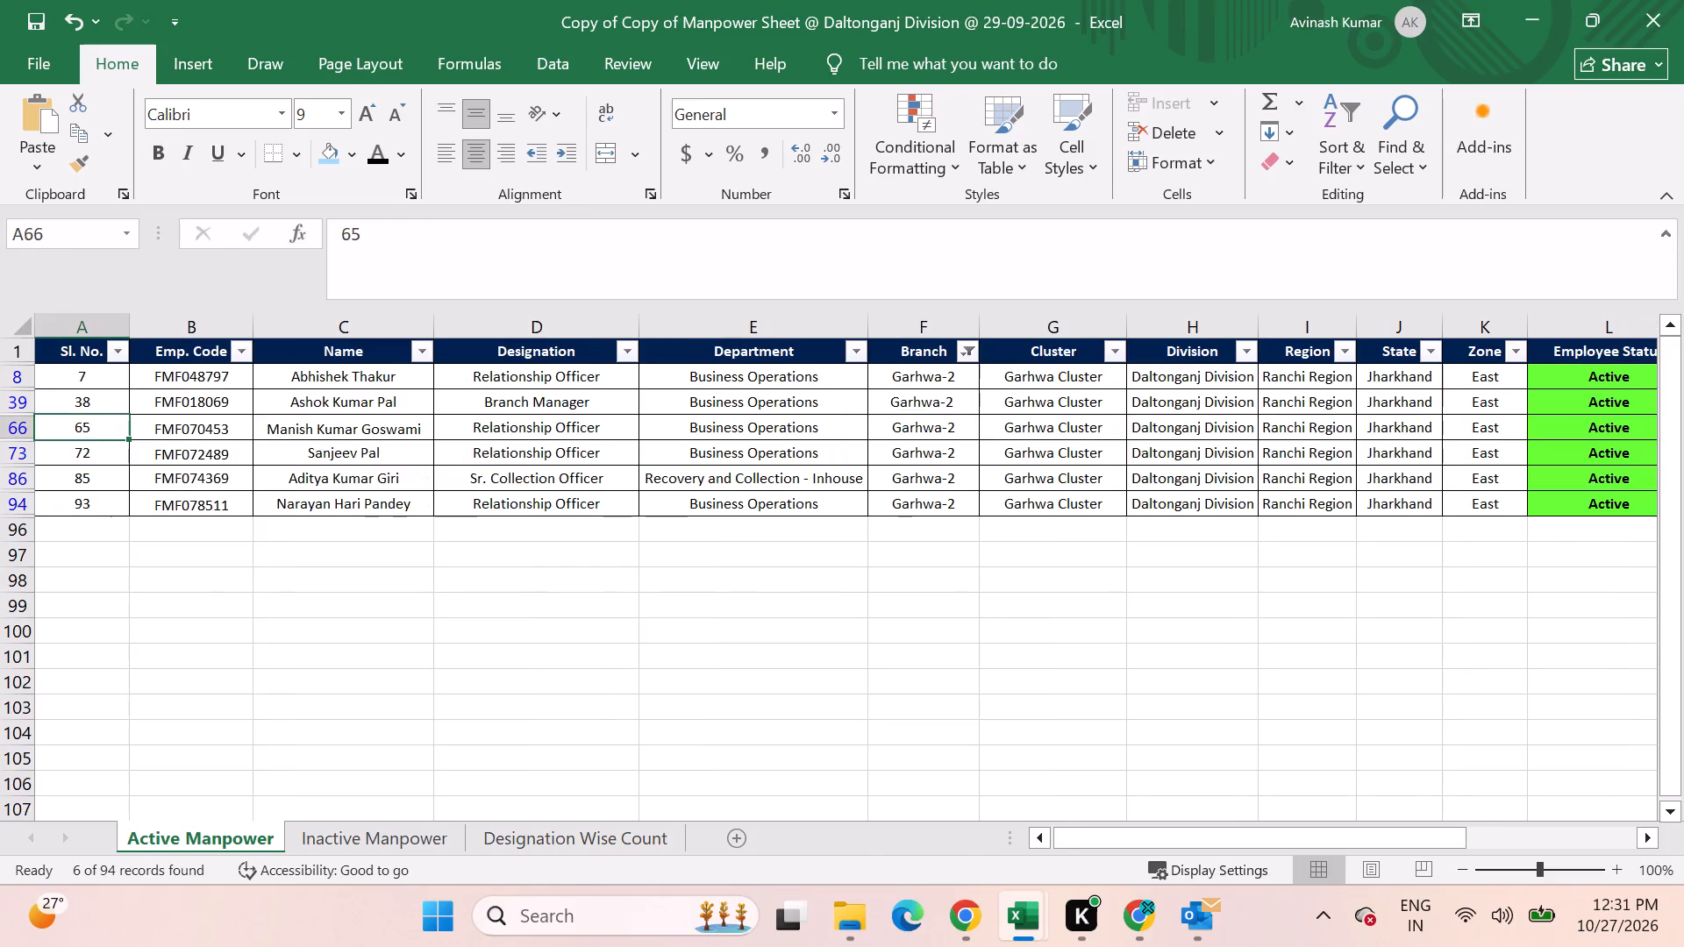
key("Right")
key("Right")
key("Right")
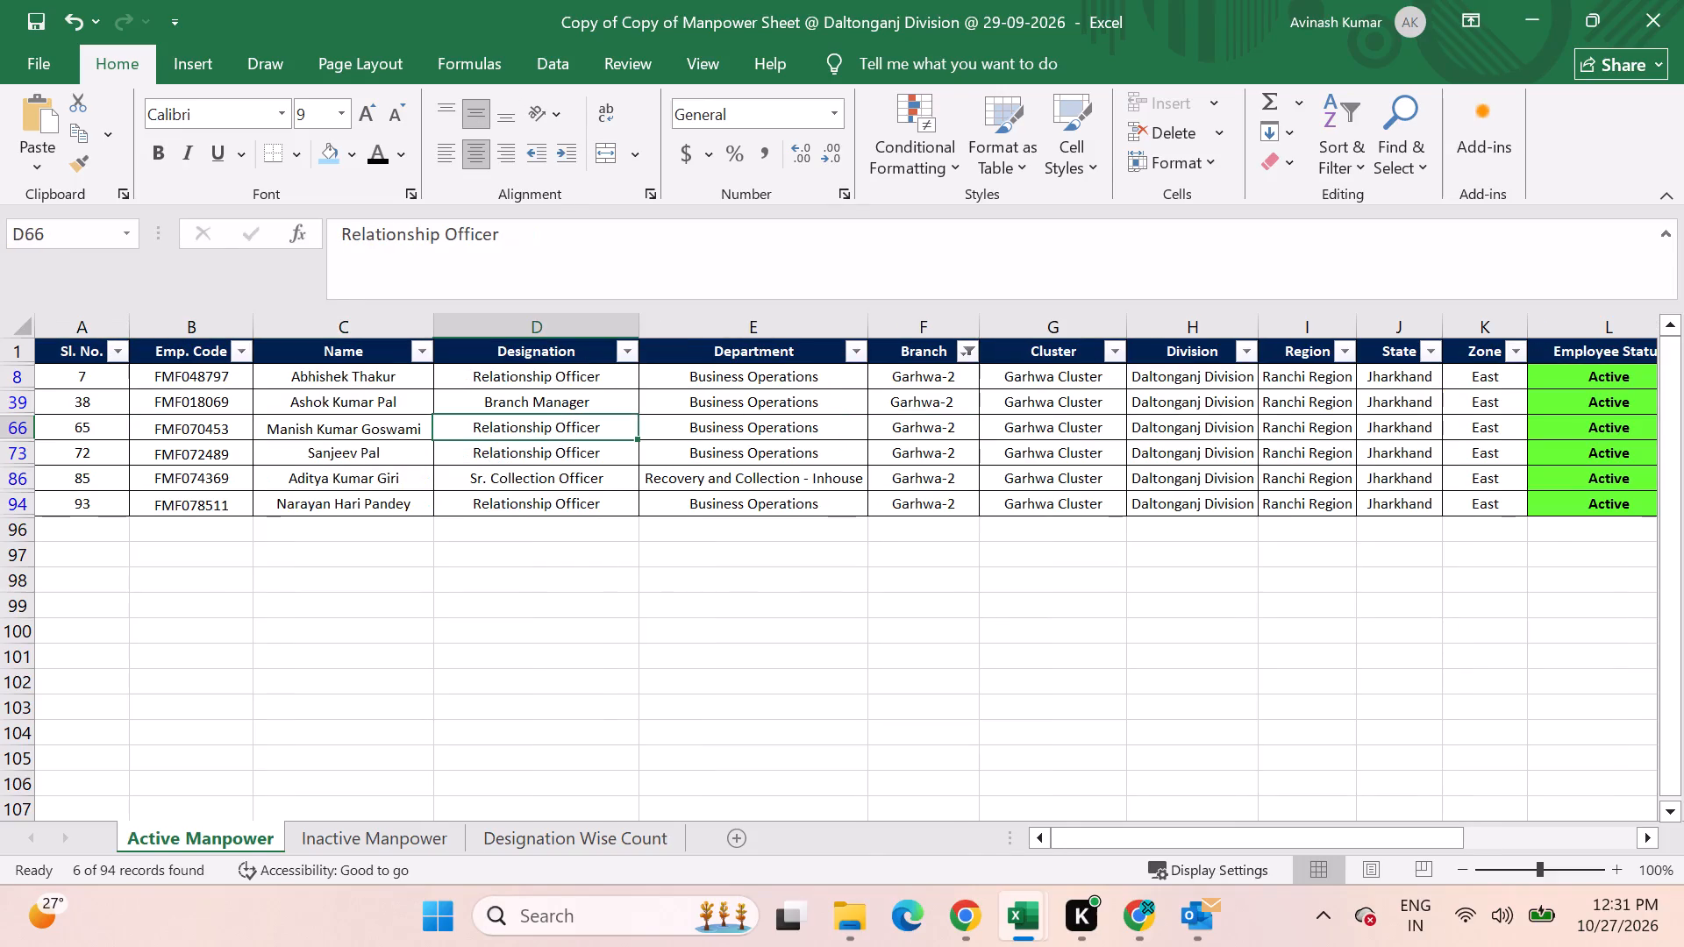
left_click(974, 348)
scroll(688, 694, "down", 1)
left_click(711, 603)
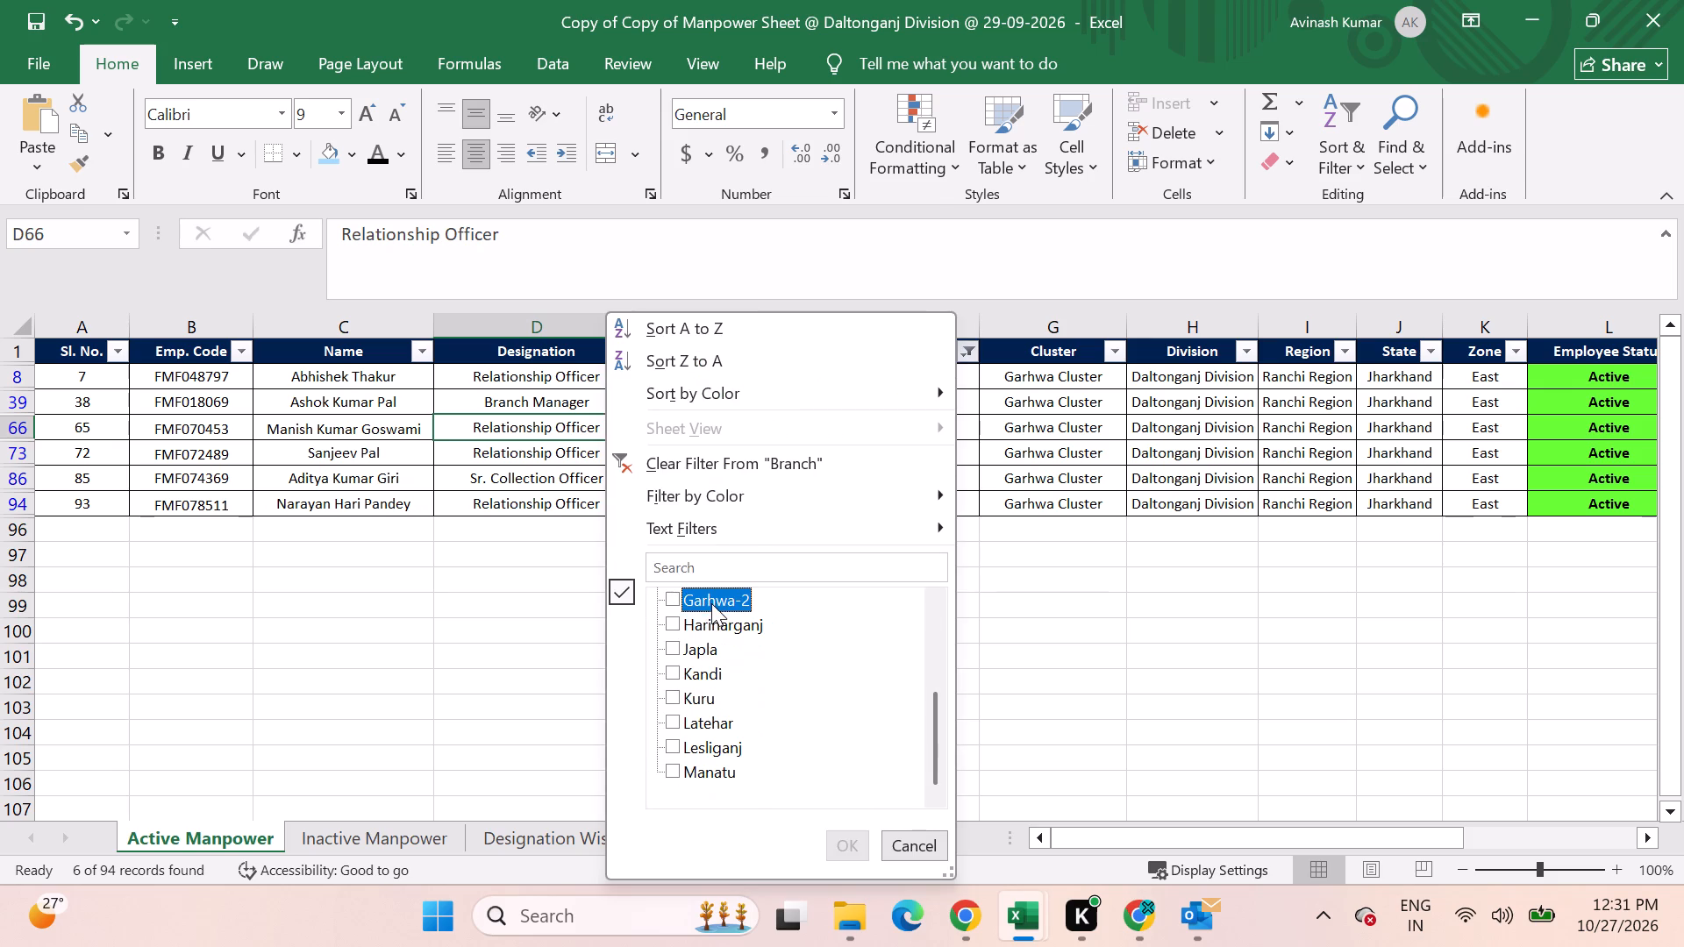
left_click(711, 616)
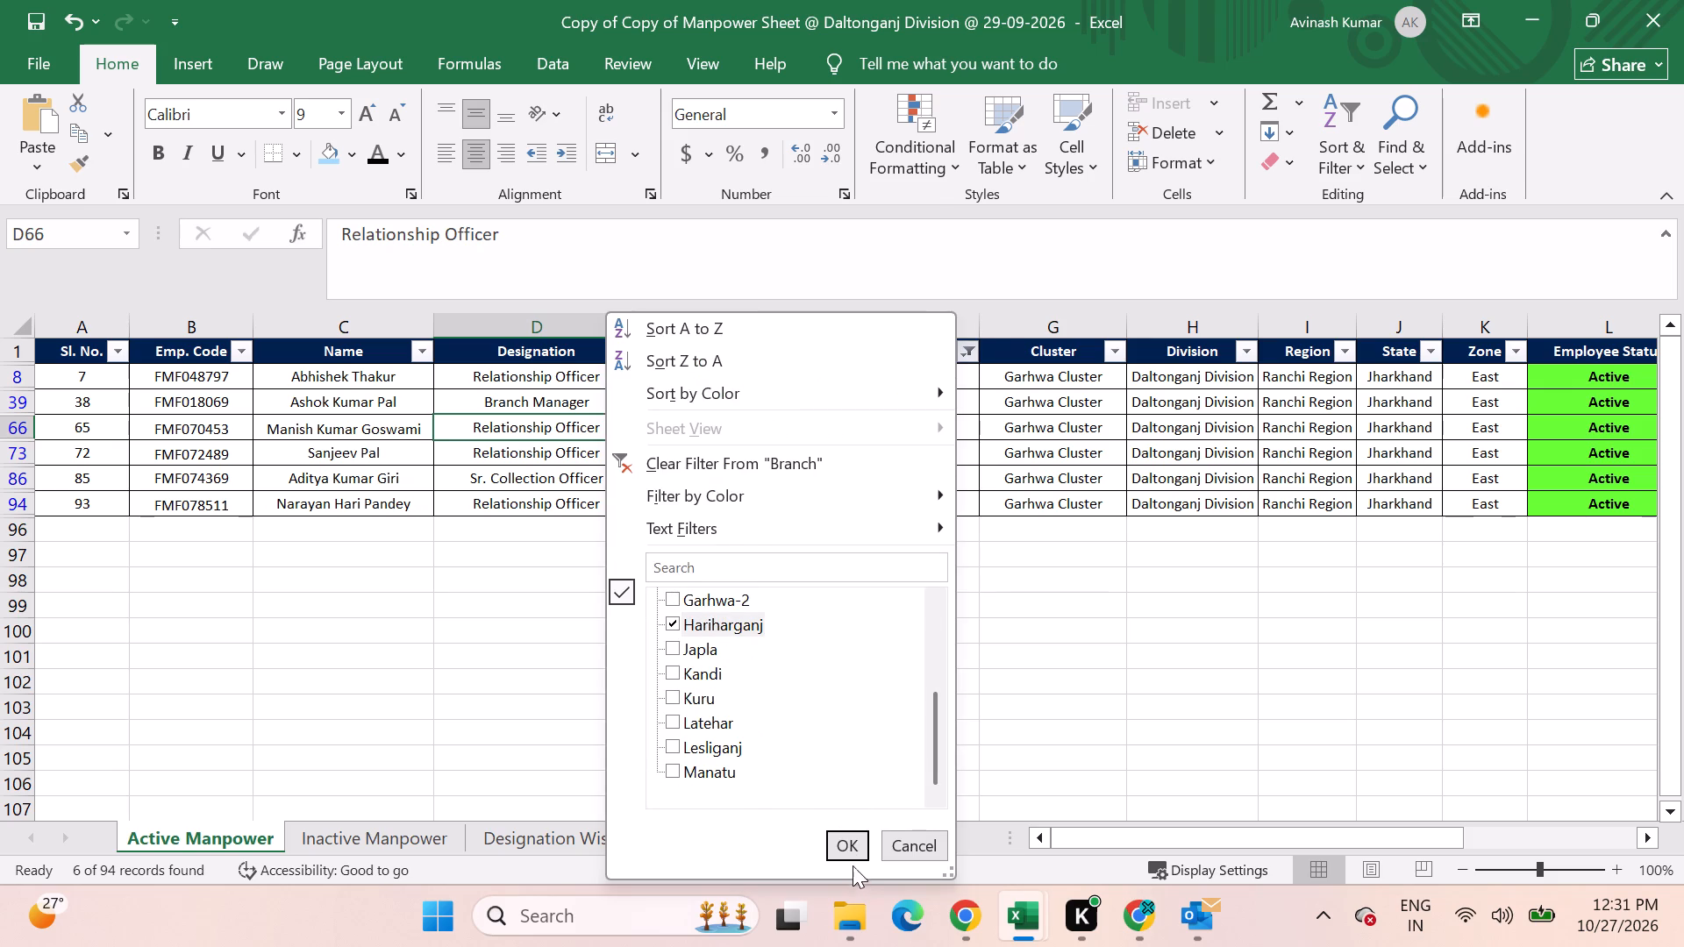
left_click(851, 854)
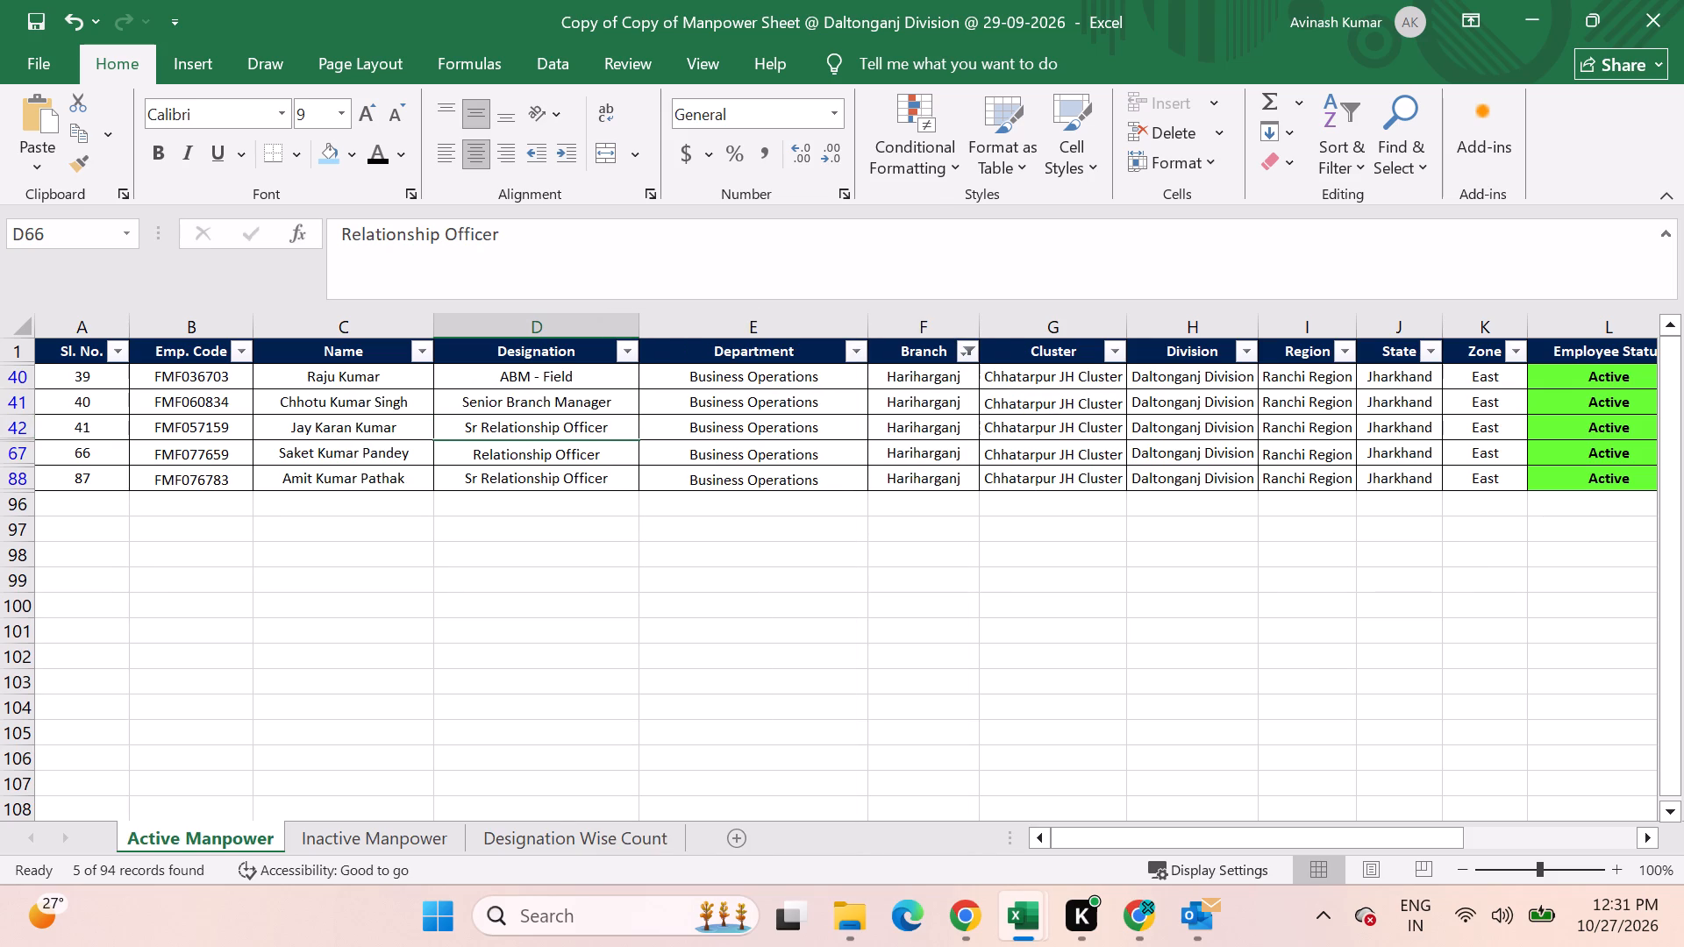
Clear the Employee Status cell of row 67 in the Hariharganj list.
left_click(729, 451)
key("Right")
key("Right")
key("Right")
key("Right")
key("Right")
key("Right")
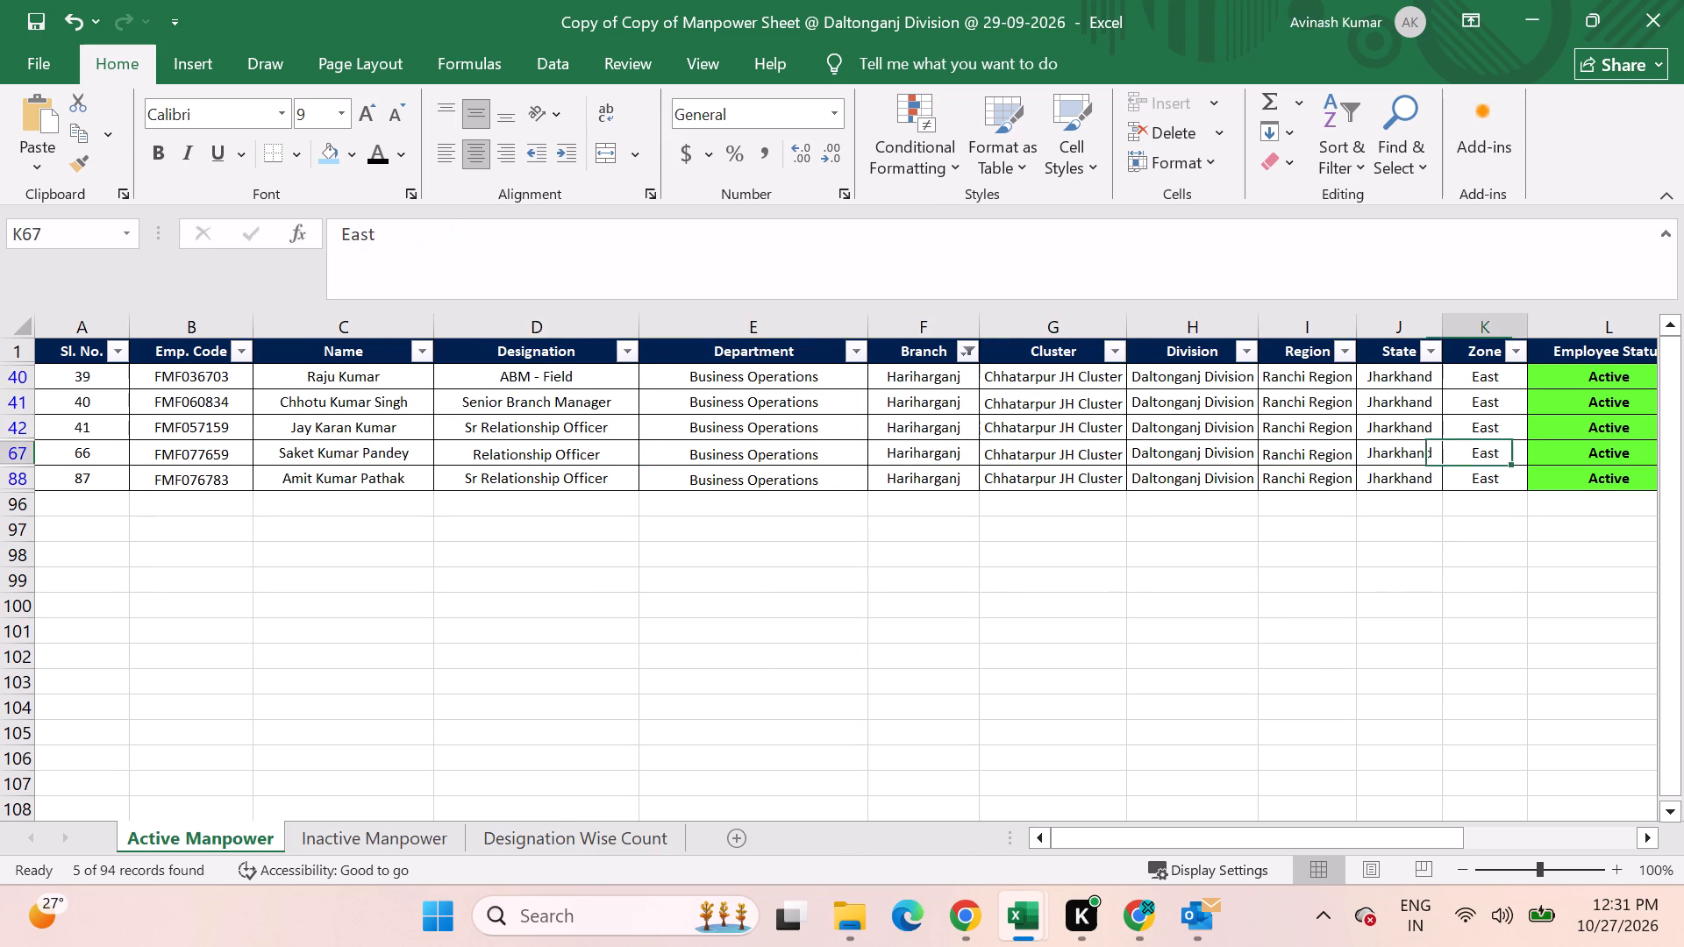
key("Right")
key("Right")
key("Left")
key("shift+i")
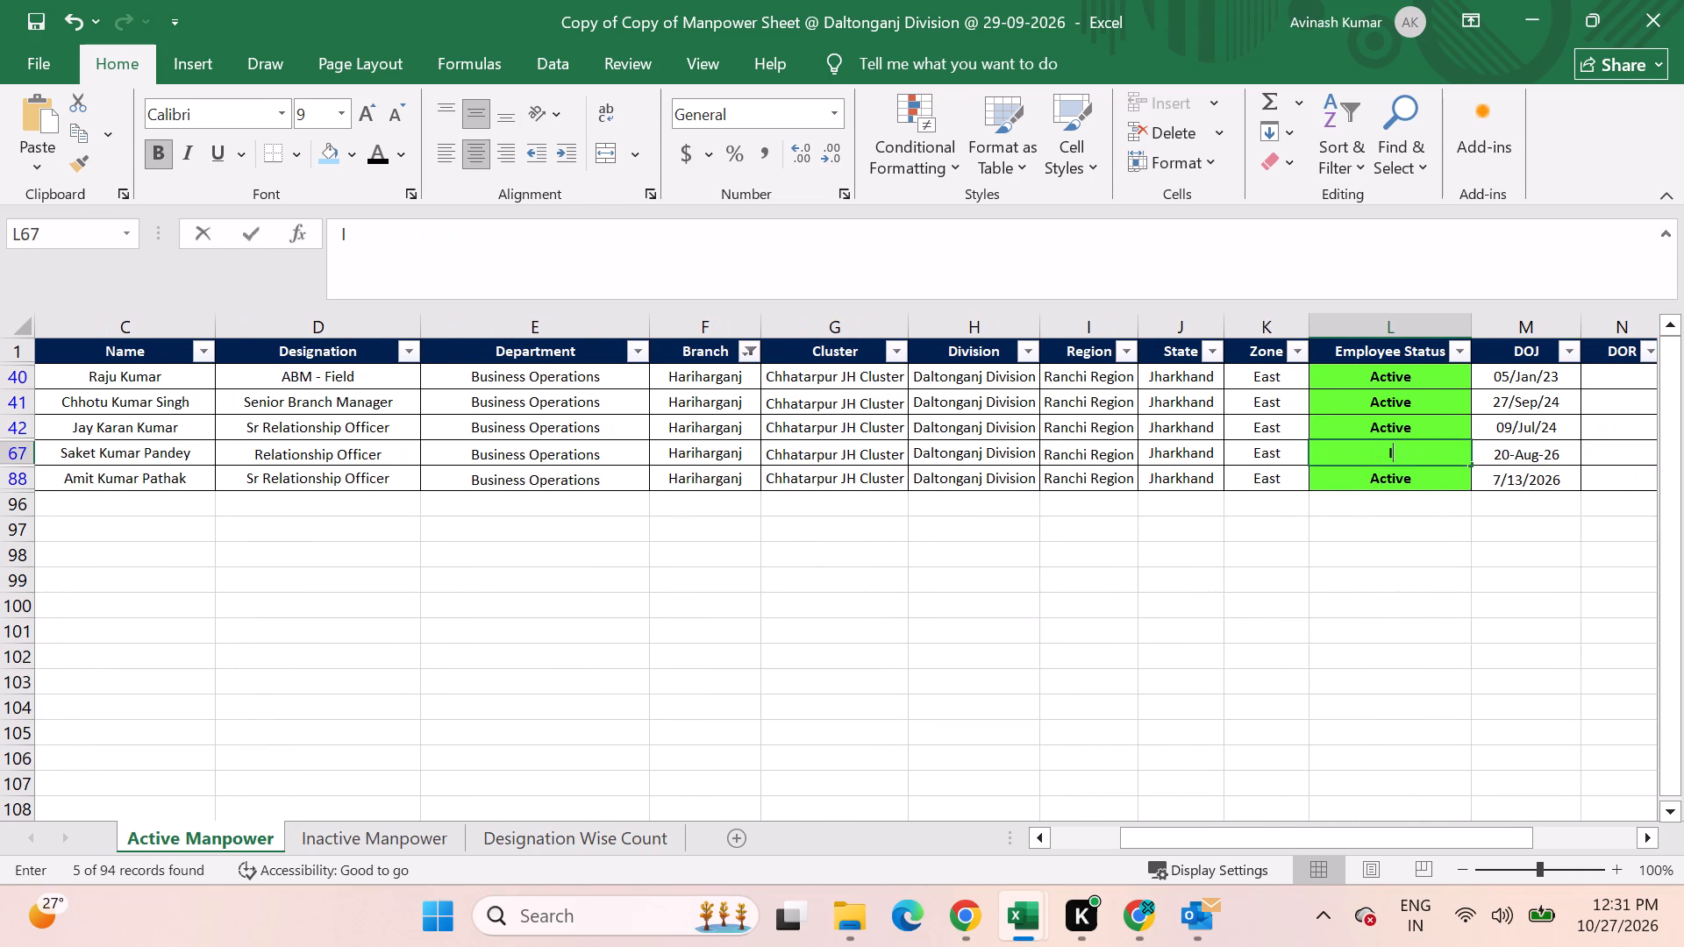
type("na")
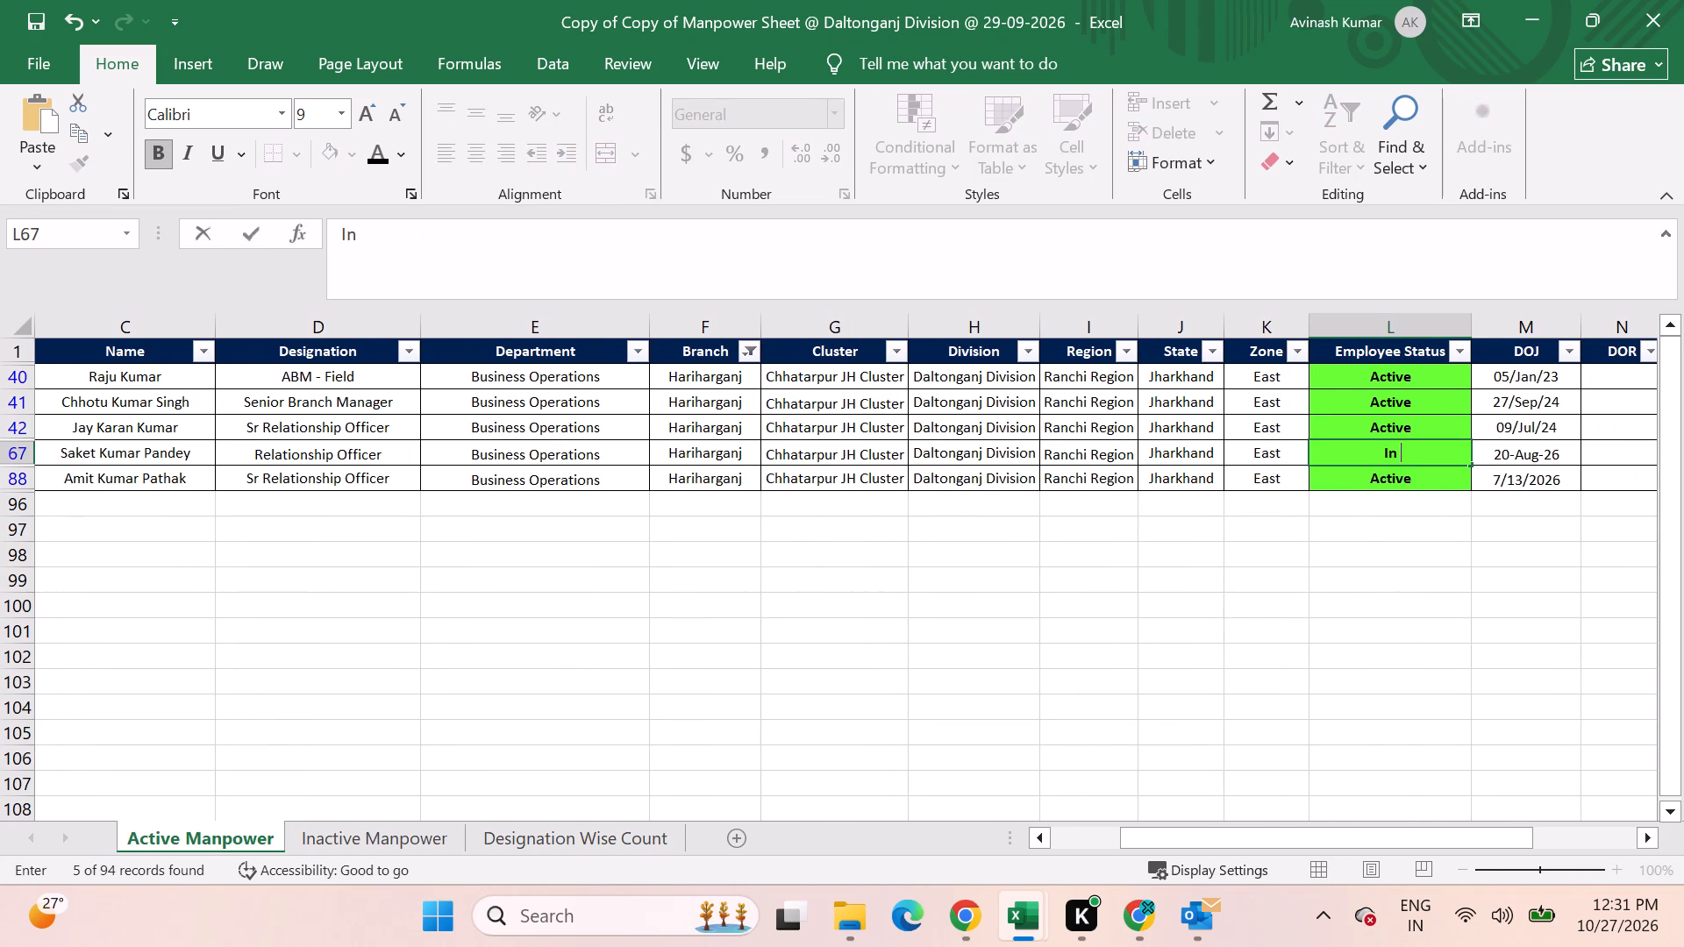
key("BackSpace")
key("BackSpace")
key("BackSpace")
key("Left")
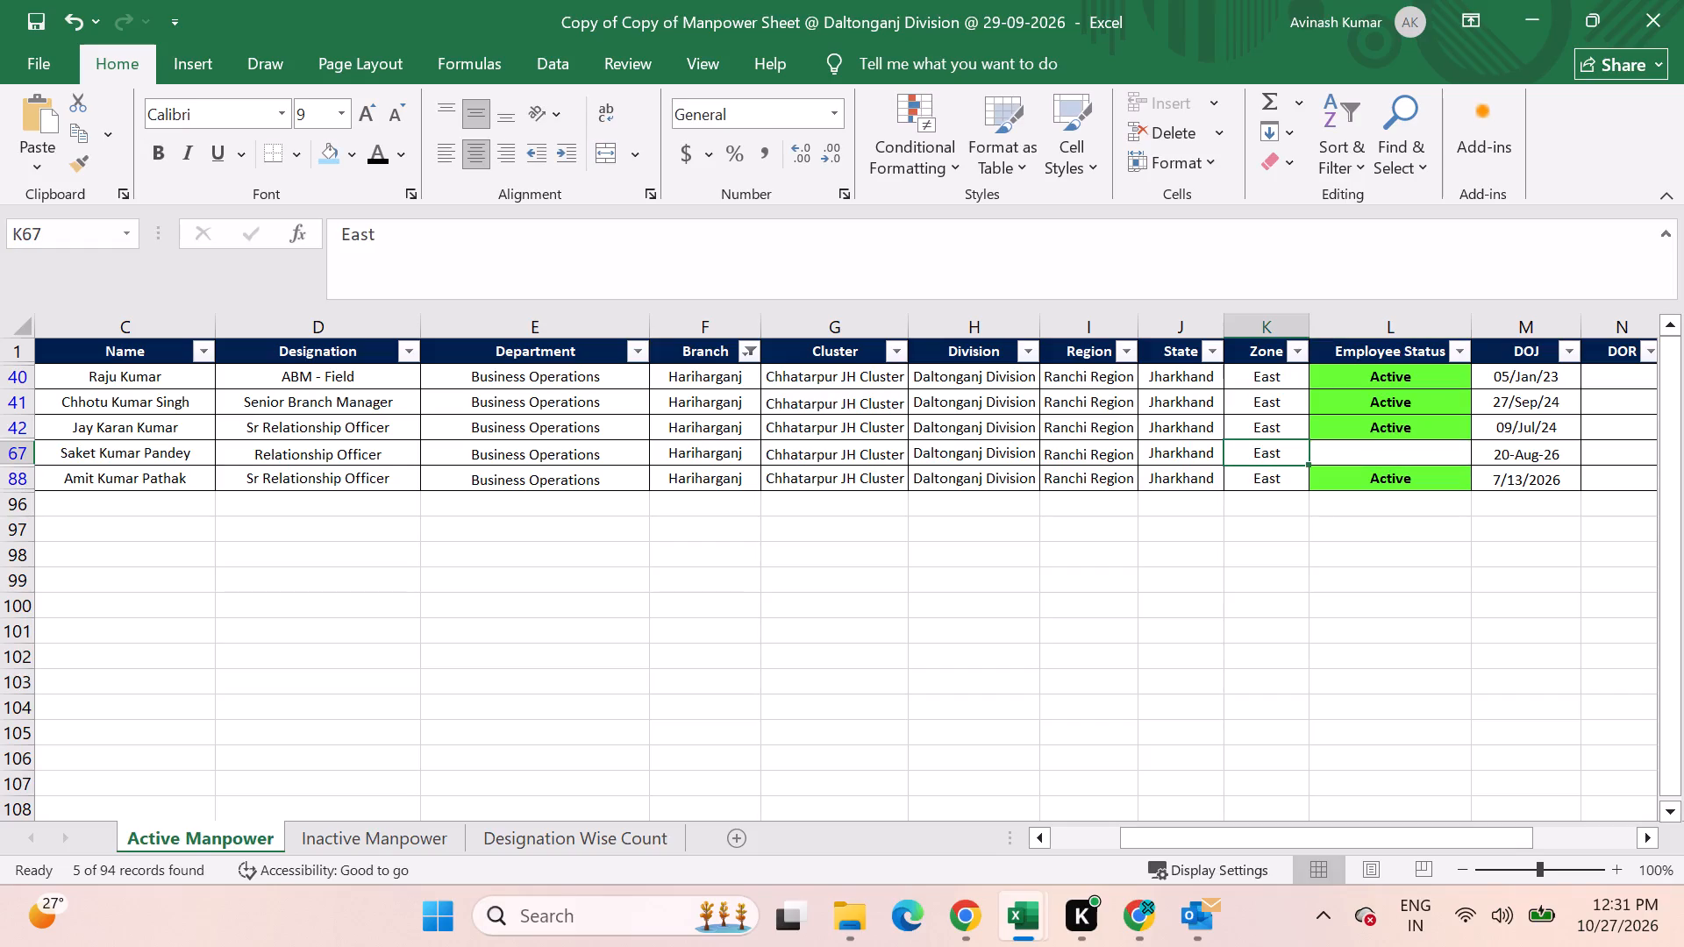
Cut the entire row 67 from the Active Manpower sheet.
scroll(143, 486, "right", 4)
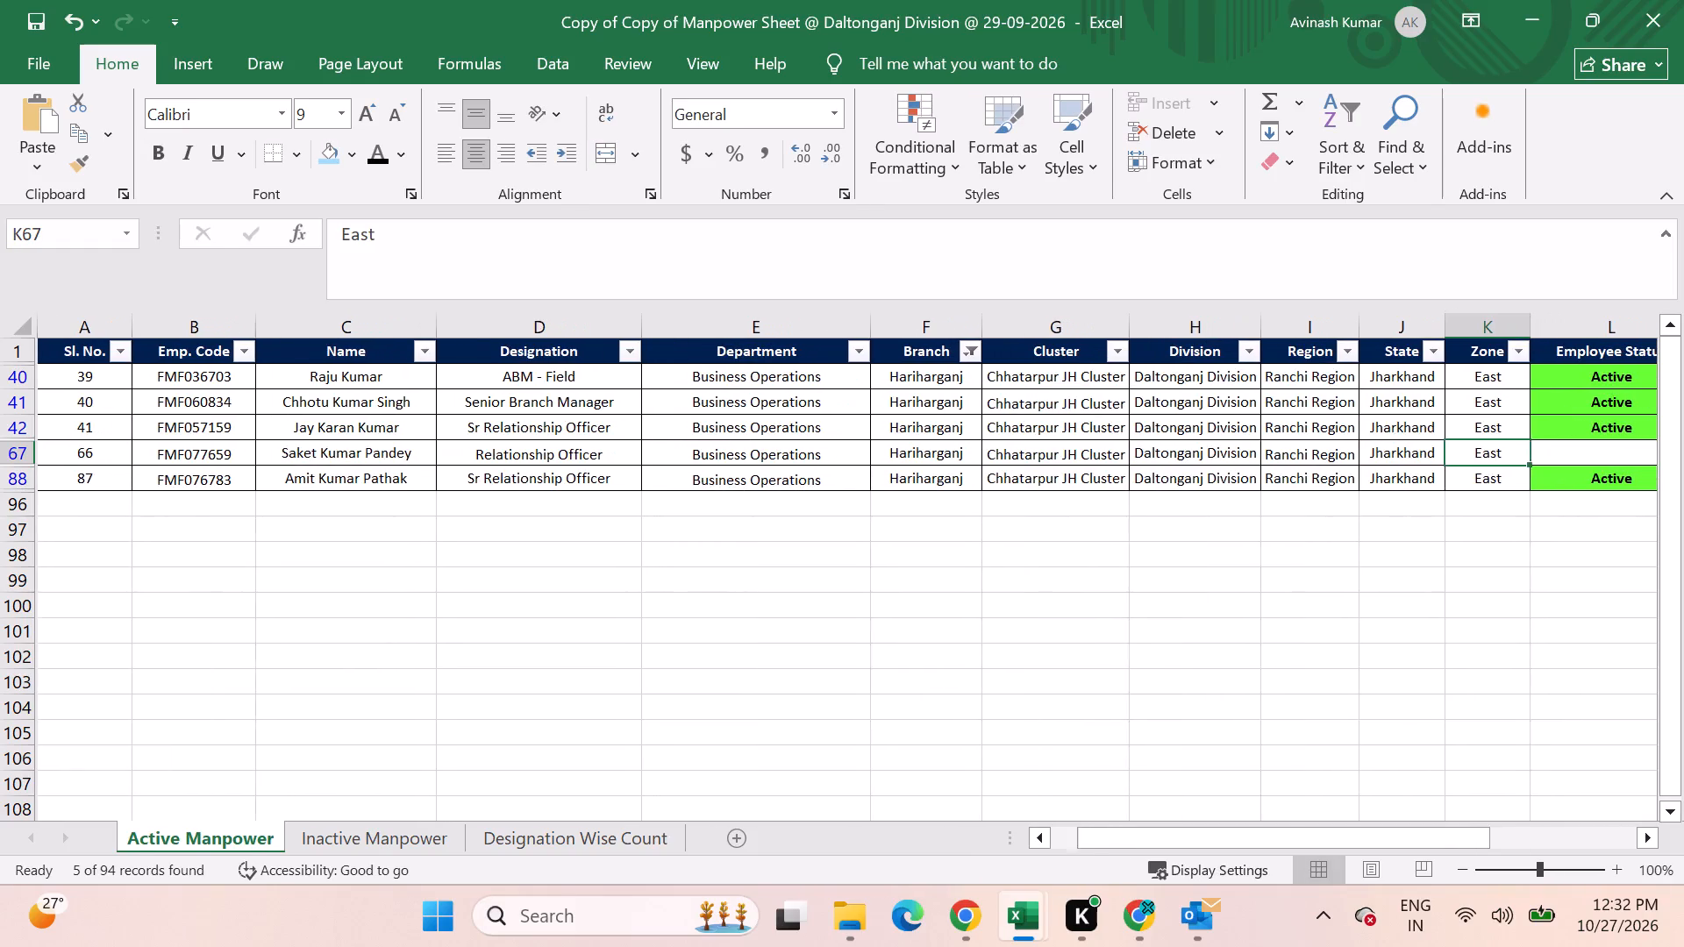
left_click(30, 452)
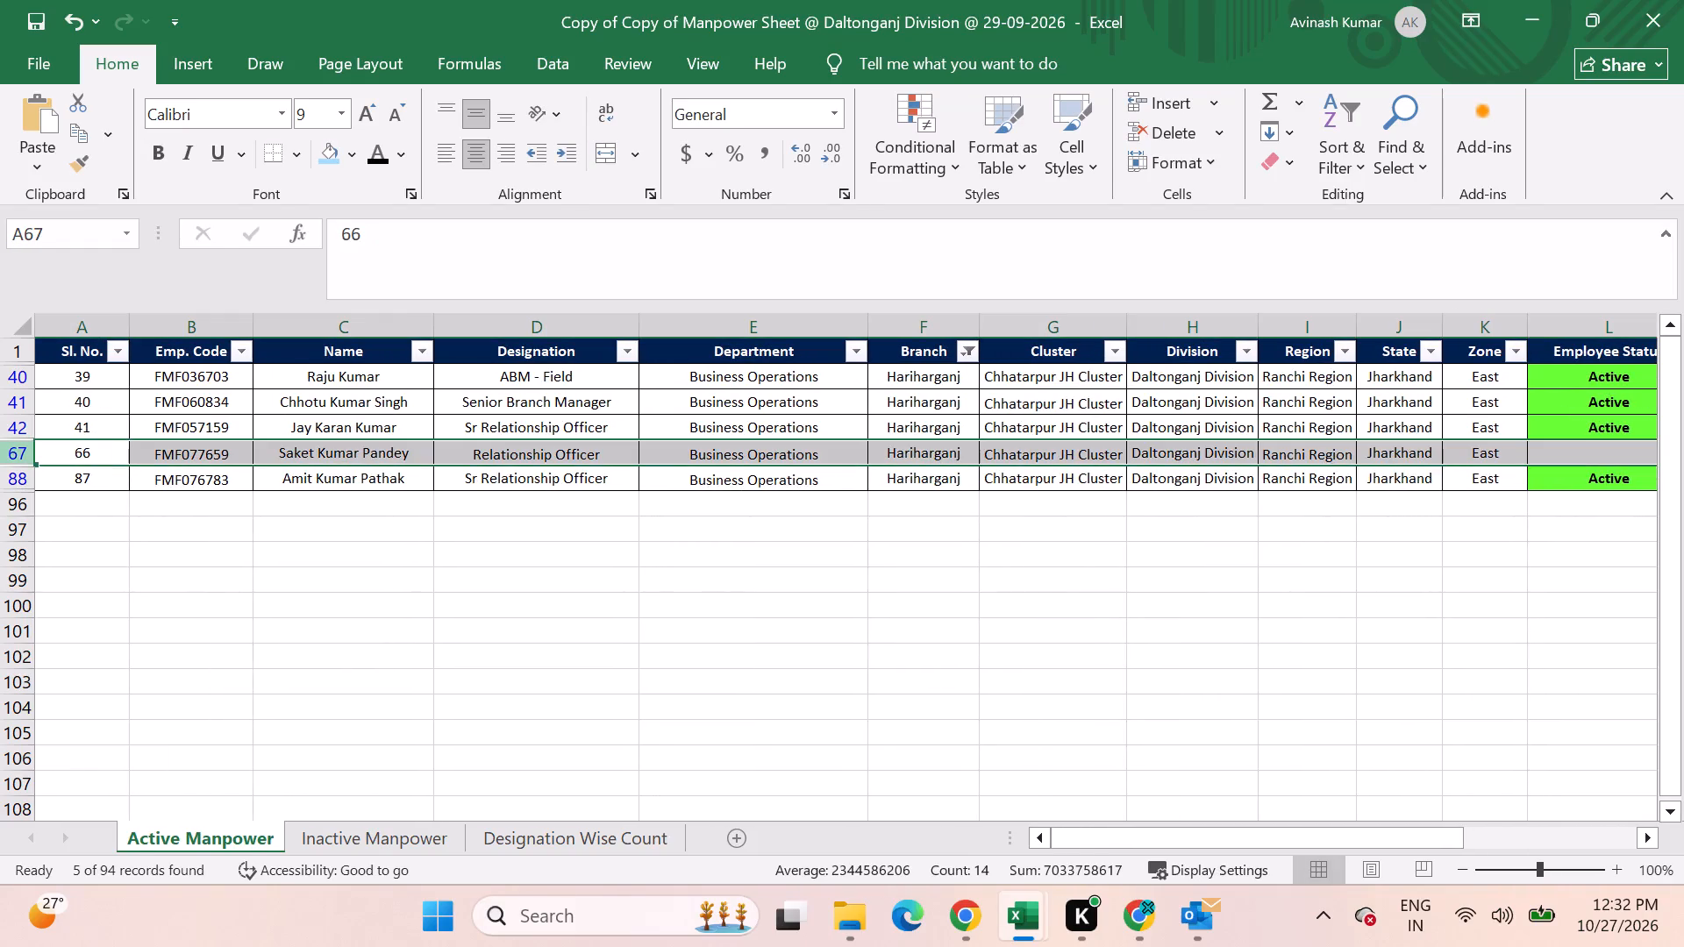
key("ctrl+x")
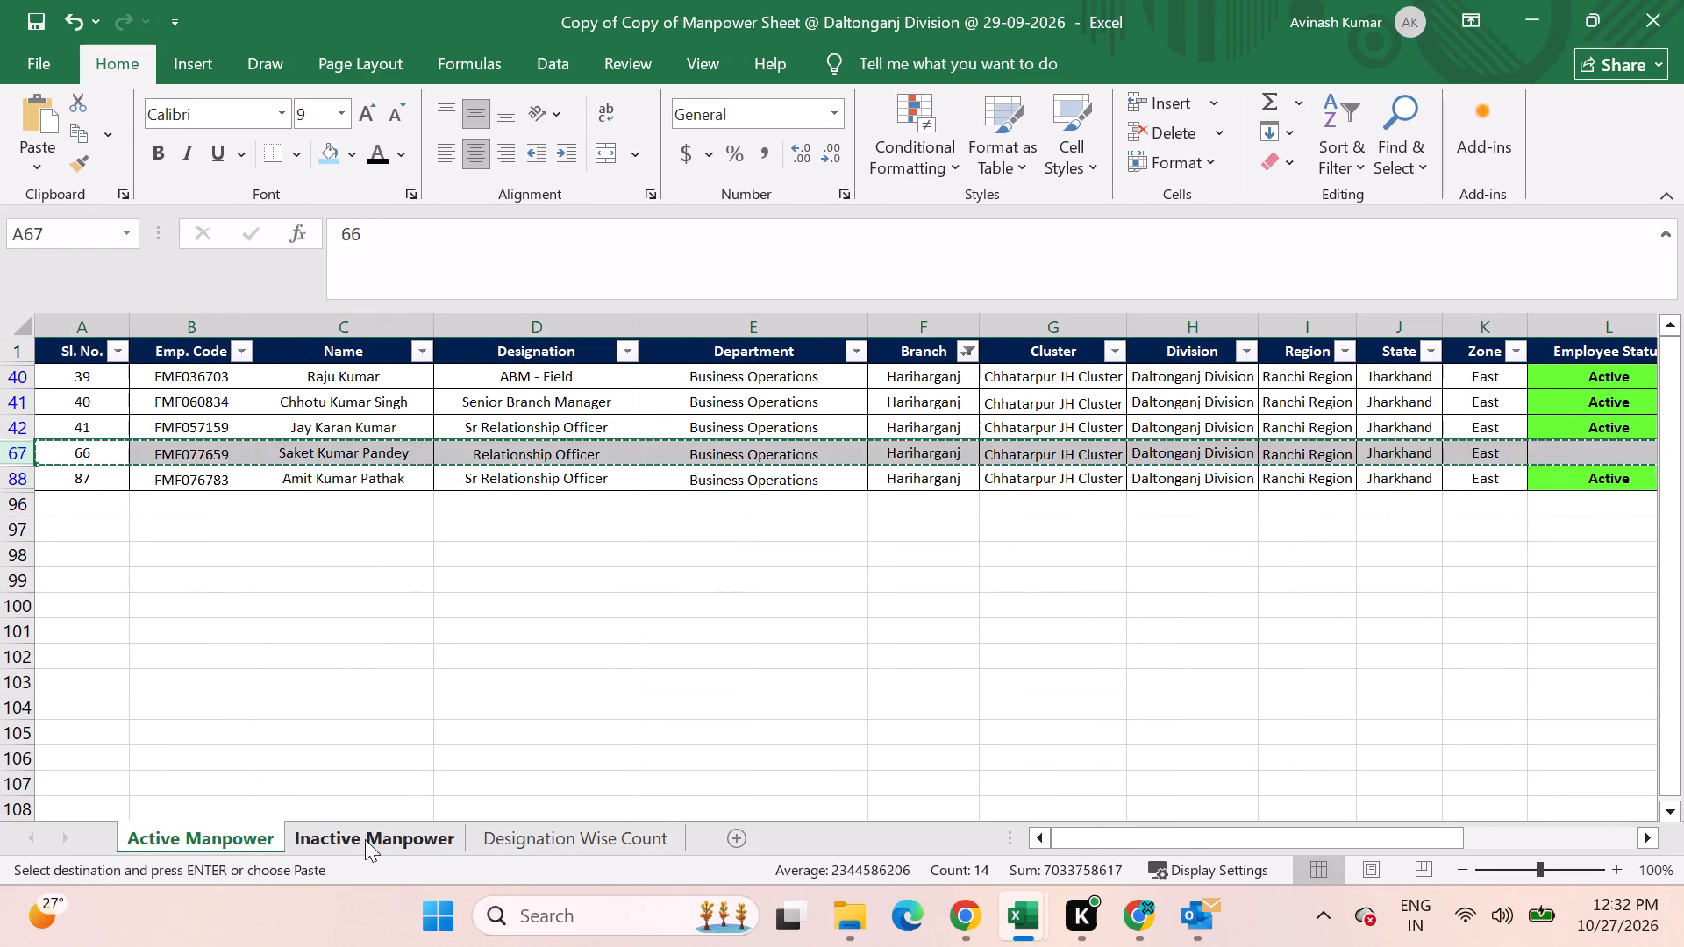
Reset the filters on the Inactive Manpower sheet and filter its Branch column to show only Hariharganj.
left_click(365, 841)
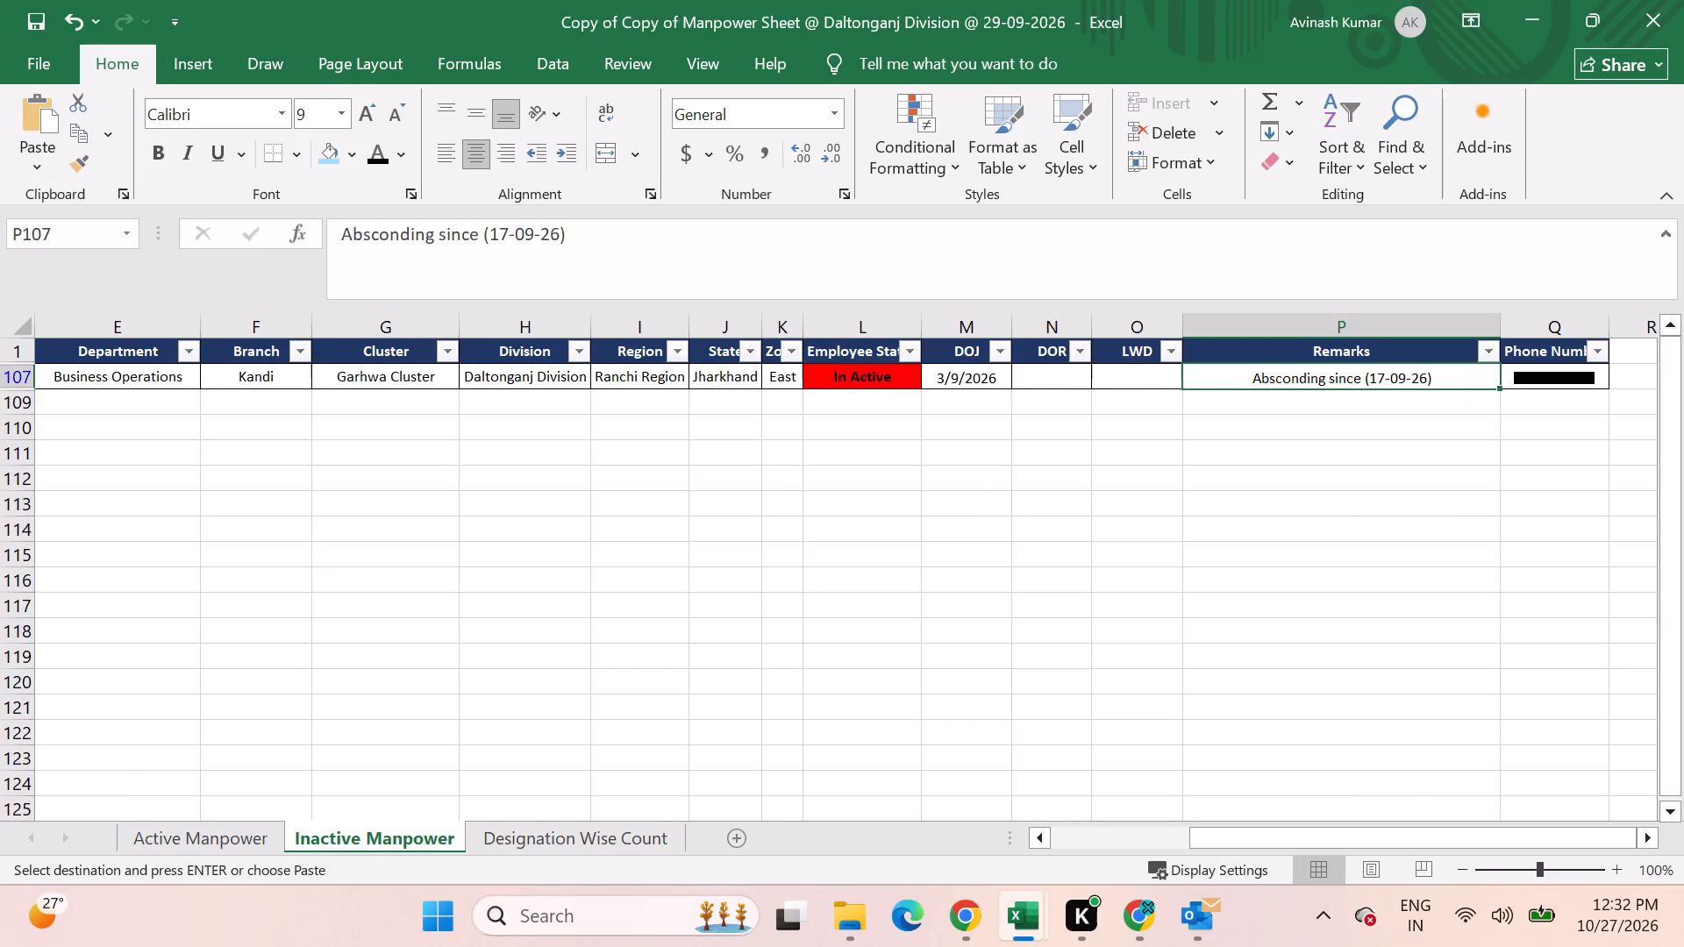
key("ctrl+shift+l")
left_click(839, 355)
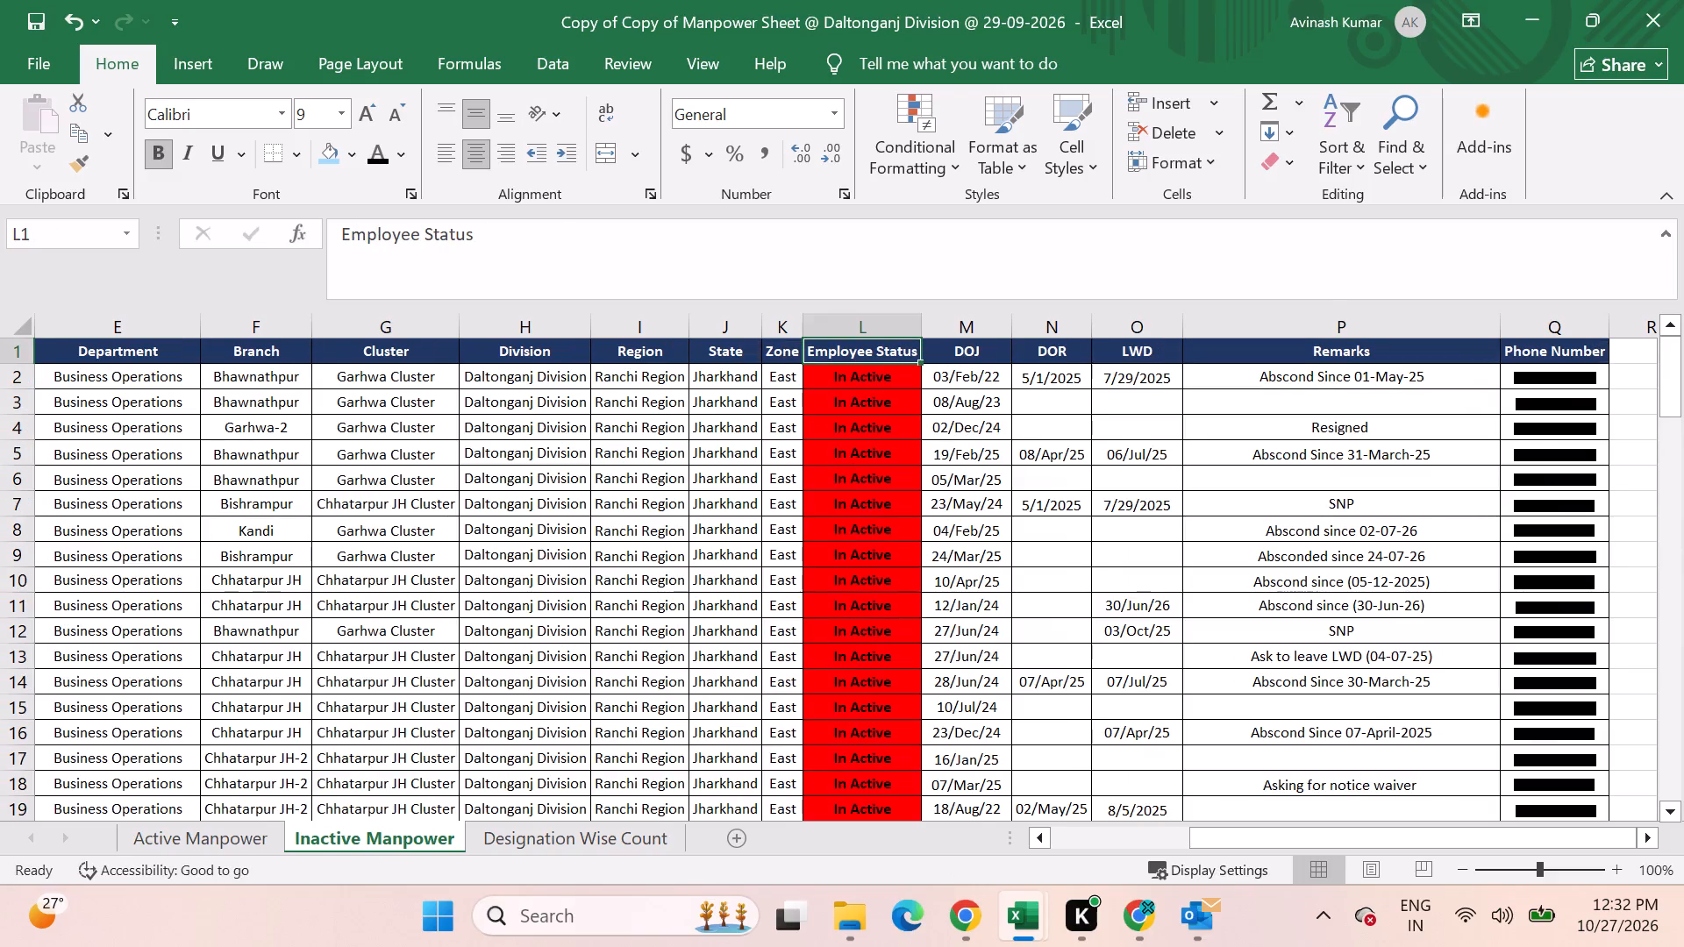
scroll(349, 355, "right", 8)
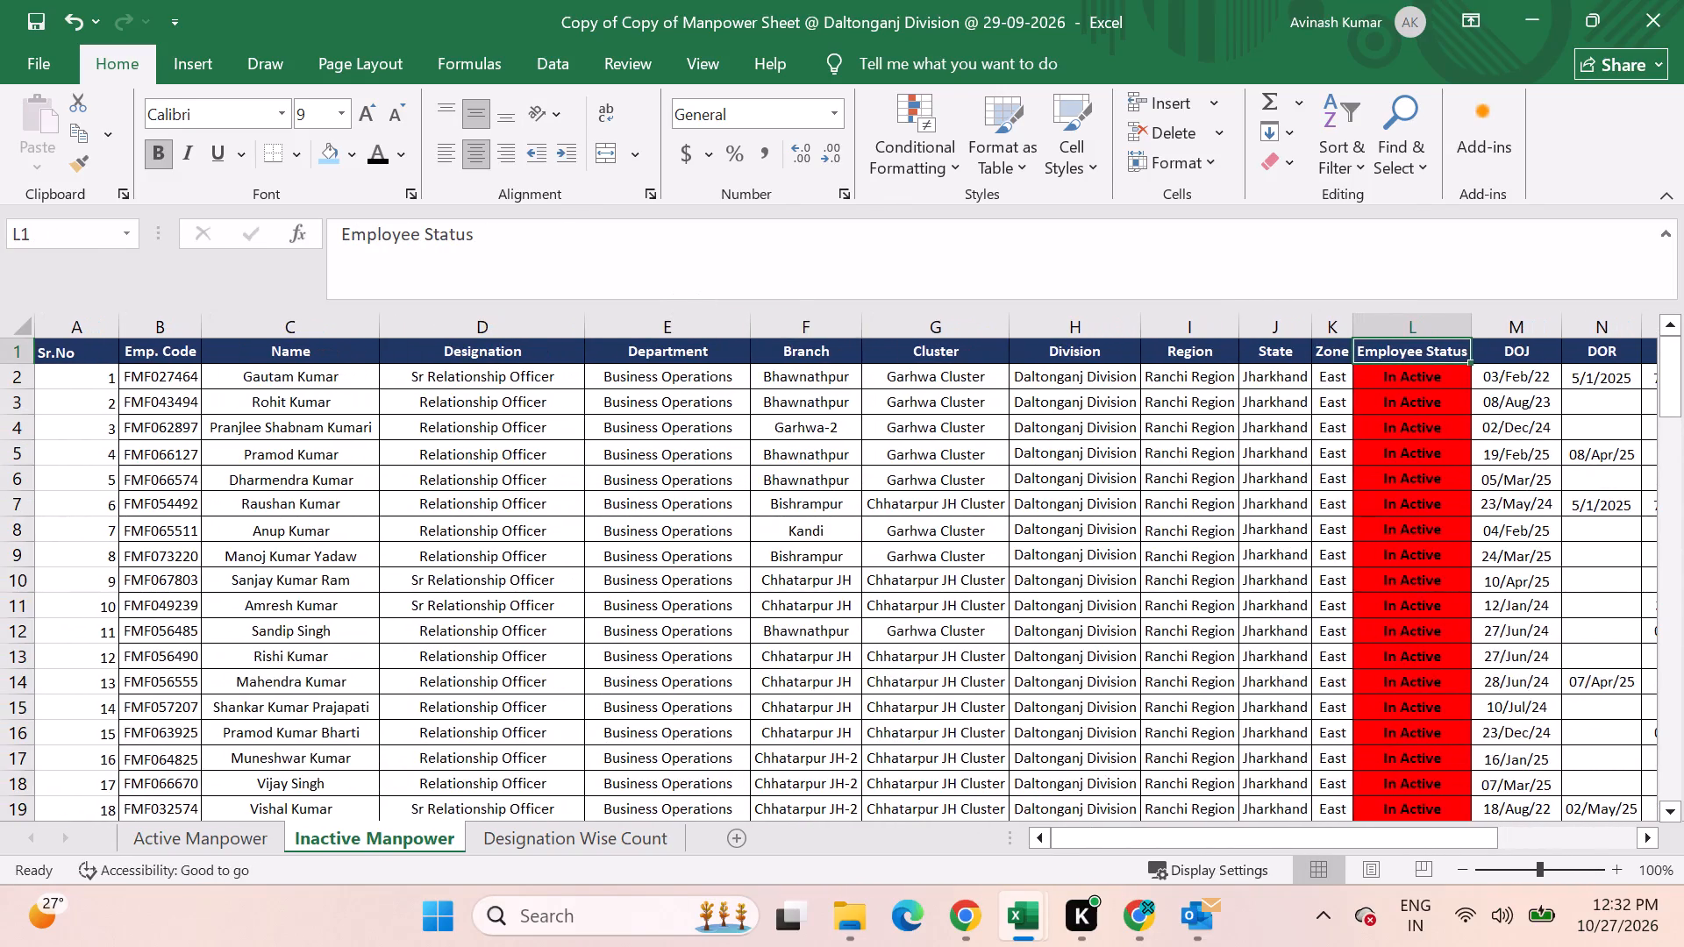
left_click(790, 344)
key("ctrl+shift+l")
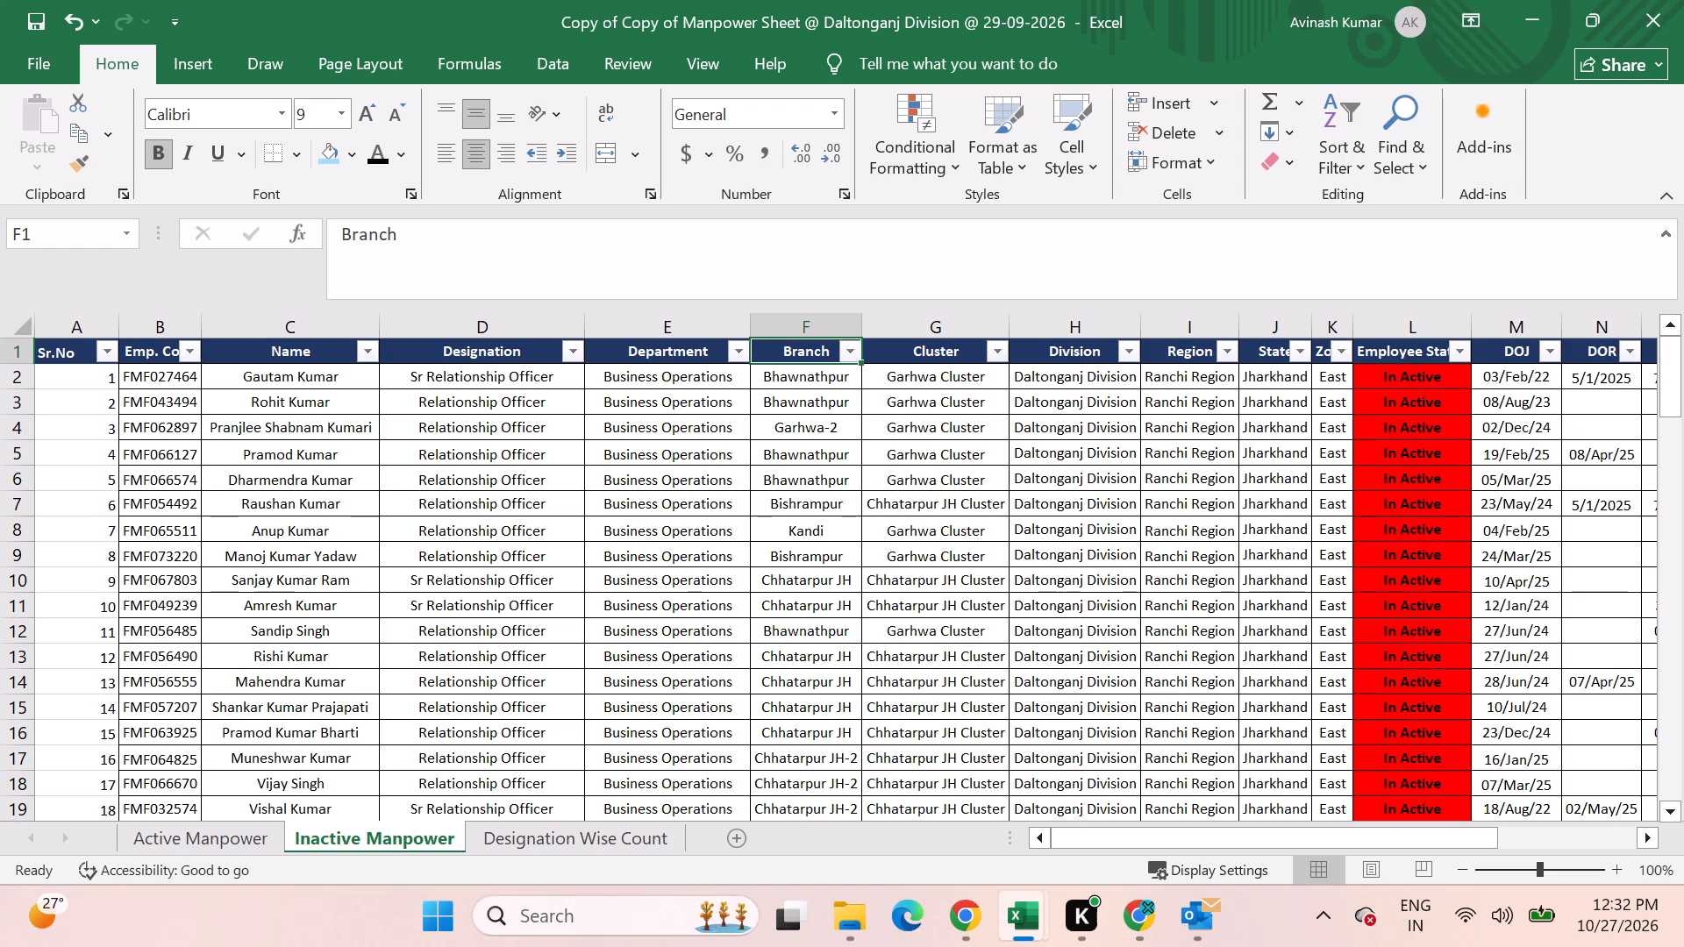
left_click(848, 360)
left_click(600, 610)
key("Down")
key("Down")
key("Down")
key("Down")
key("Down")
key("Down")
key("Down")
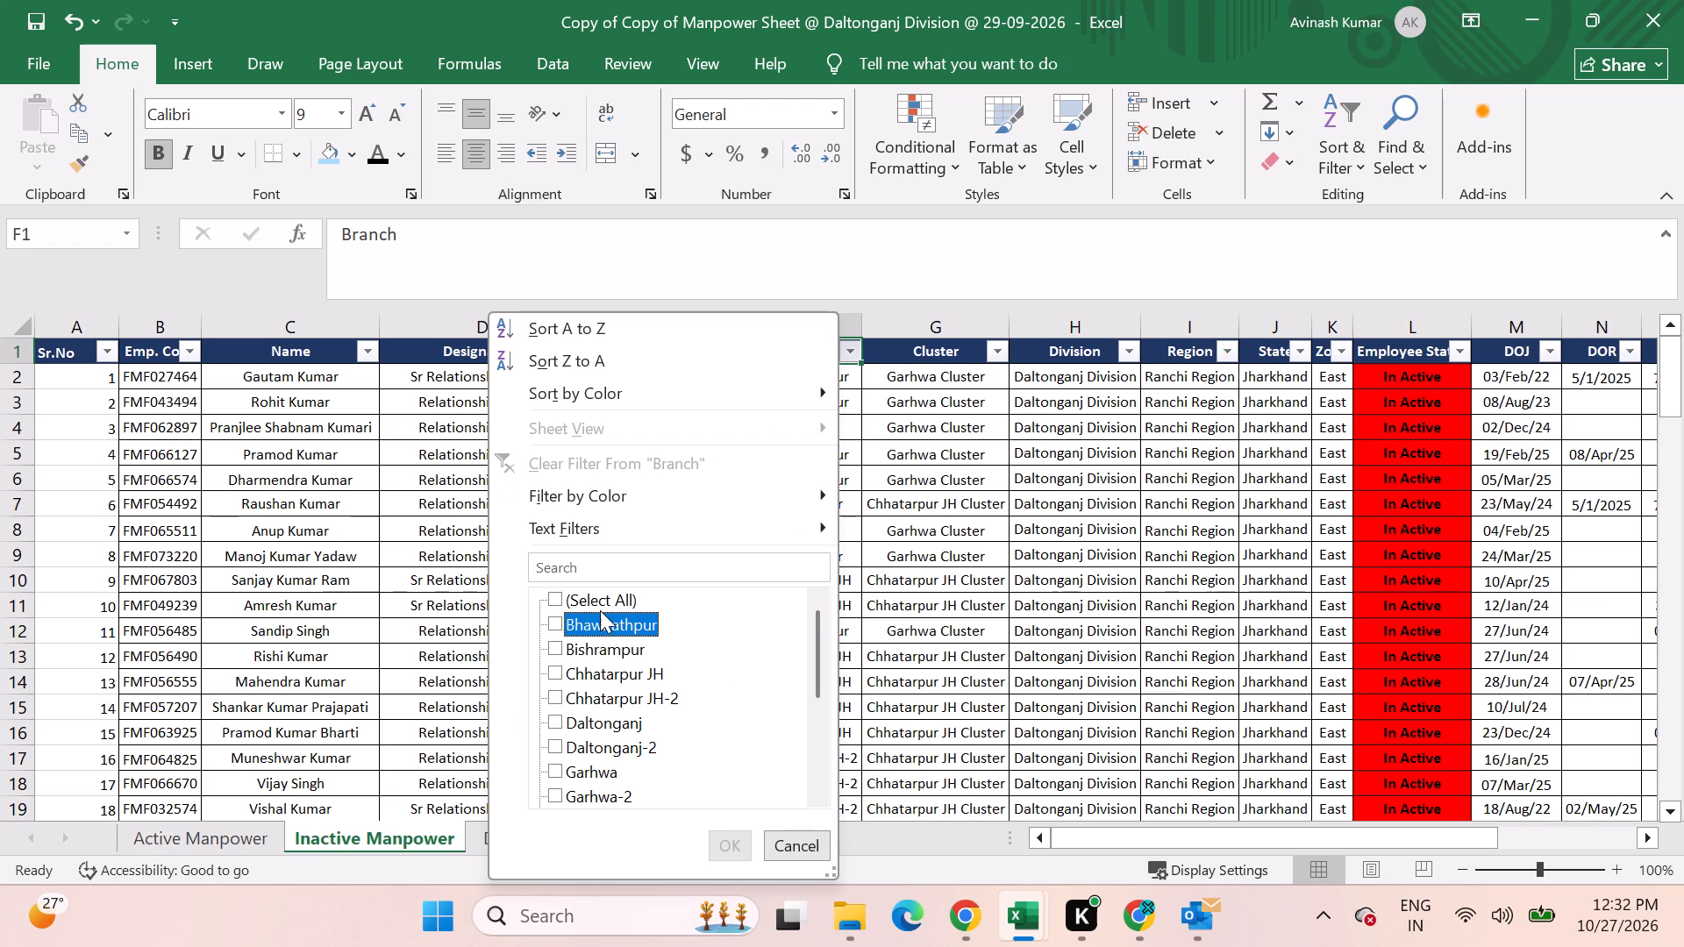
key("Down")
key("Down")
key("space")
key("Return")
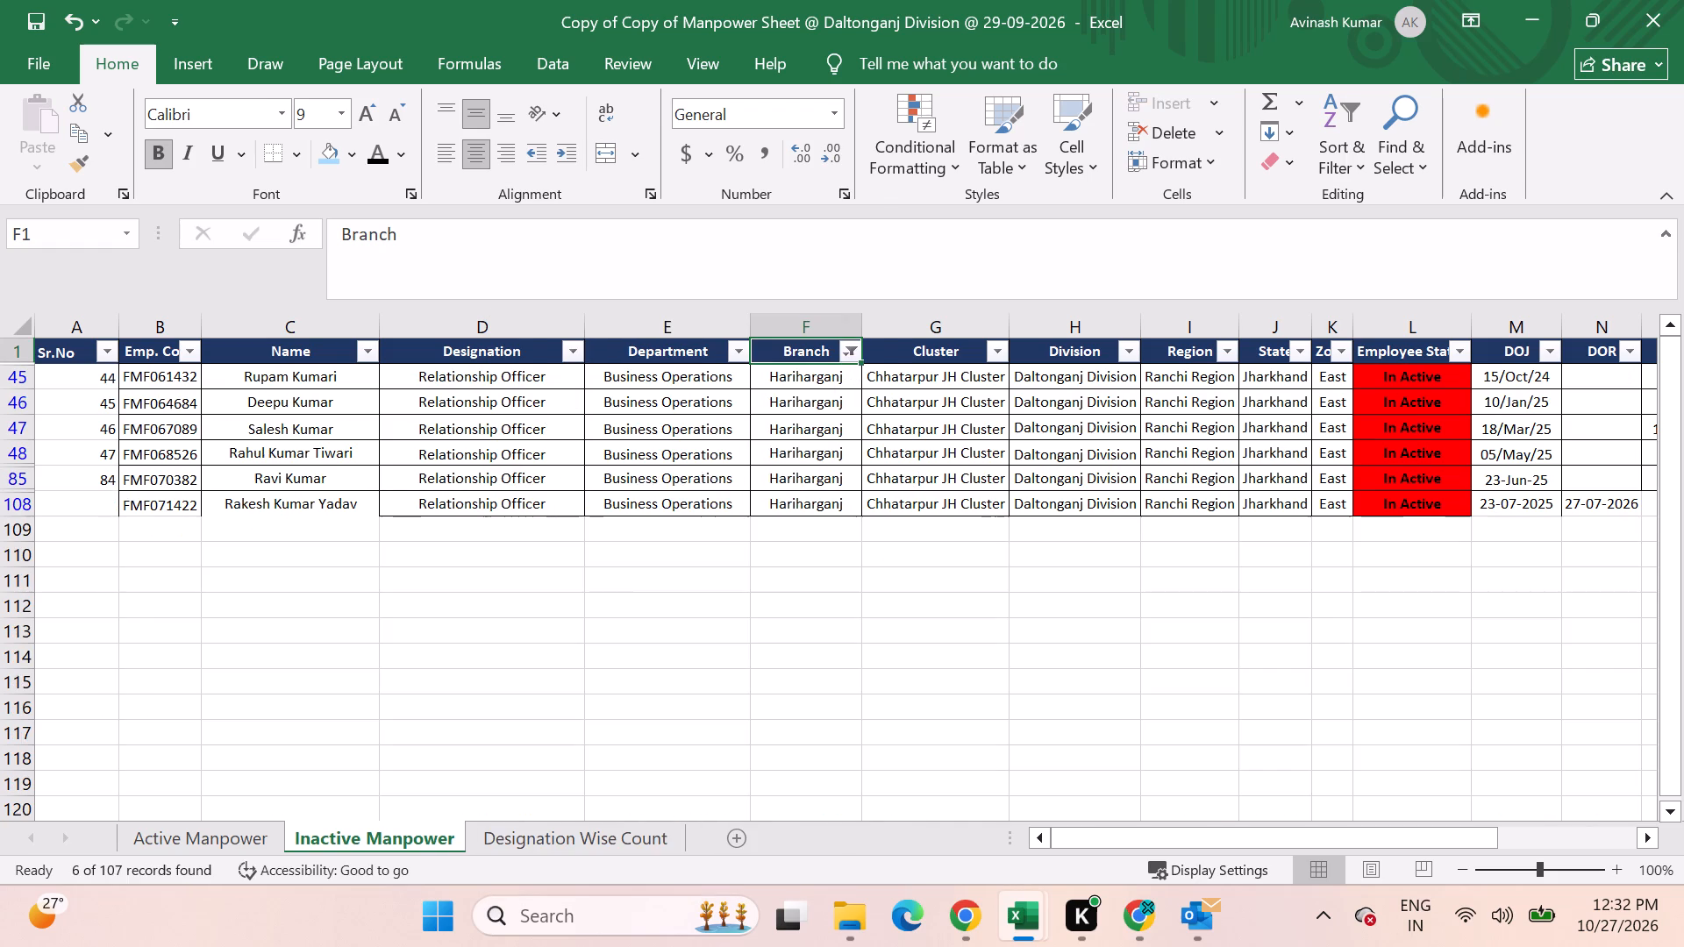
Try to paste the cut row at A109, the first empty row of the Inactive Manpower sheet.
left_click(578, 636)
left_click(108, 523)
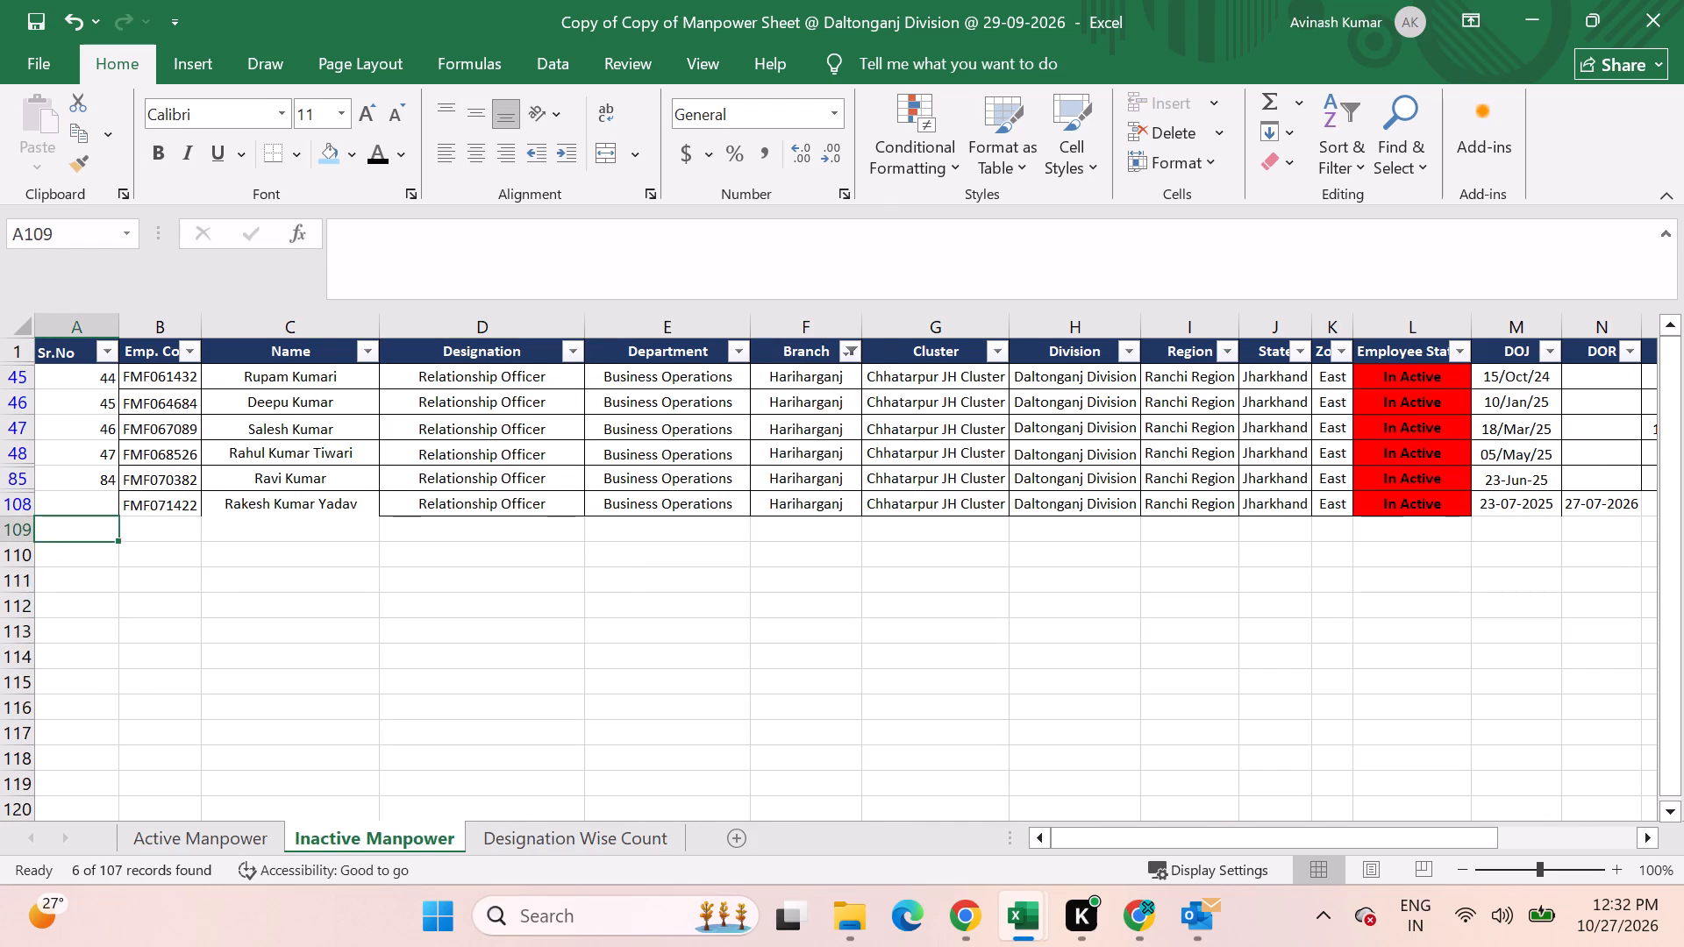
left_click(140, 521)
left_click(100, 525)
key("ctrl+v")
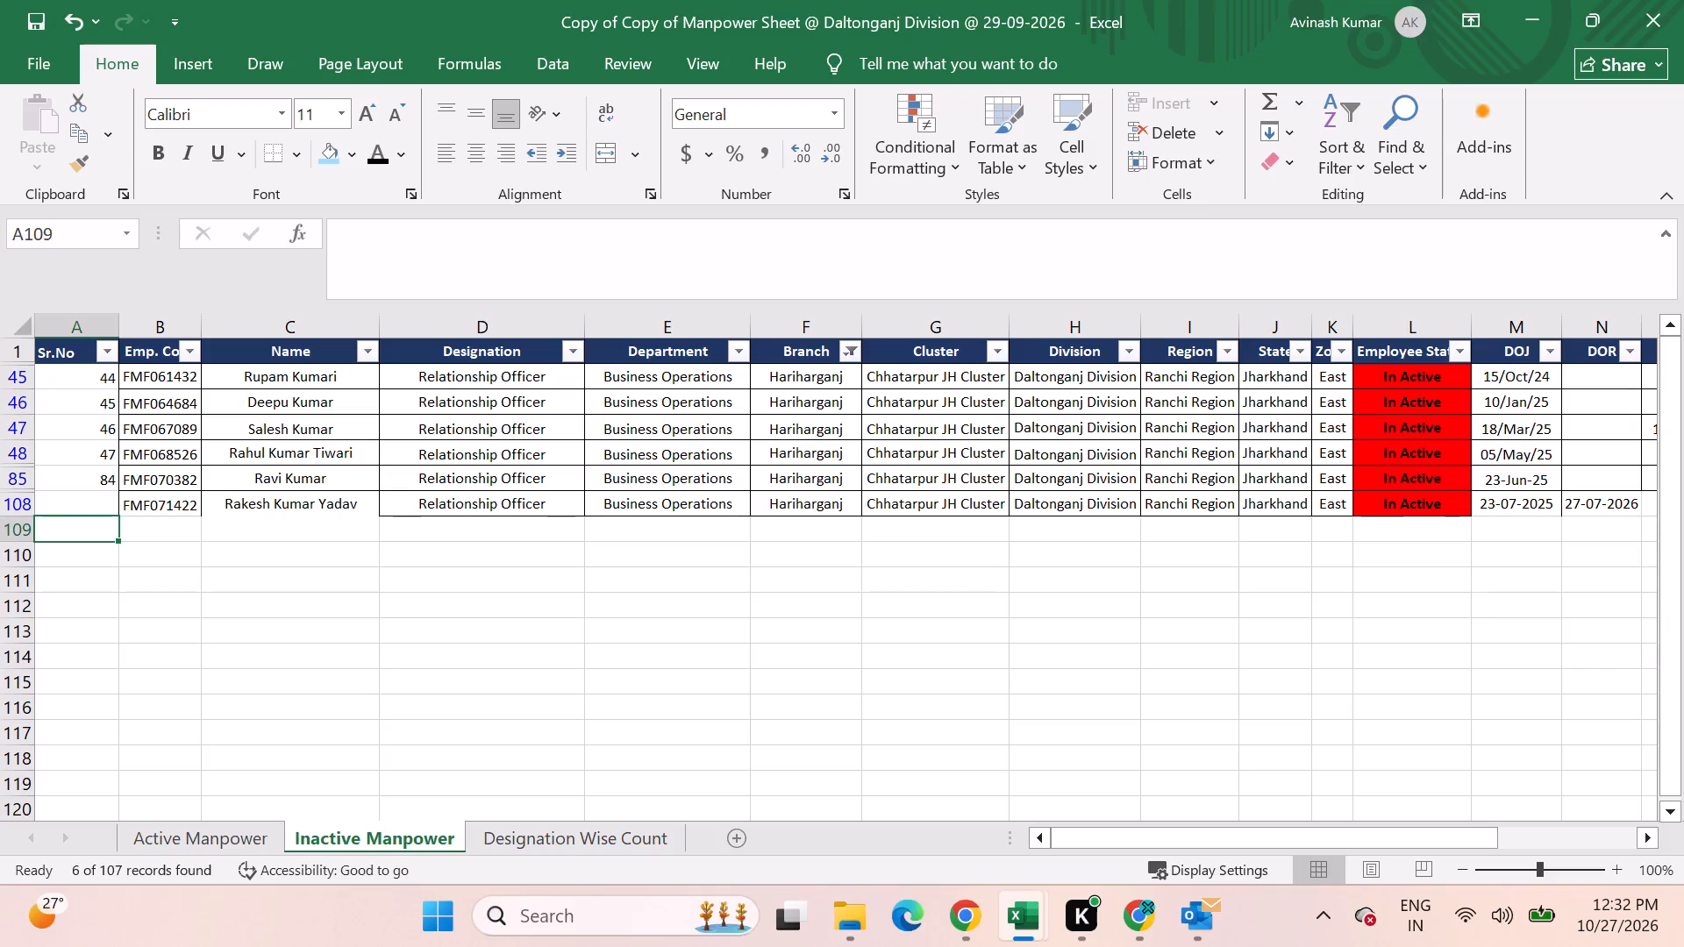
Copy row 67, from Sl. No. through Phone Number, from Active Manpower into row 109 of Inactive Manpower.
left_click(188, 835)
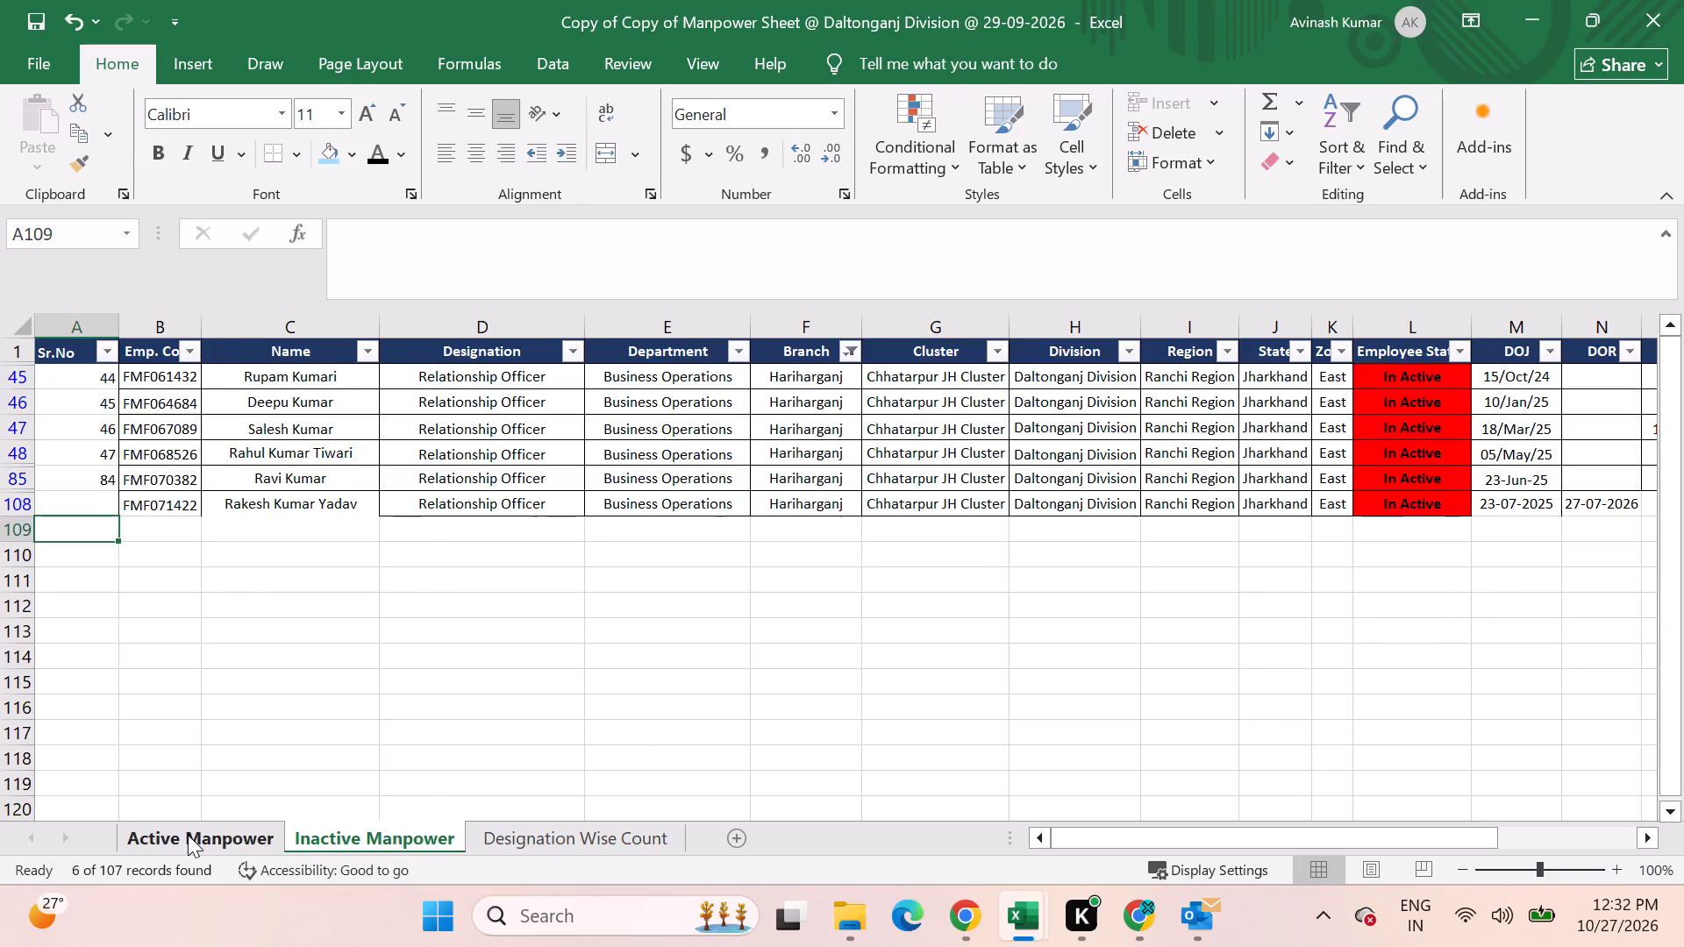
left_click(103, 452)
key("shift+Right")
key("shift+Right")
key("shift+Right")
key("shift+Right")
key("shift+Right")
key("shift+Right")
key("shift+Right")
key("shift+Right")
key("shift+Right")
key("shift+Right")
key("shift+Right")
key("shift+Right")
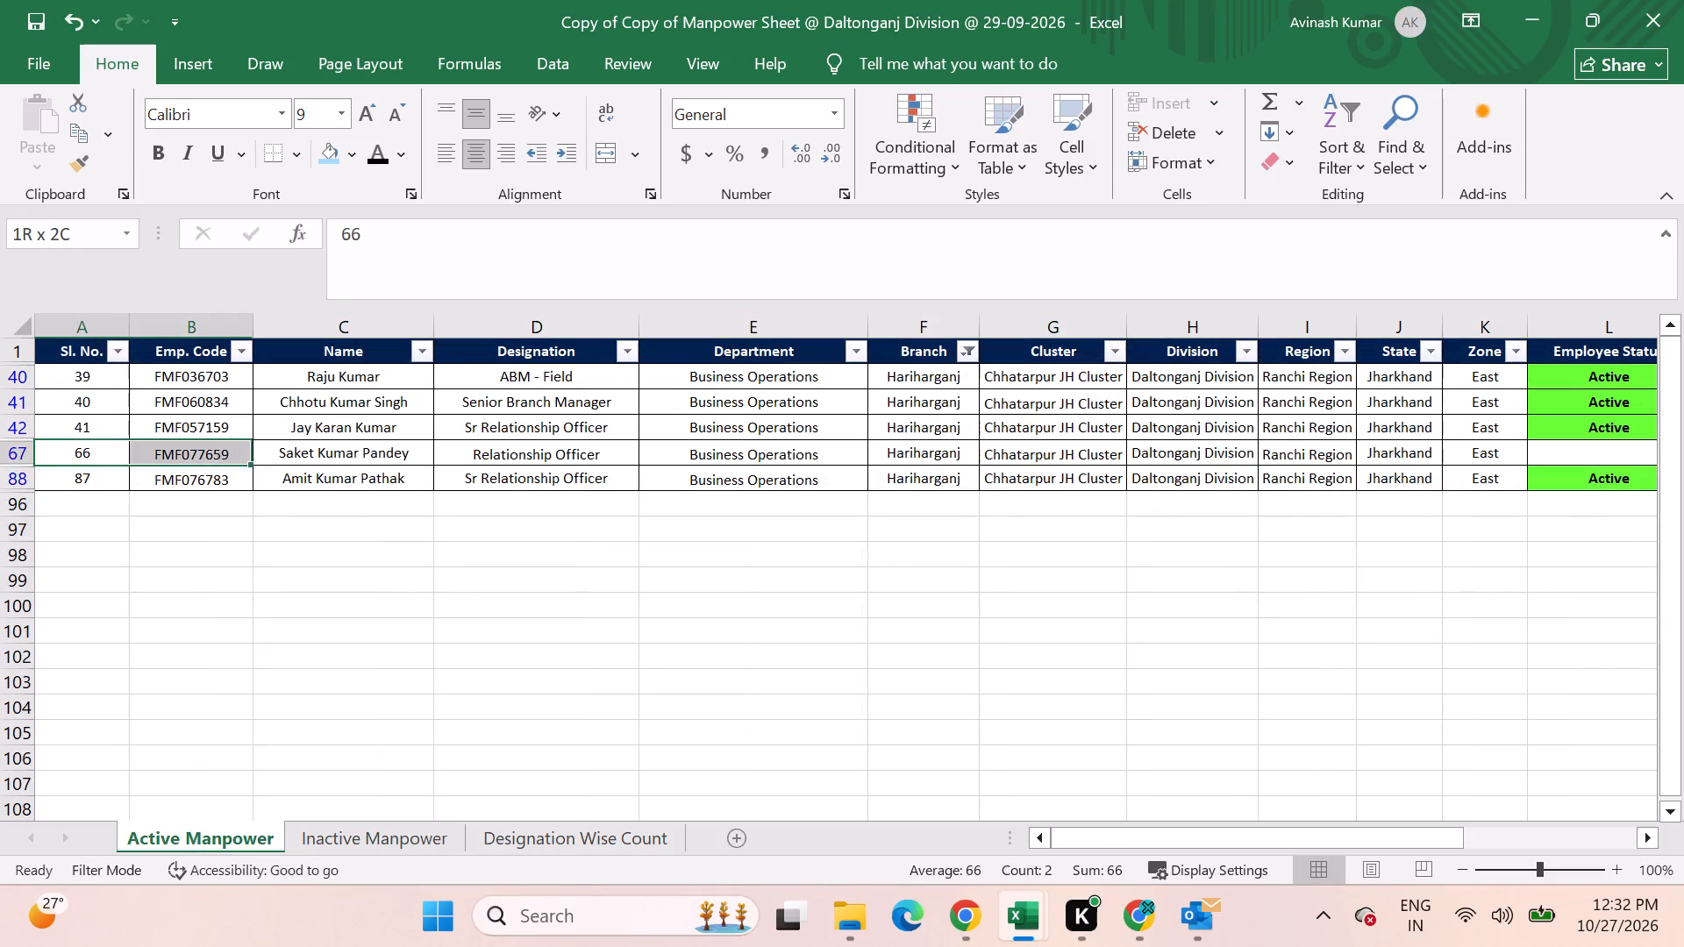
key("shift+Right")
key("shift+Right")
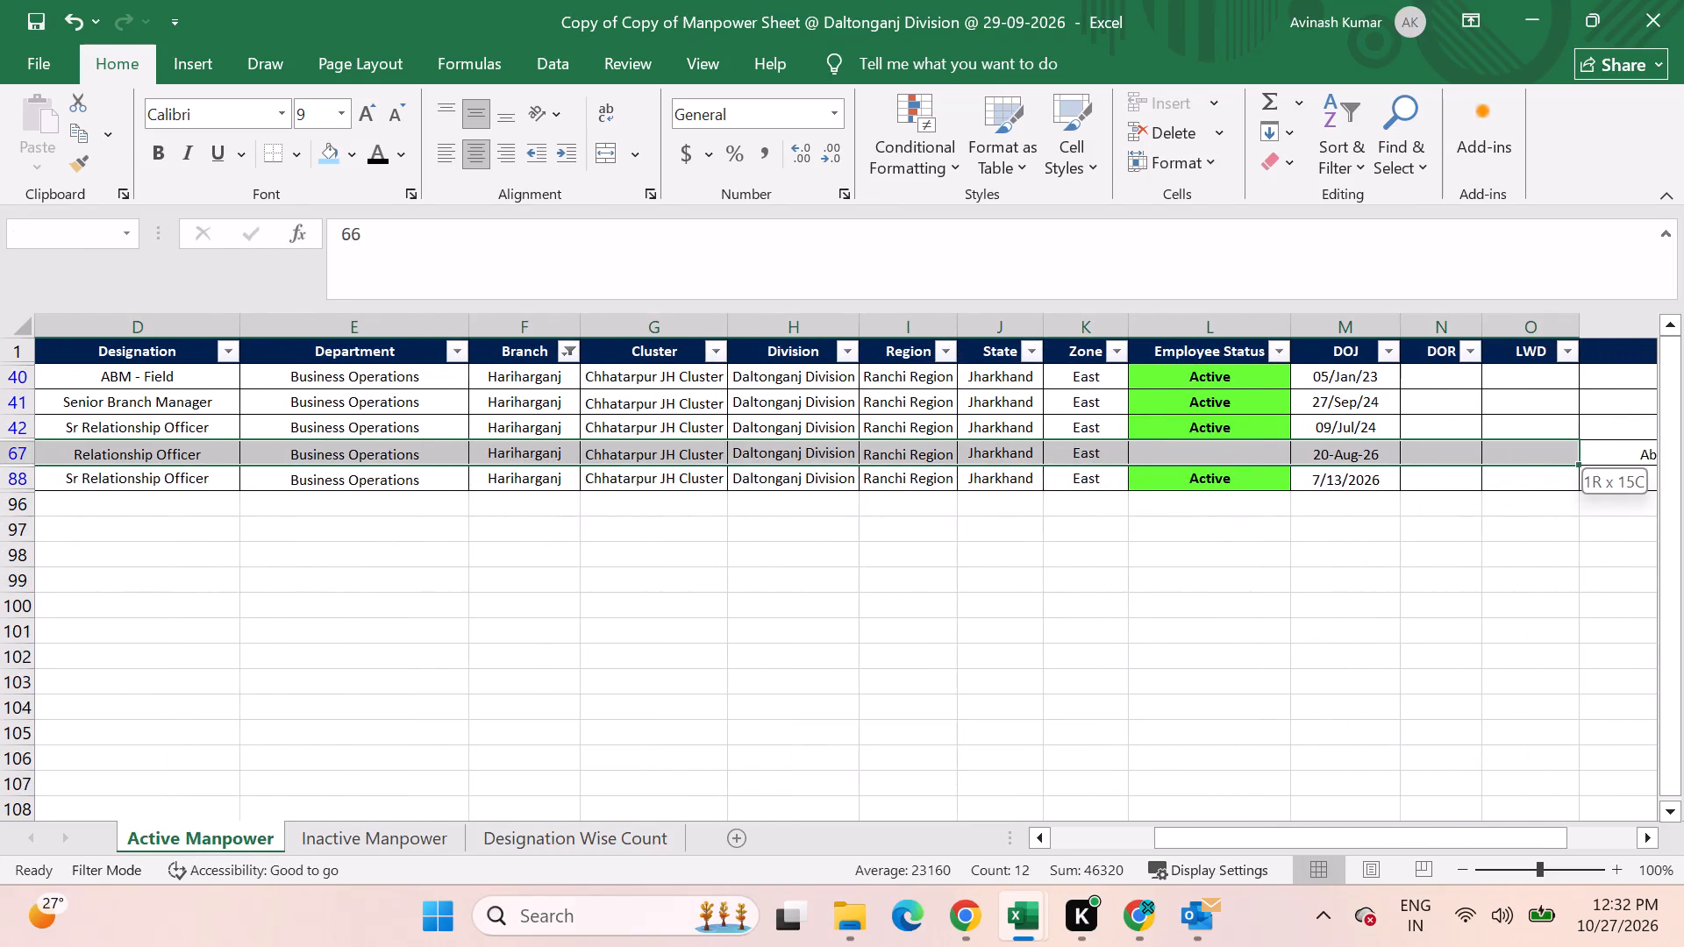
key("shift+Right")
key("shift+Right")
key("shift+Right")
key("shift+Right")
key("shift+Left")
key("shift+Left")
key("ctrl+c")
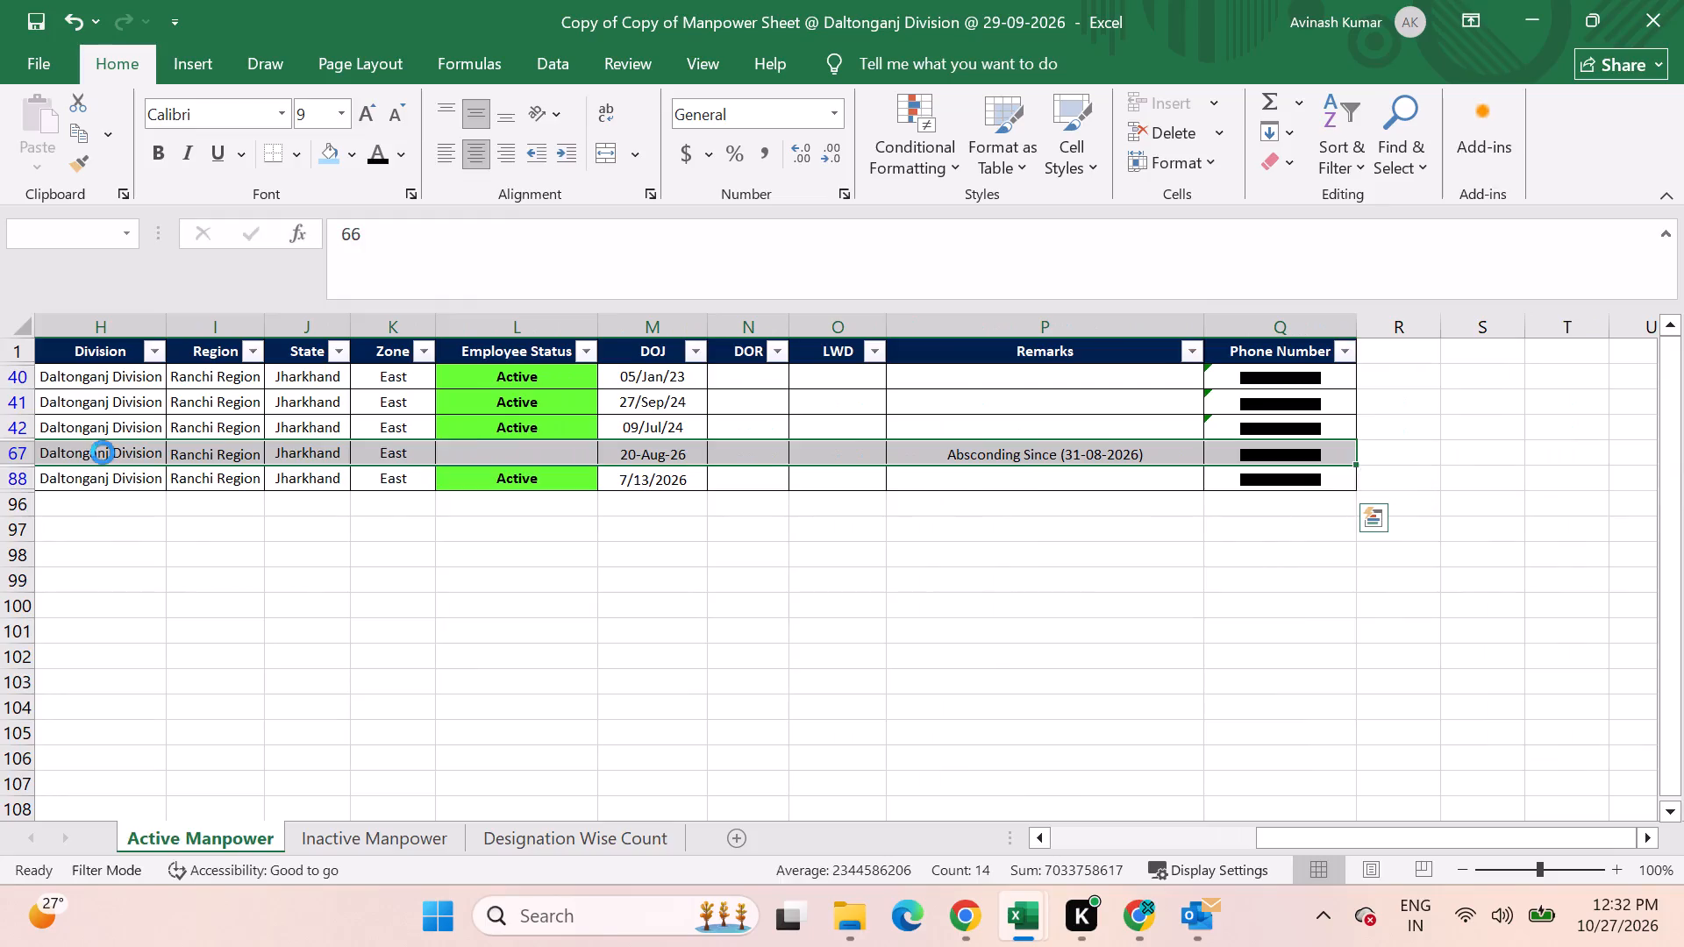
key("alt+Tab")
key("alt+Tab")
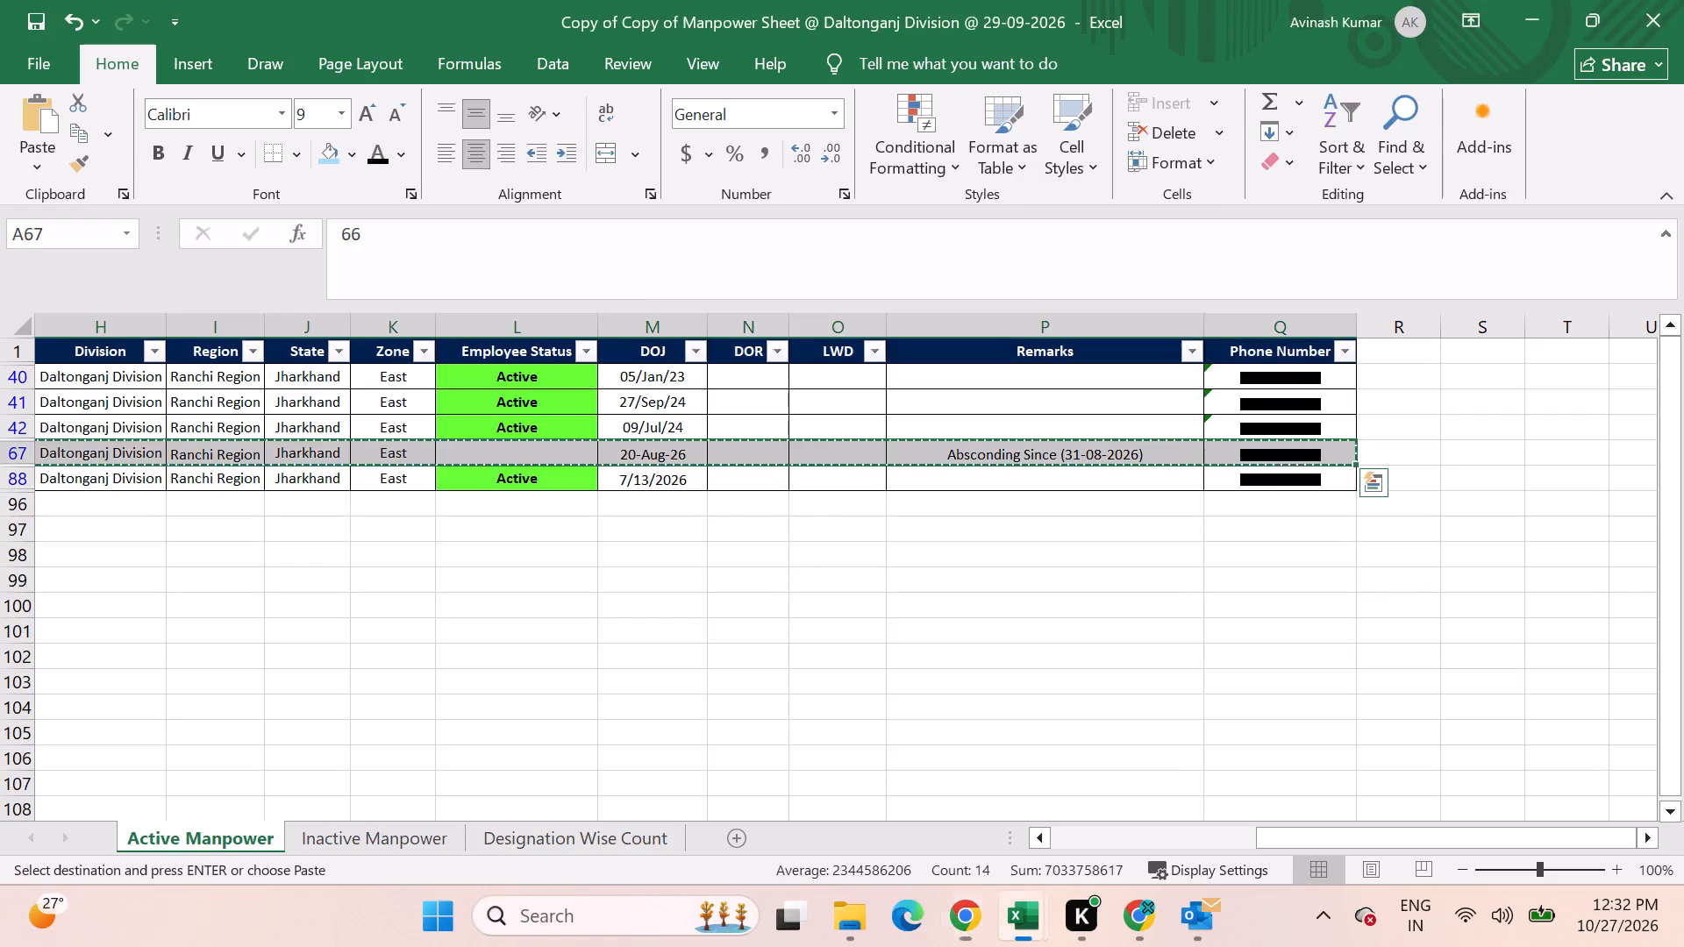
left_click(317, 840)
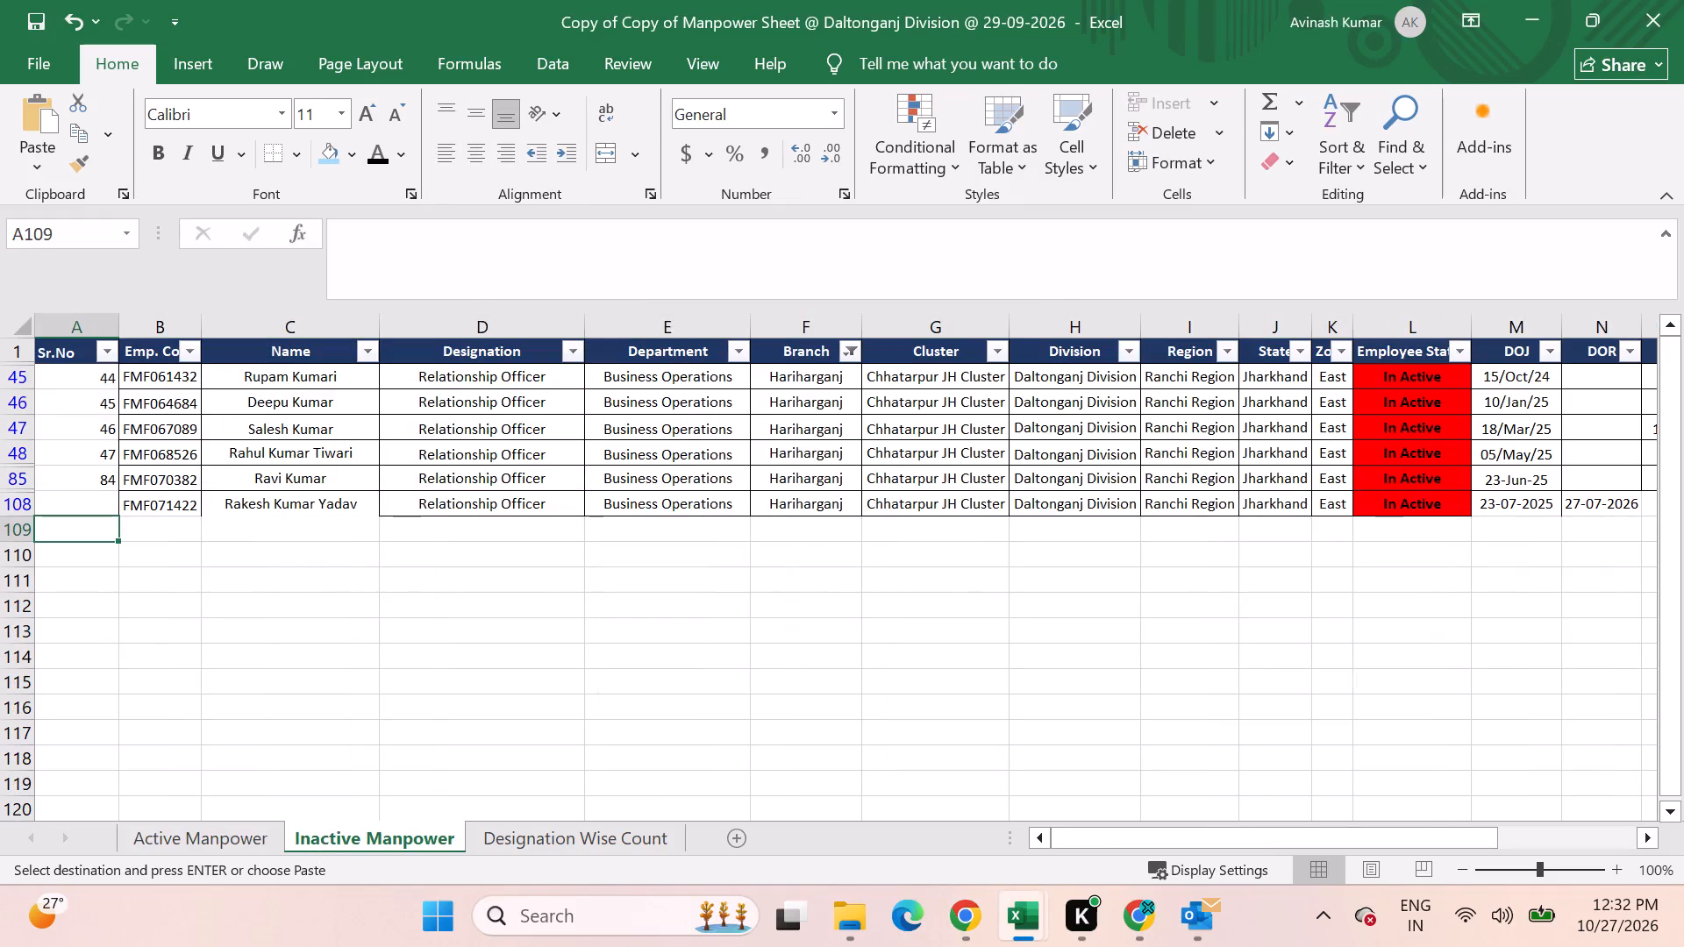
key("ctrl+v")
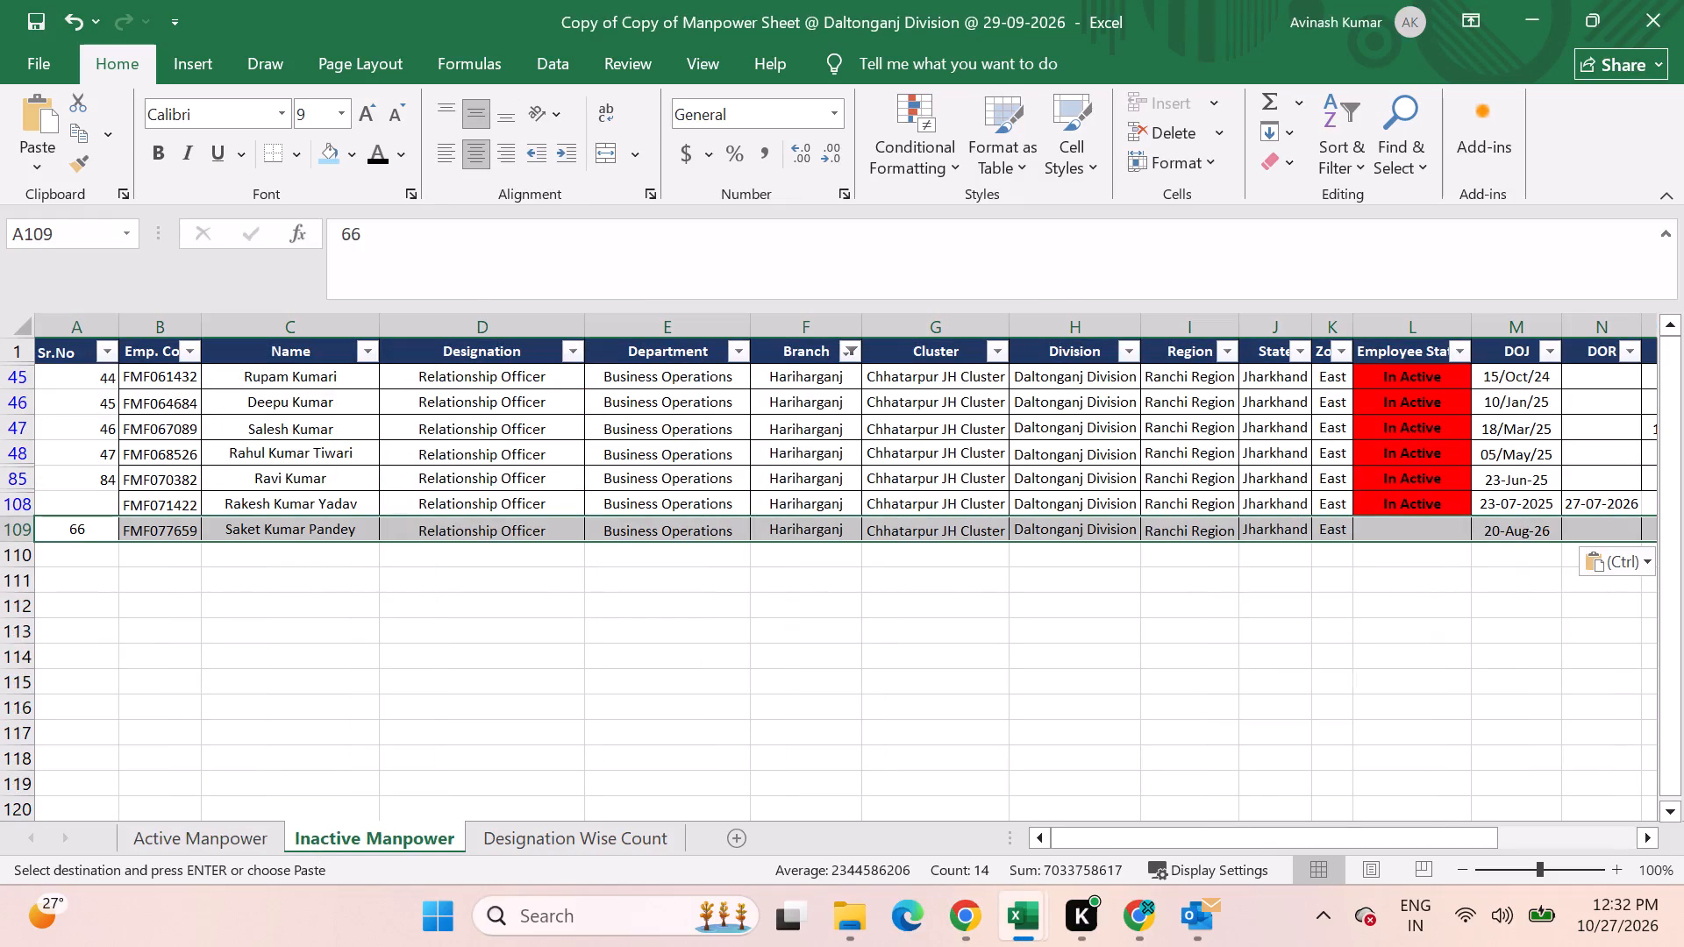
Fill the In Active employee status down from row 108 into row 109 of Inactive Manpower.
left_click(1380, 532)
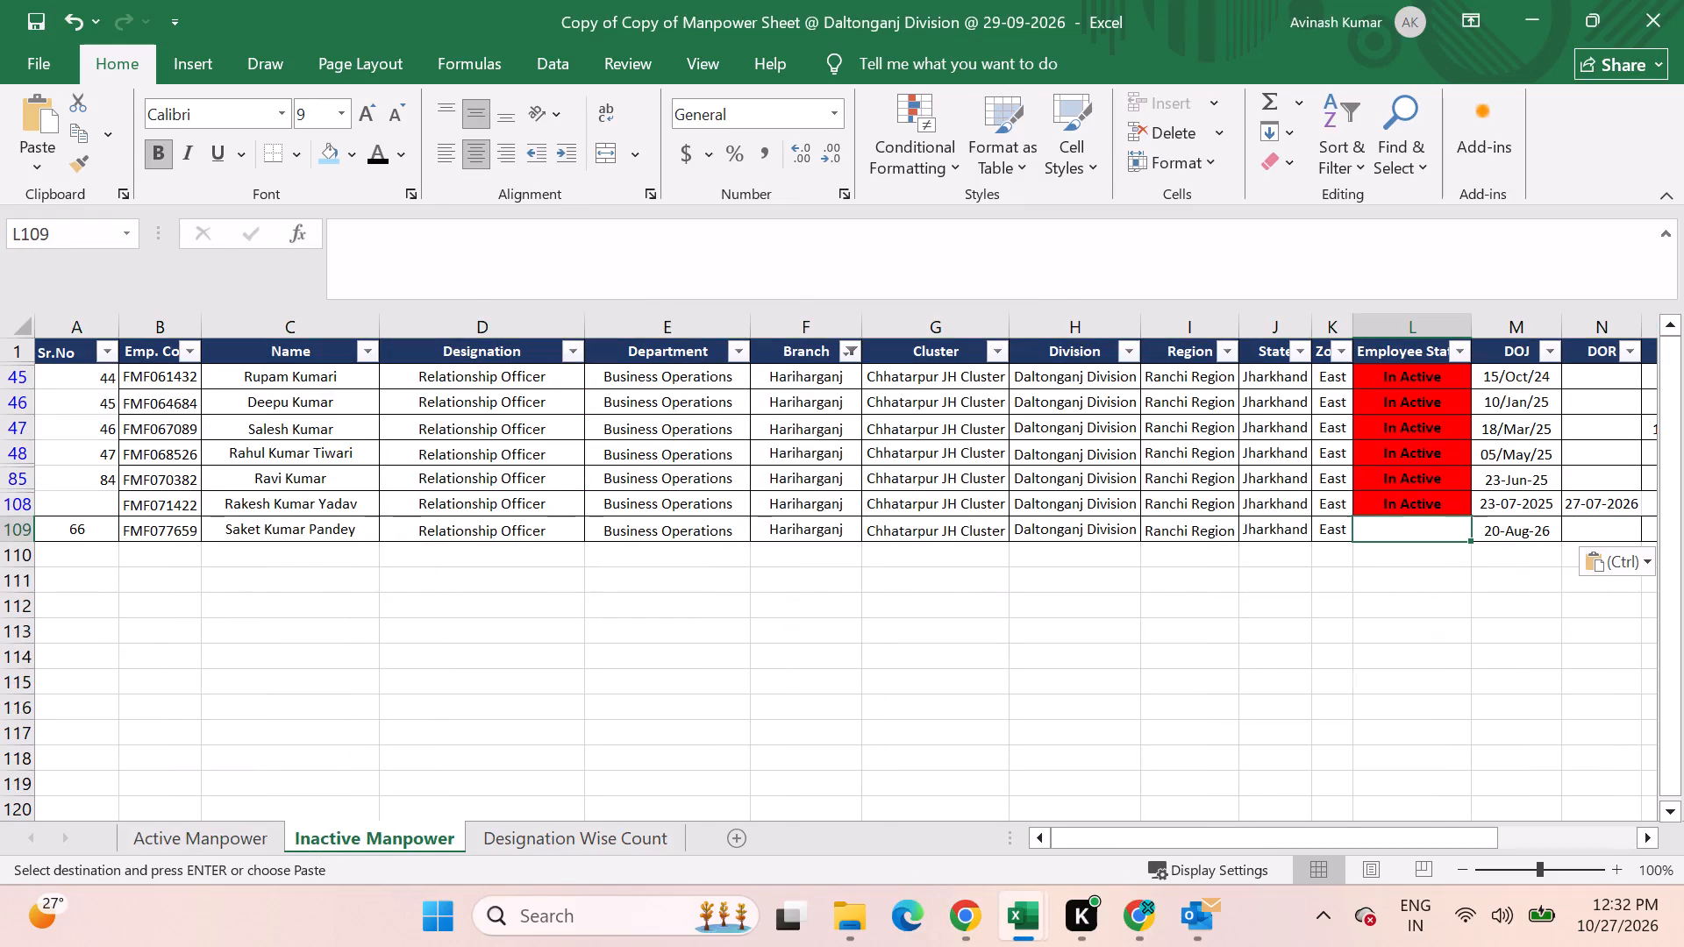
key("Up")
key("shift+Down")
key("ctrl+d")
Check the DOR, LWD and Remarks entries of rows 108 and 109 in the Inactive Manpower sheet.
key("Right")
key("Right")
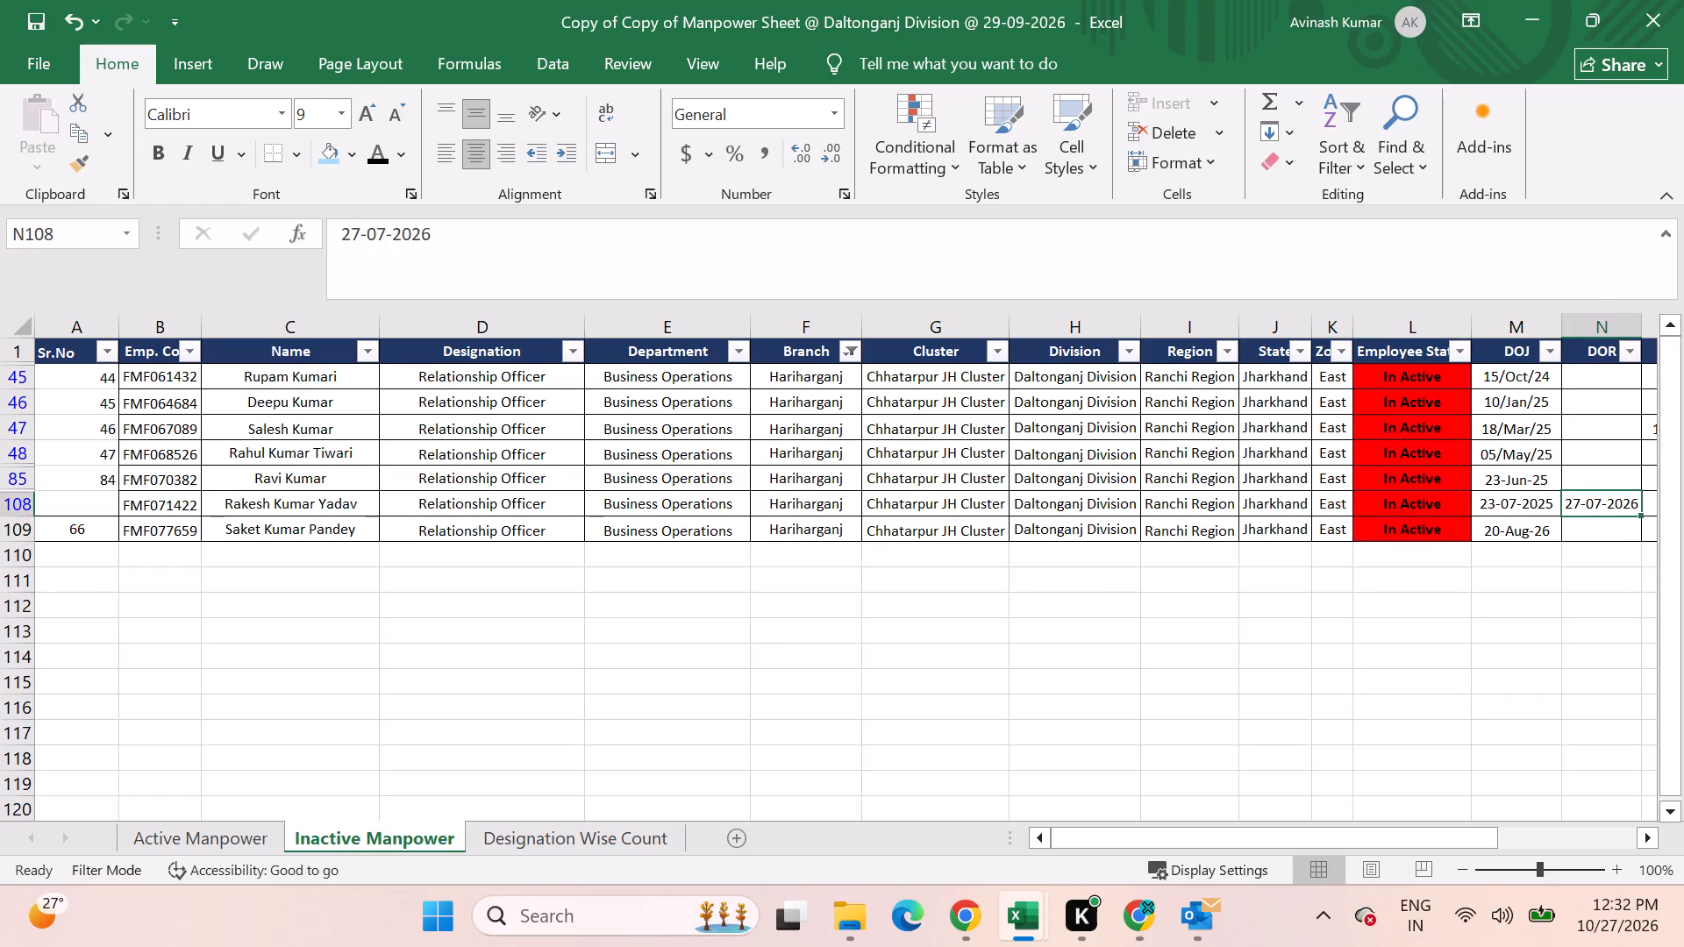
key("Right")
key("Right")
key("Left")
key("Left")
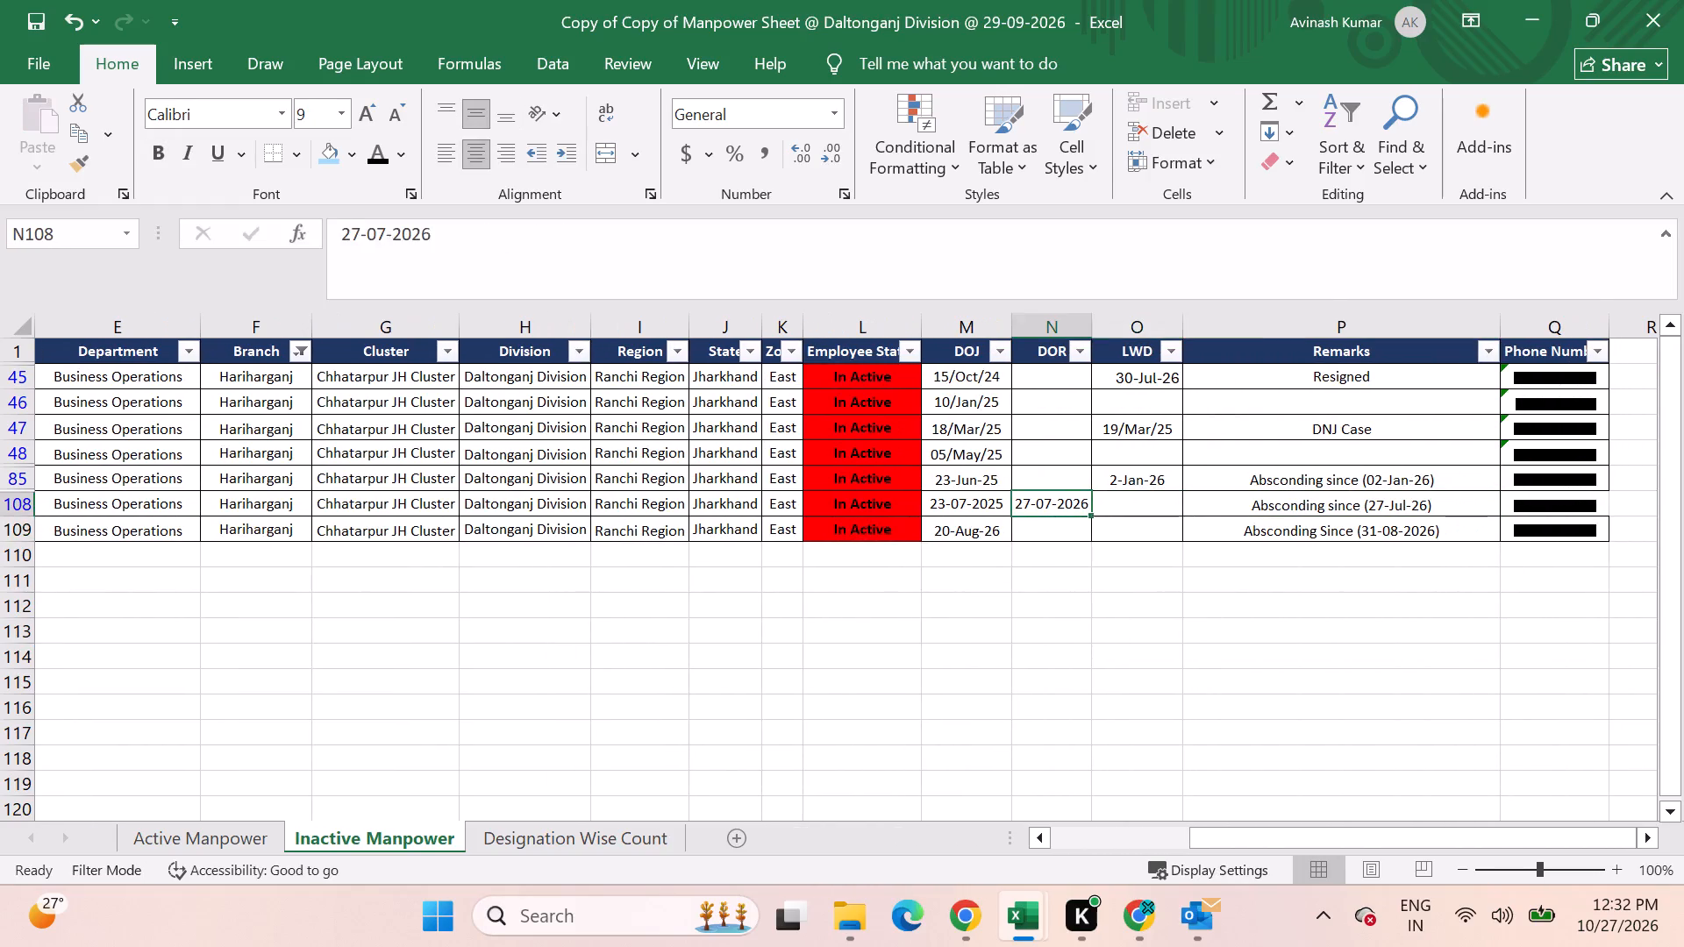
key("Right")
key("Down")
key("Right")
key("Left")
key("Left")
key("Left")
key("Left")
key("Left")
key("Left")
key("Left")
key("Left")
key("Left")
key("Left")
key("Left")
key("Left")
key("Left")
key("Left")
key("Left")
key("Left")
key("Left")
key("Left")
key("Left")
key("Left")
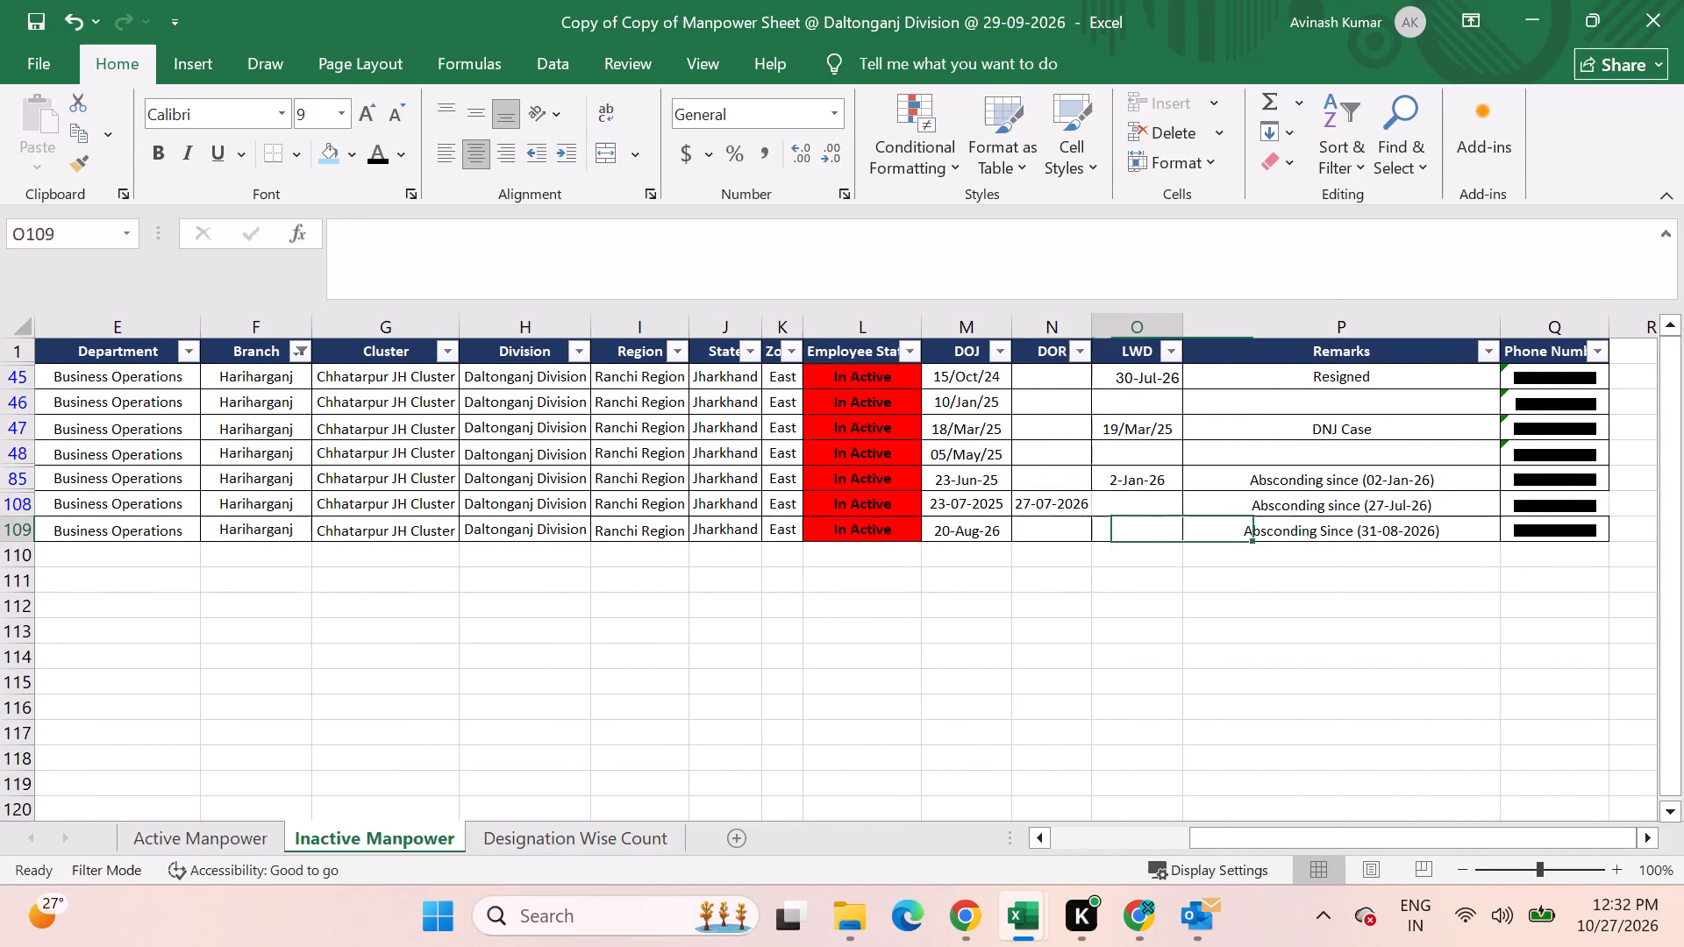
key("alt+Tab")
key("alt+Tab")
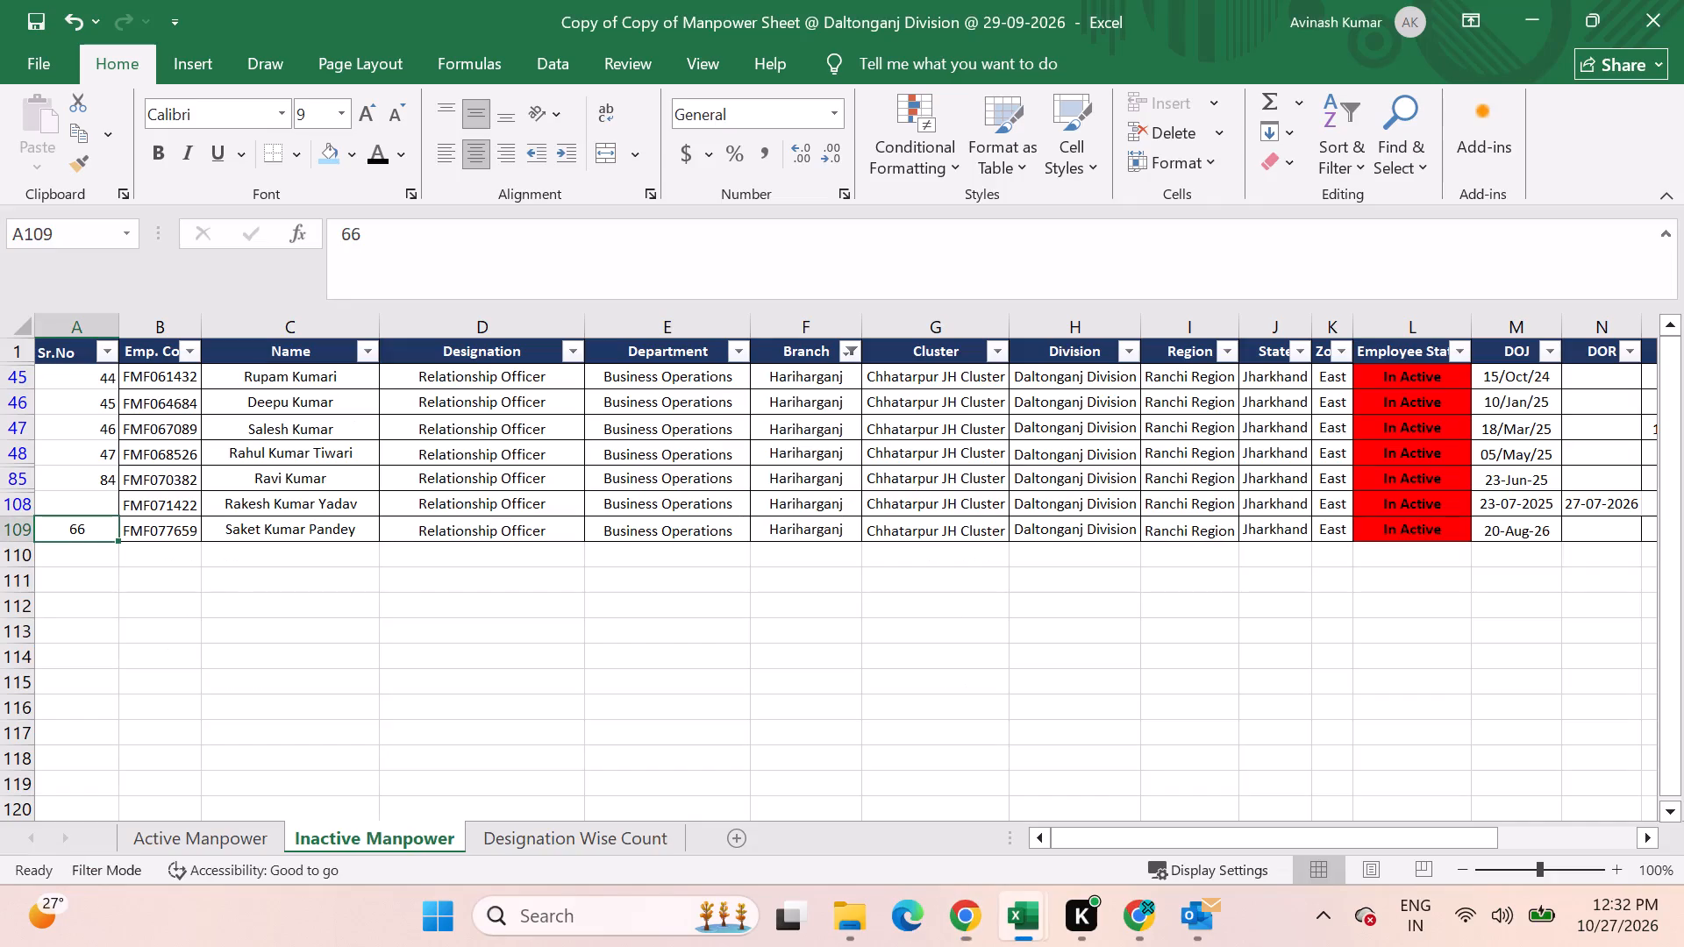
Delete the entire row 67 from the Active Manpower sheet.
left_click(231, 840)
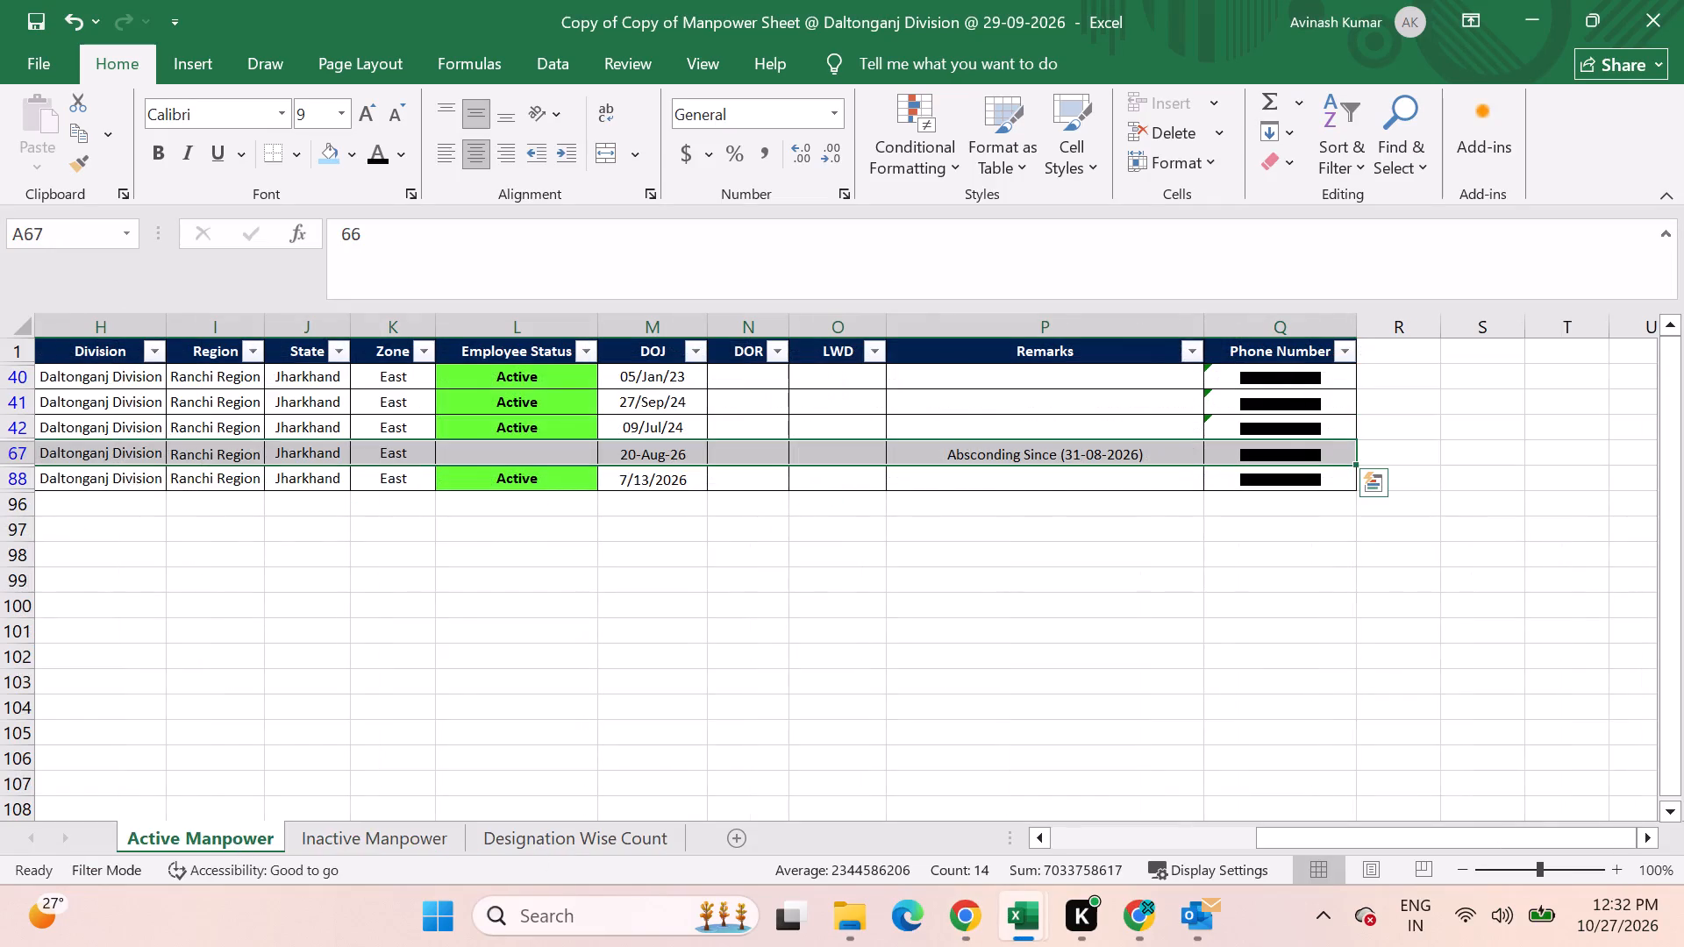
scroll(279, 484, "right", 10)
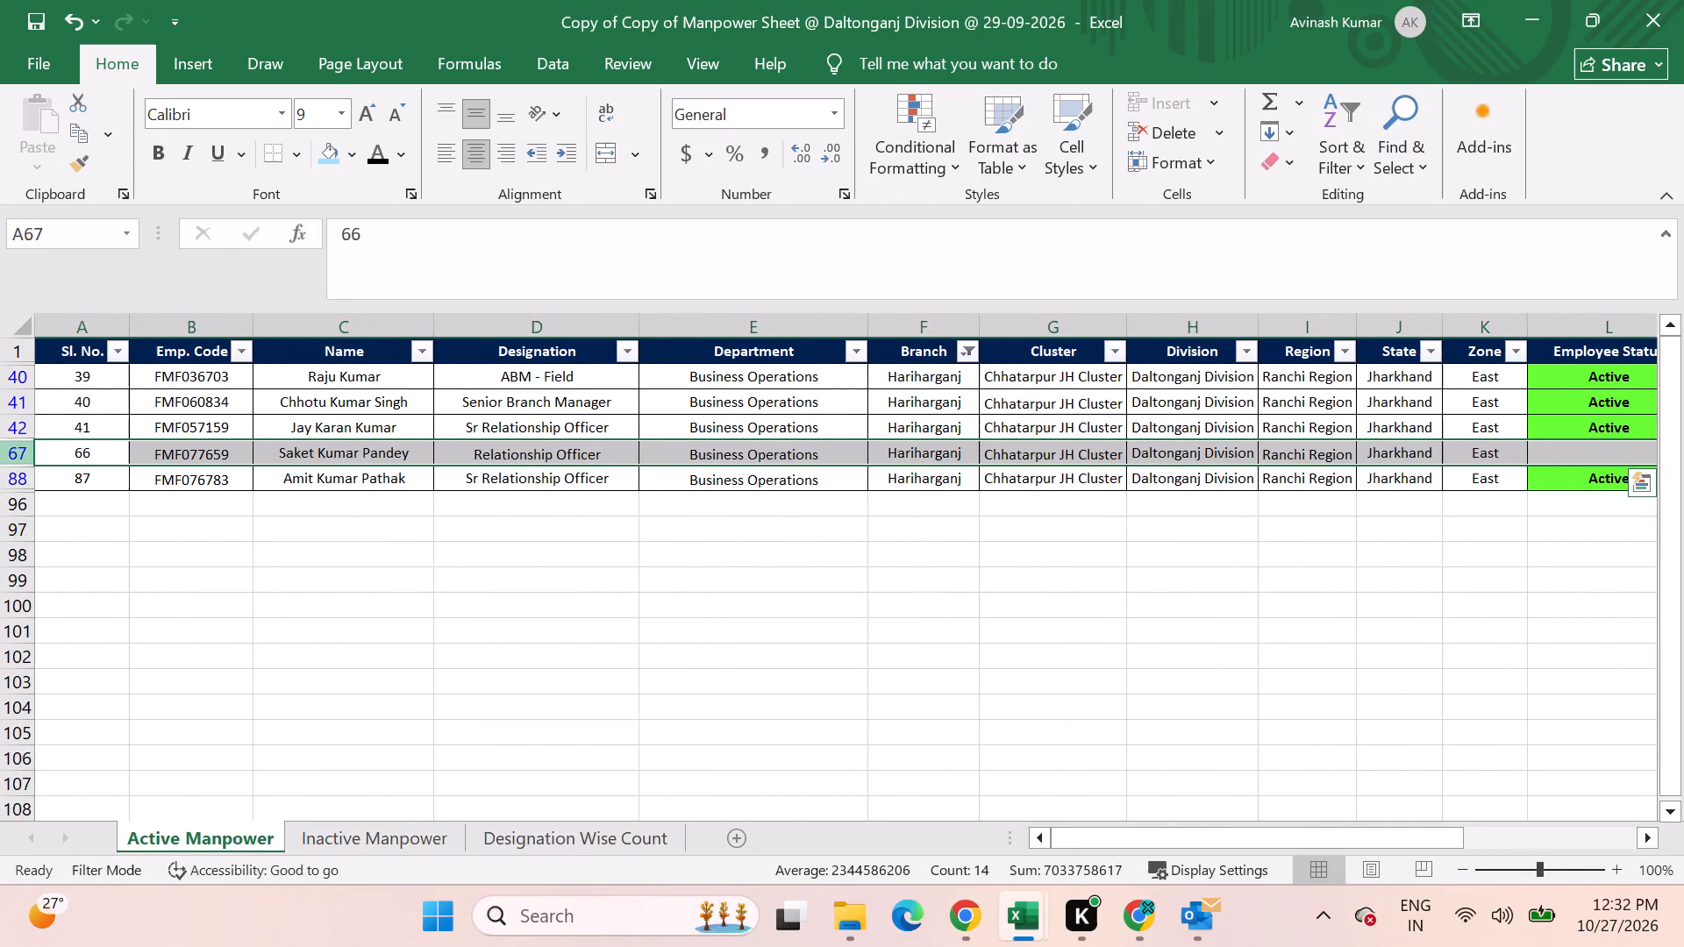
left_click(28, 452)
key("ctrl+minus")
left_click(242, 553)
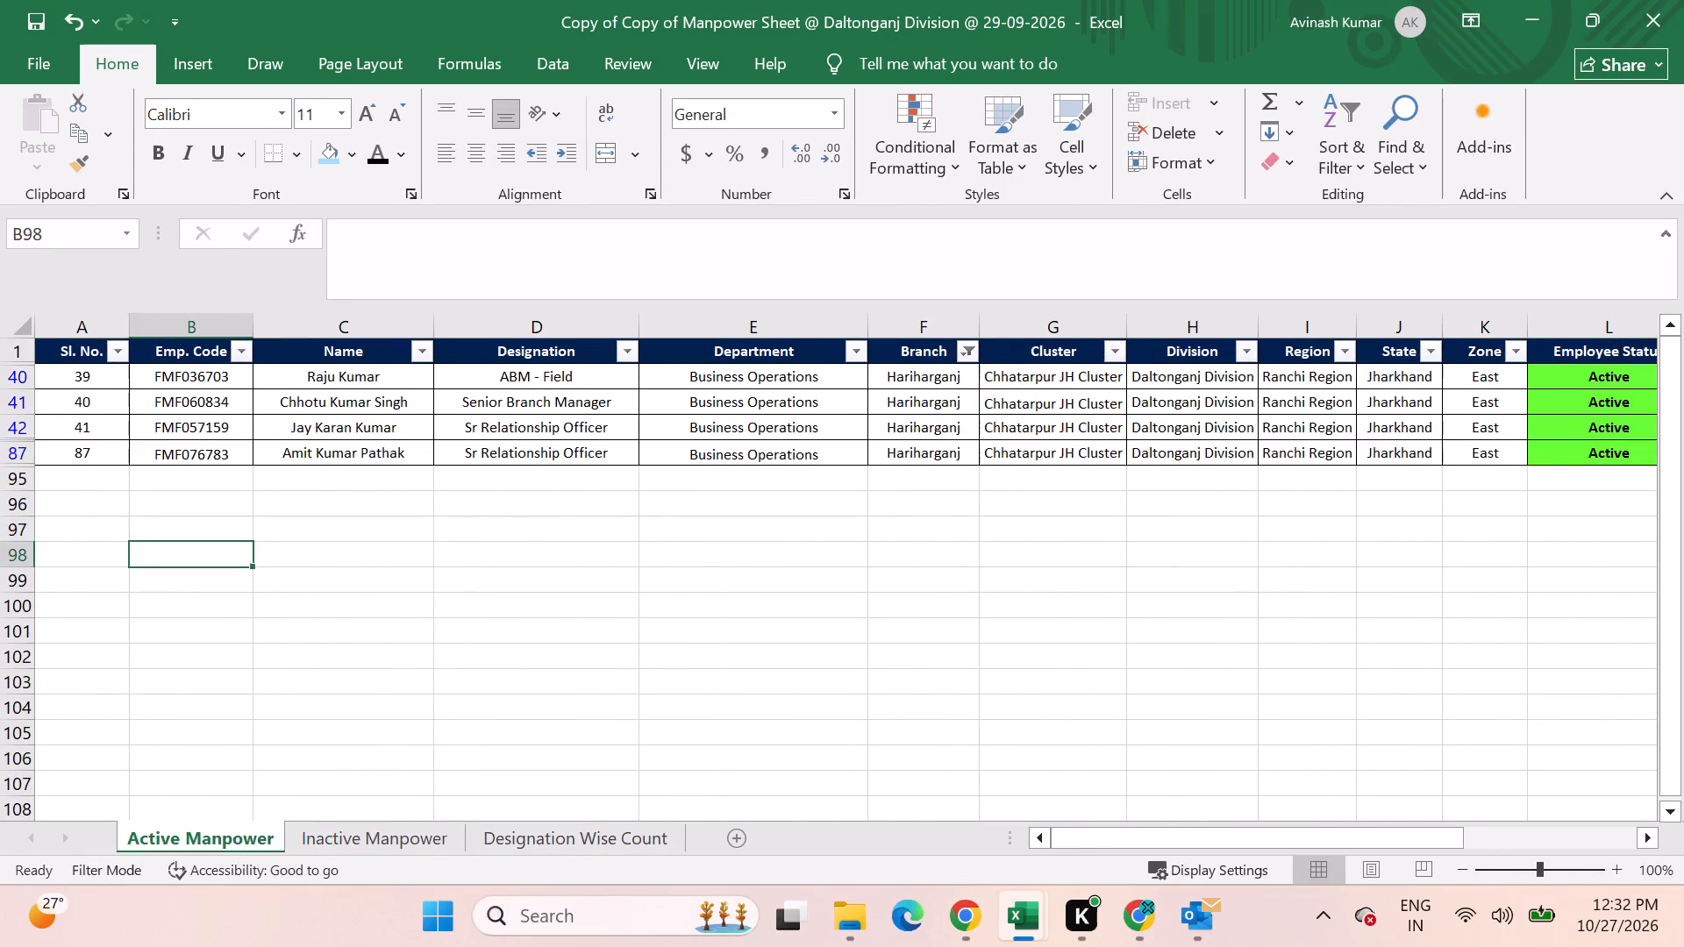
Save the workbook.
key("ctrl+s")
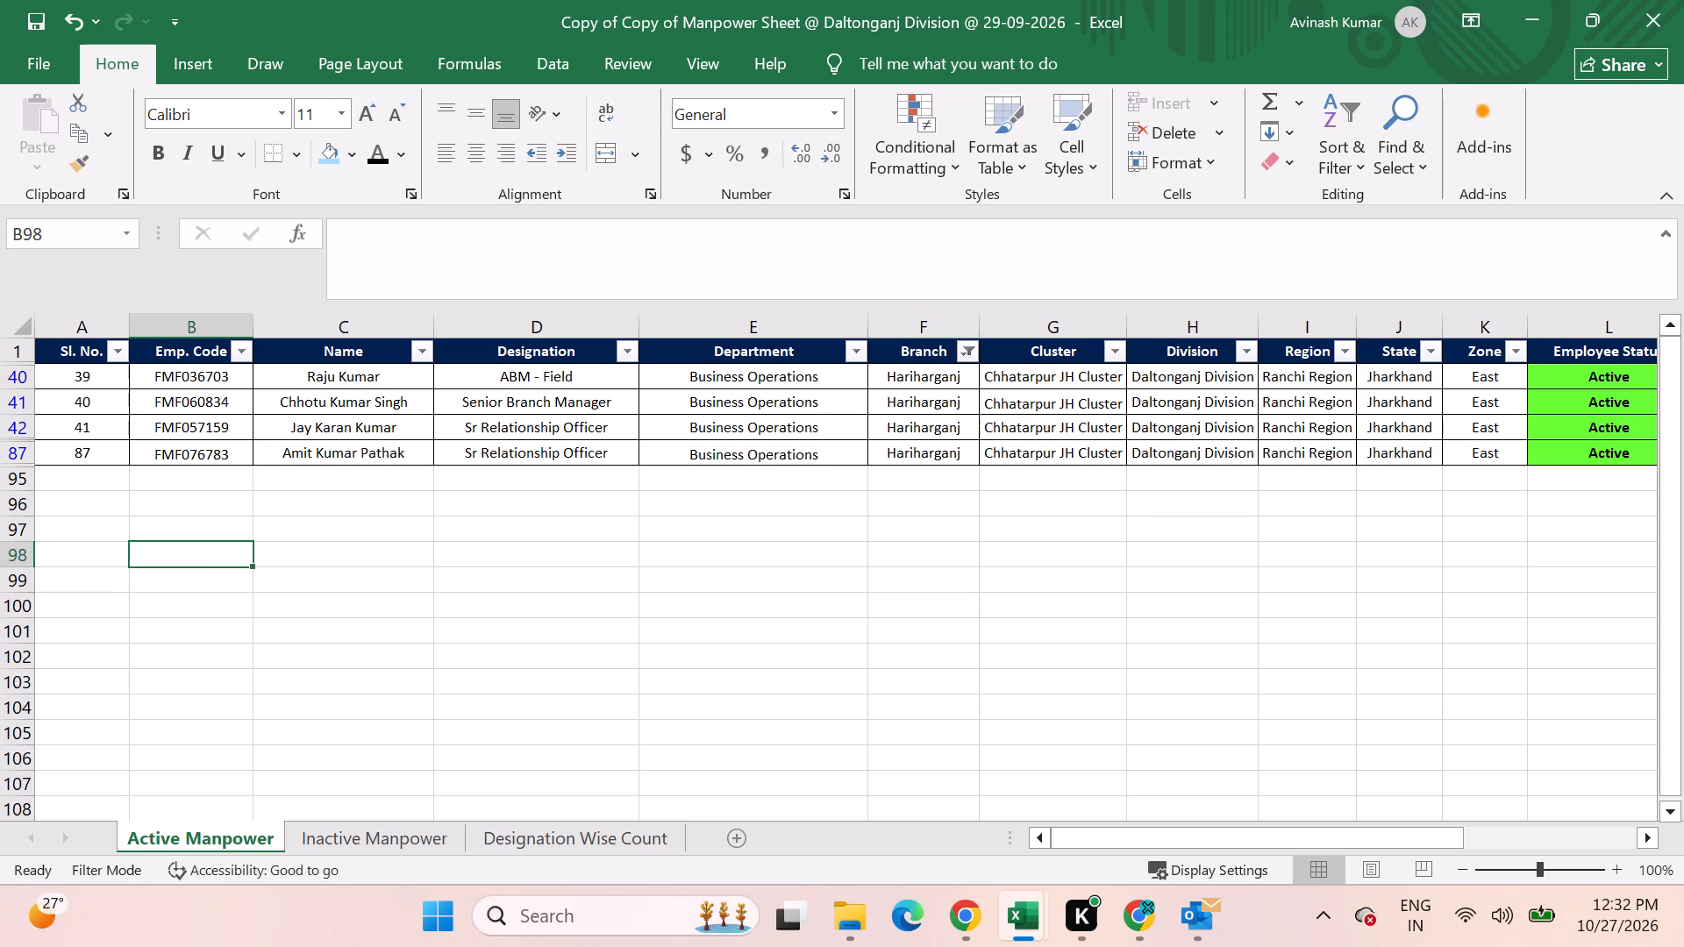
Add Garhwa-2 to the Active Manpower Branch filter alongside Hariharganj.
left_click(965, 352)
left_click(775, 711)
left_click(763, 712)
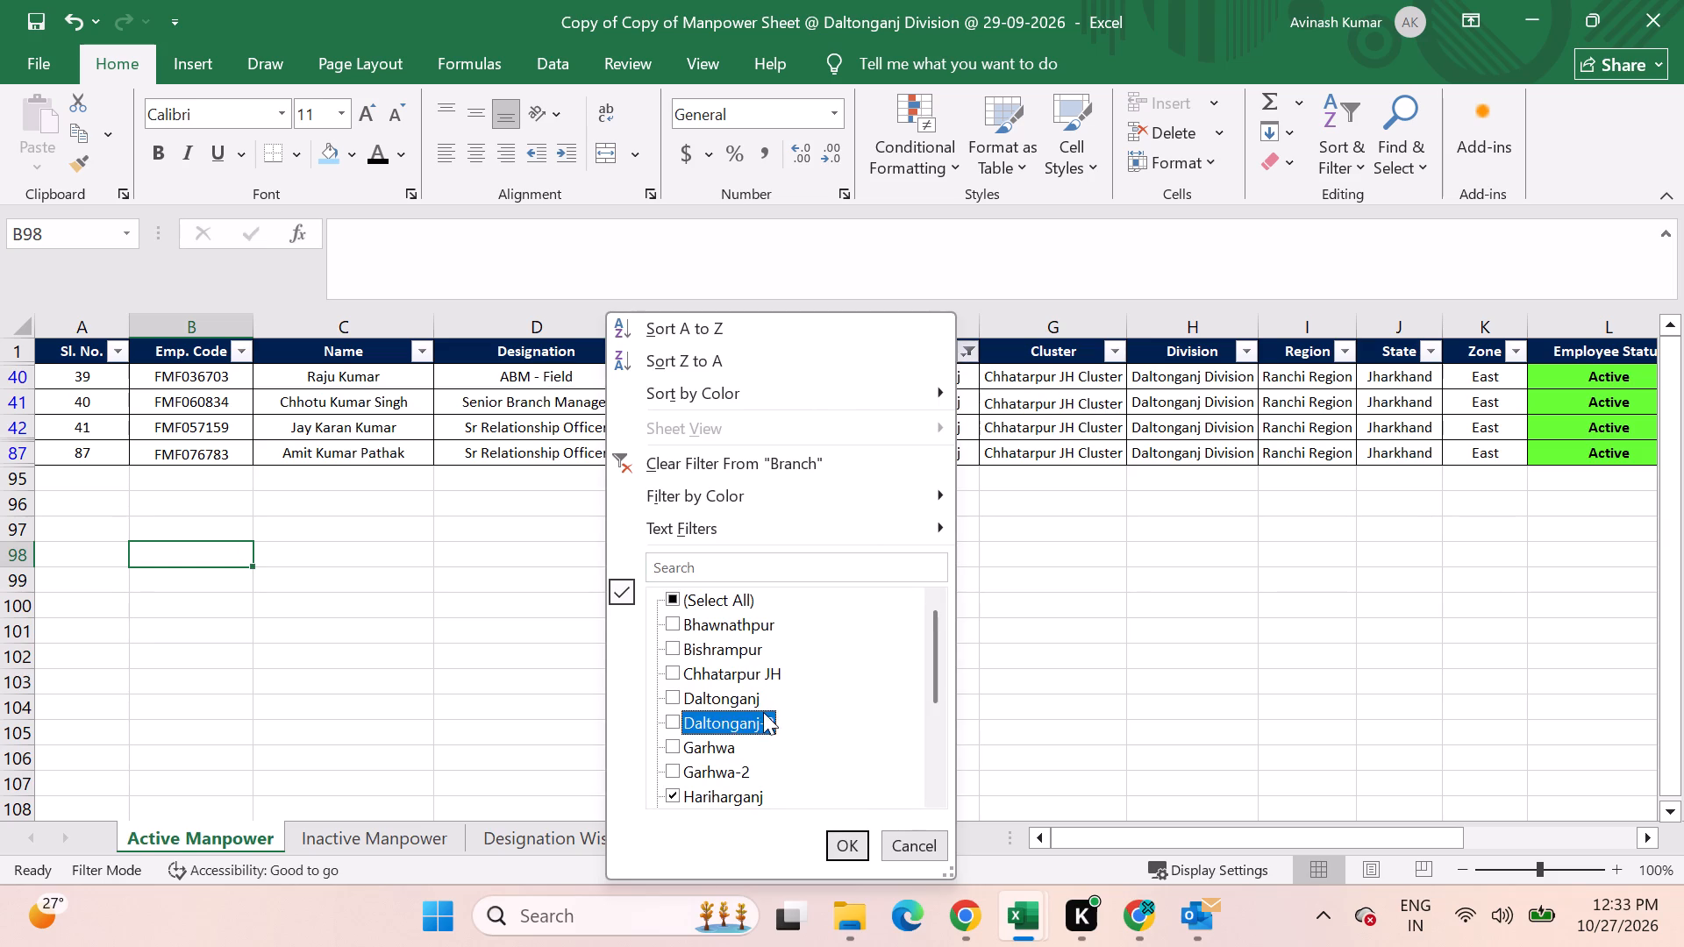
left_click(741, 769)
left_click(847, 848)
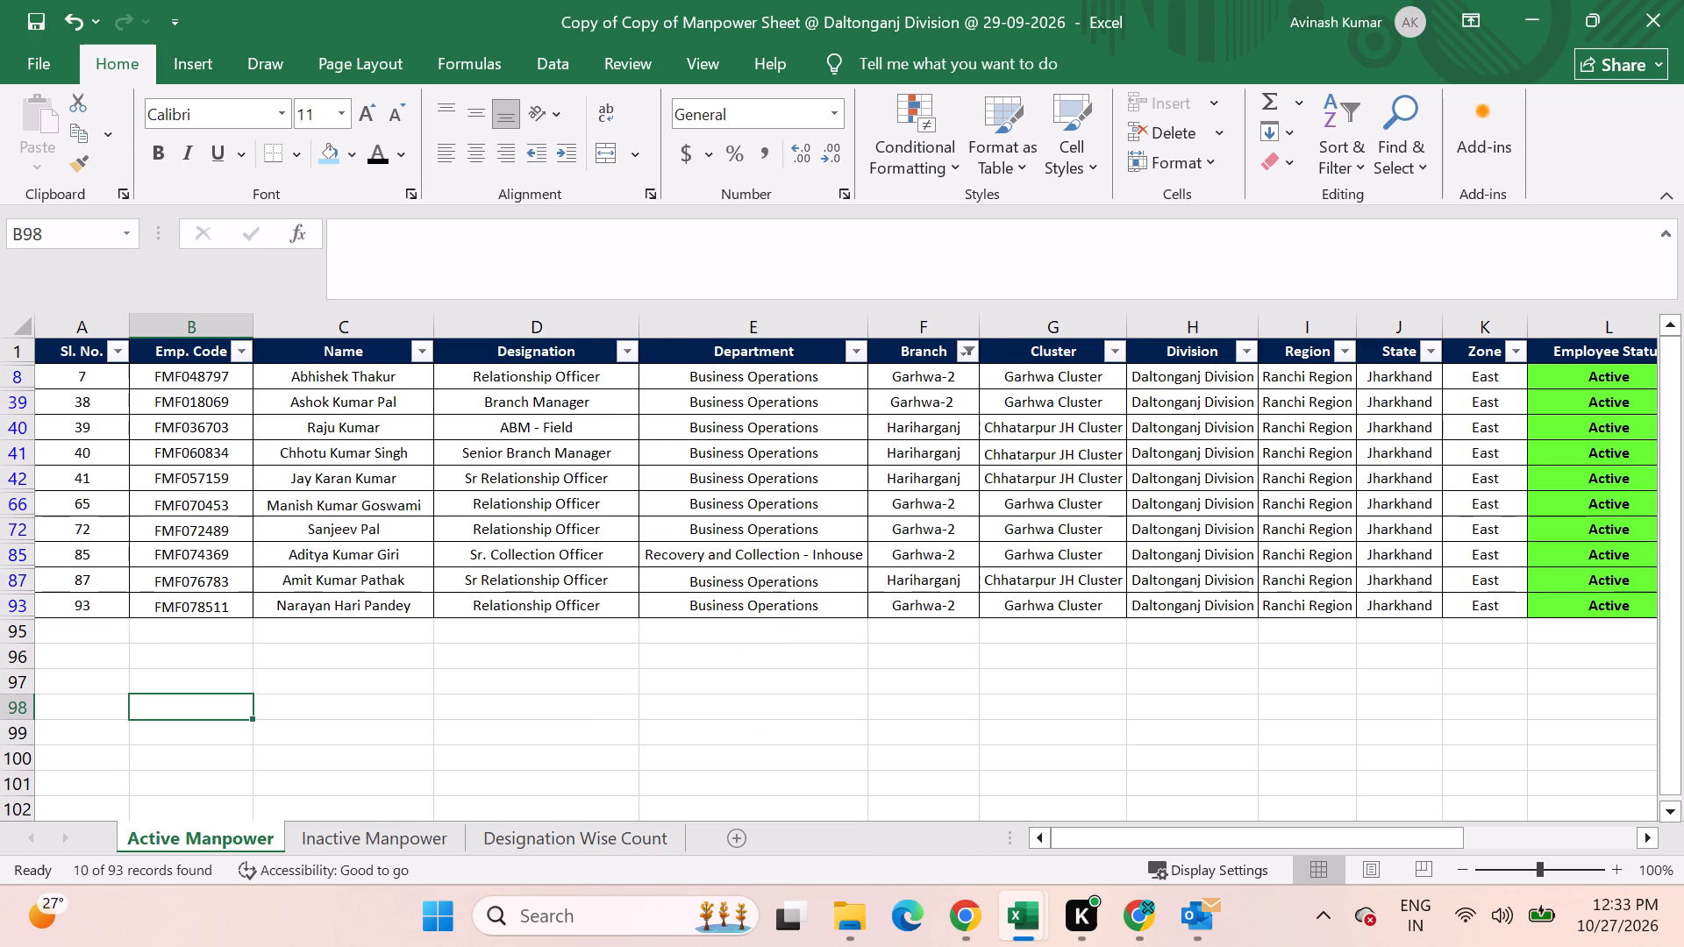
Filter the Active Manpower Branch column to show only Japla.
left_click(964, 352)
scroll(794, 647, "down", 1)
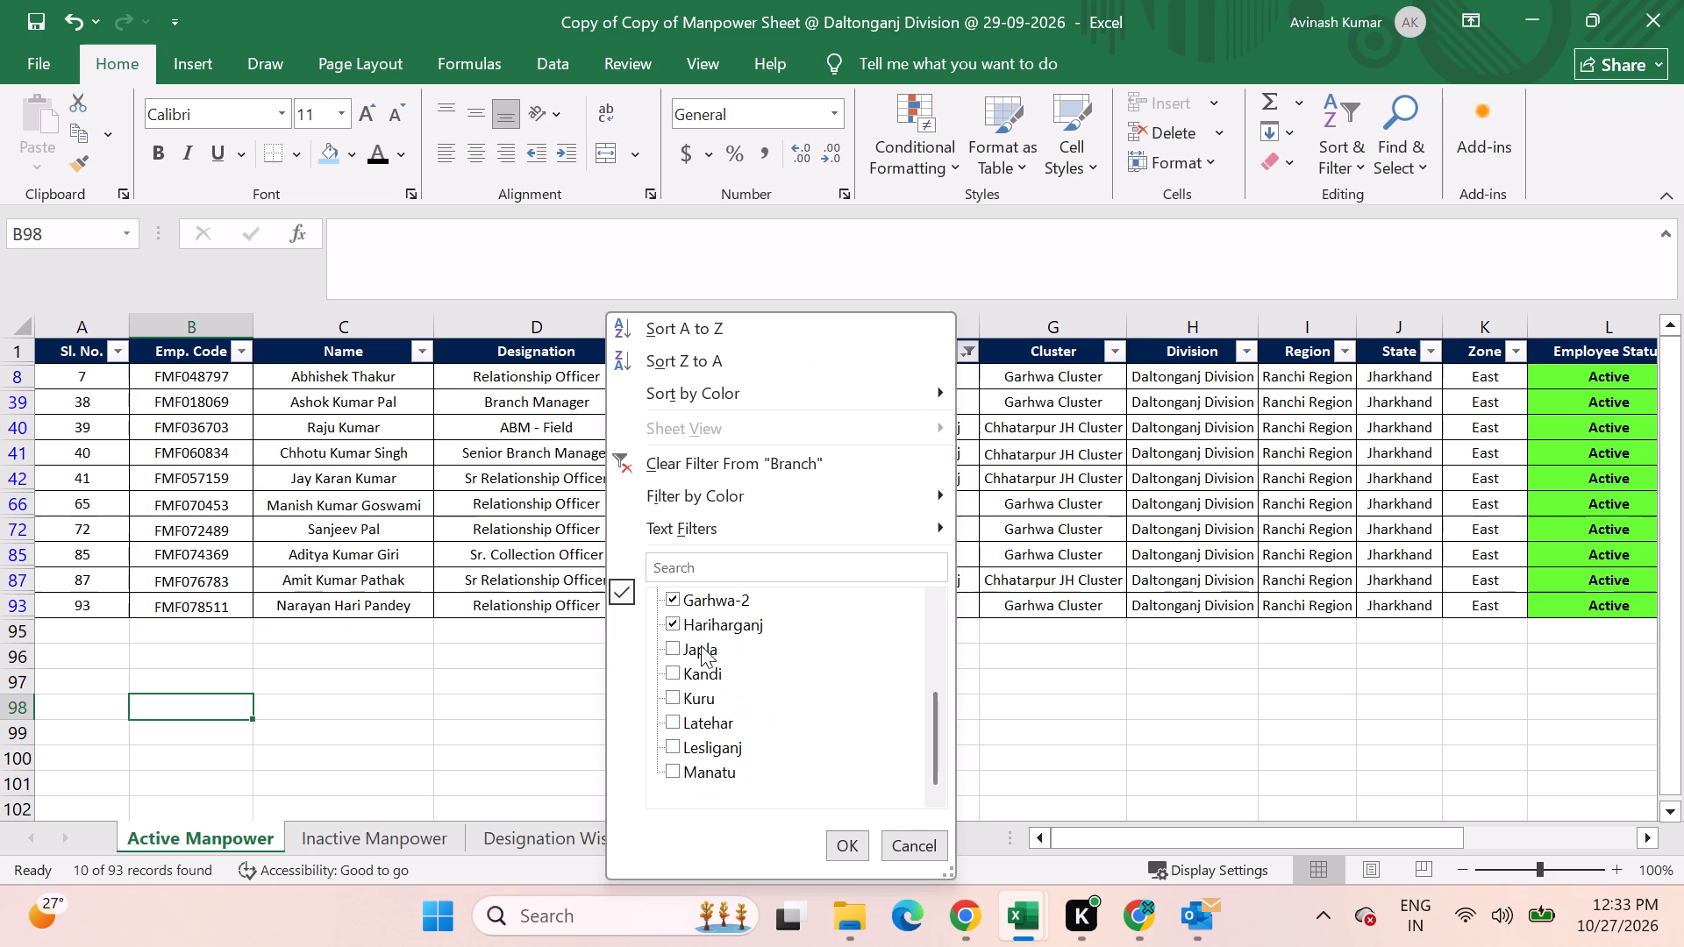
left_click(704, 625)
left_click(704, 602)
left_click(706, 659)
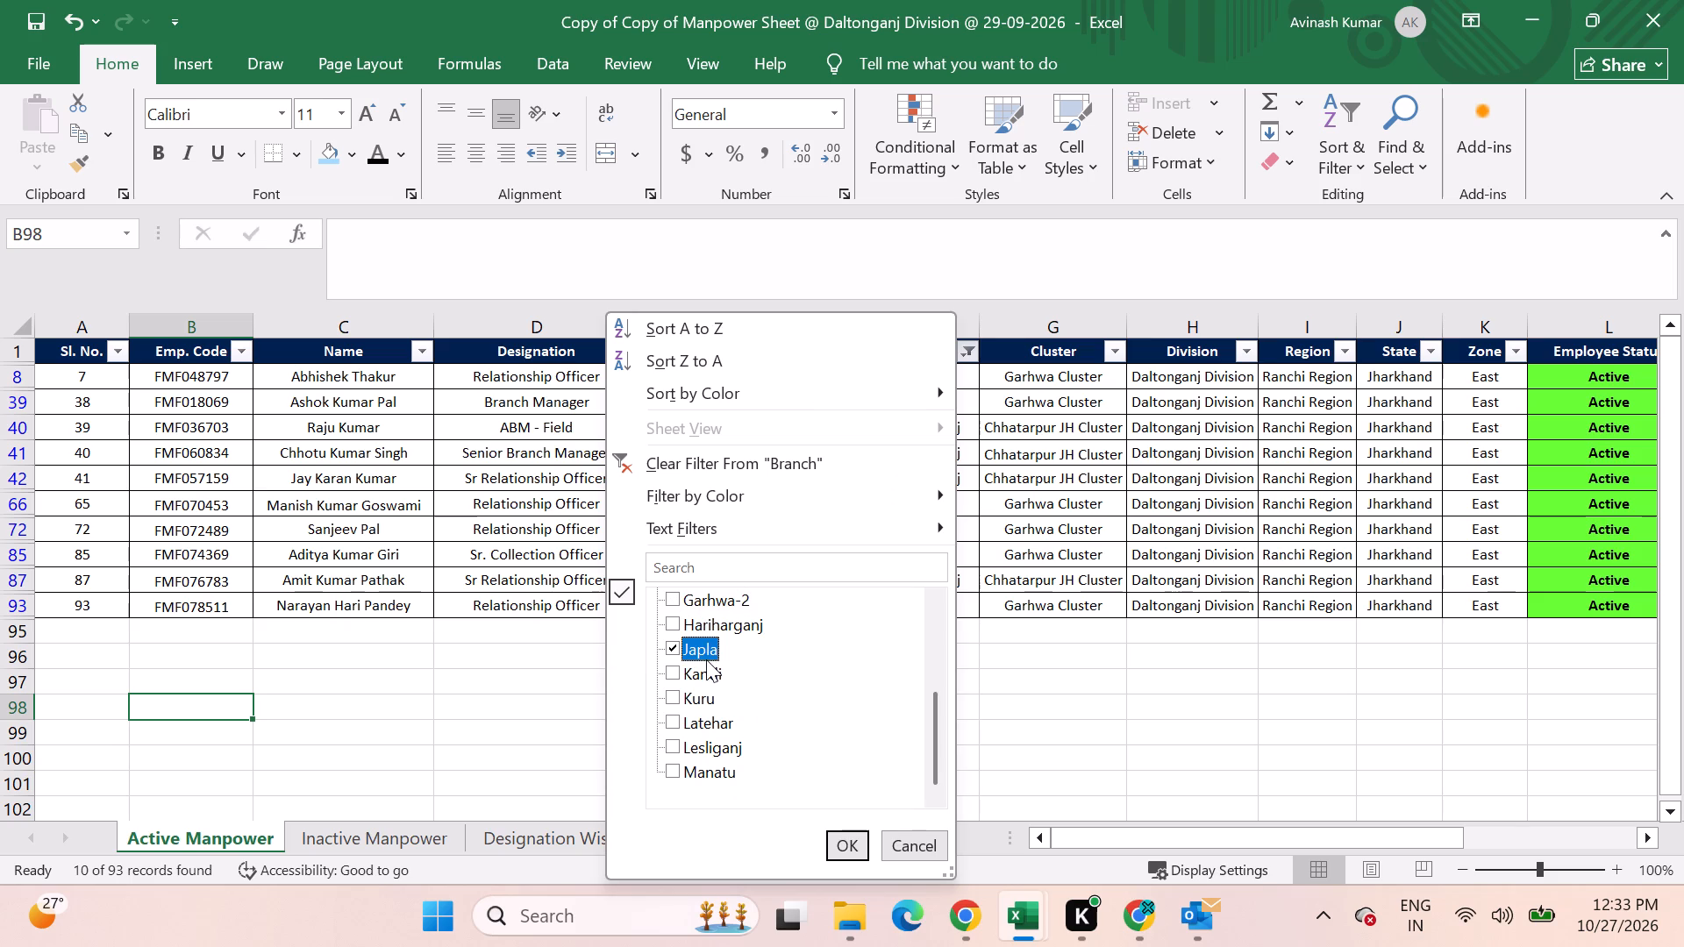
left_click(863, 840)
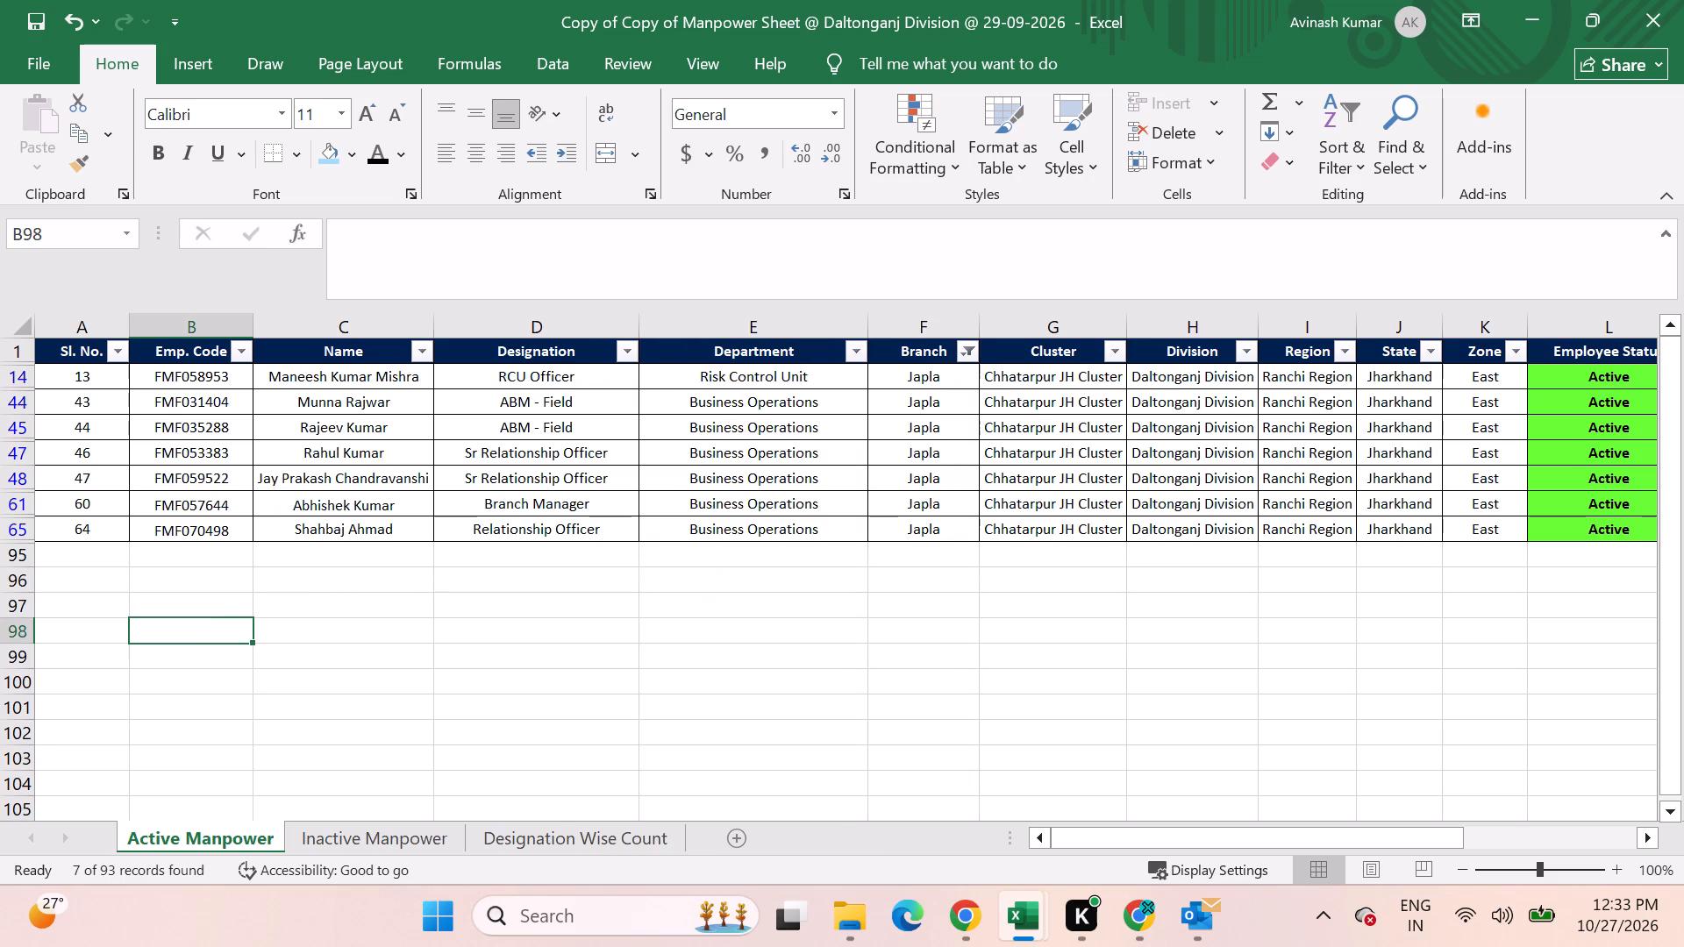
Switch the Active Manpower Branch filter from Japla to Hariharganj only.
left_click_drag(966, 346, 967, 332)
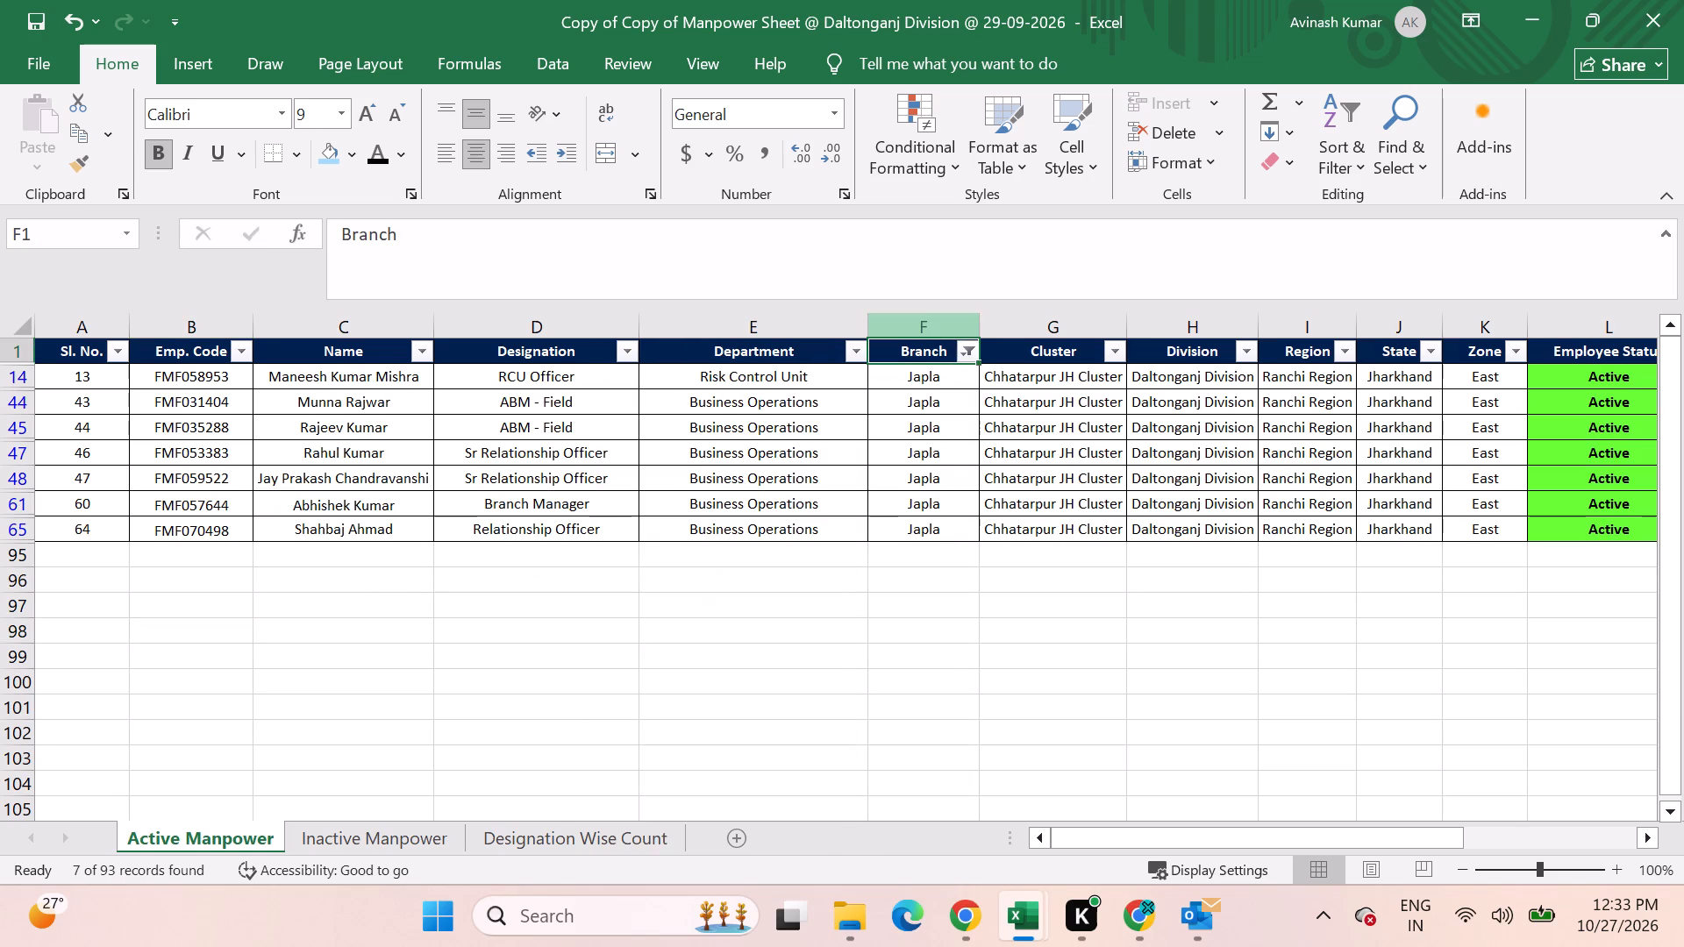
left_click(966, 352)
scroll(716, 704, "down", 1)
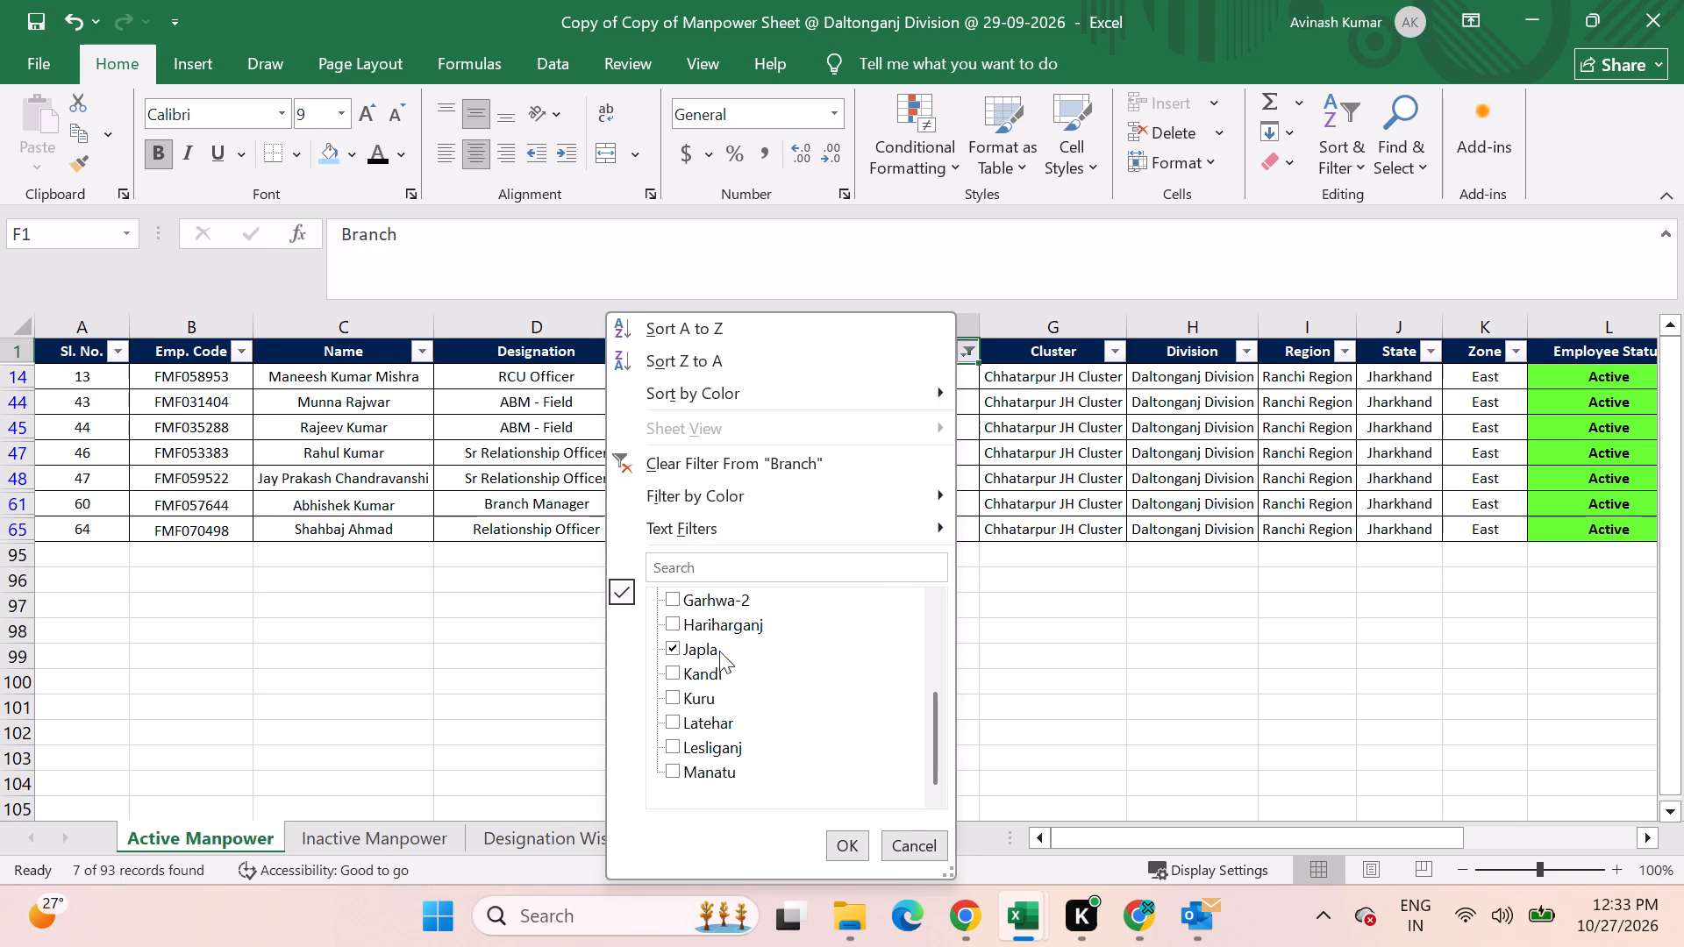
left_click(709, 623)
left_click(703, 647)
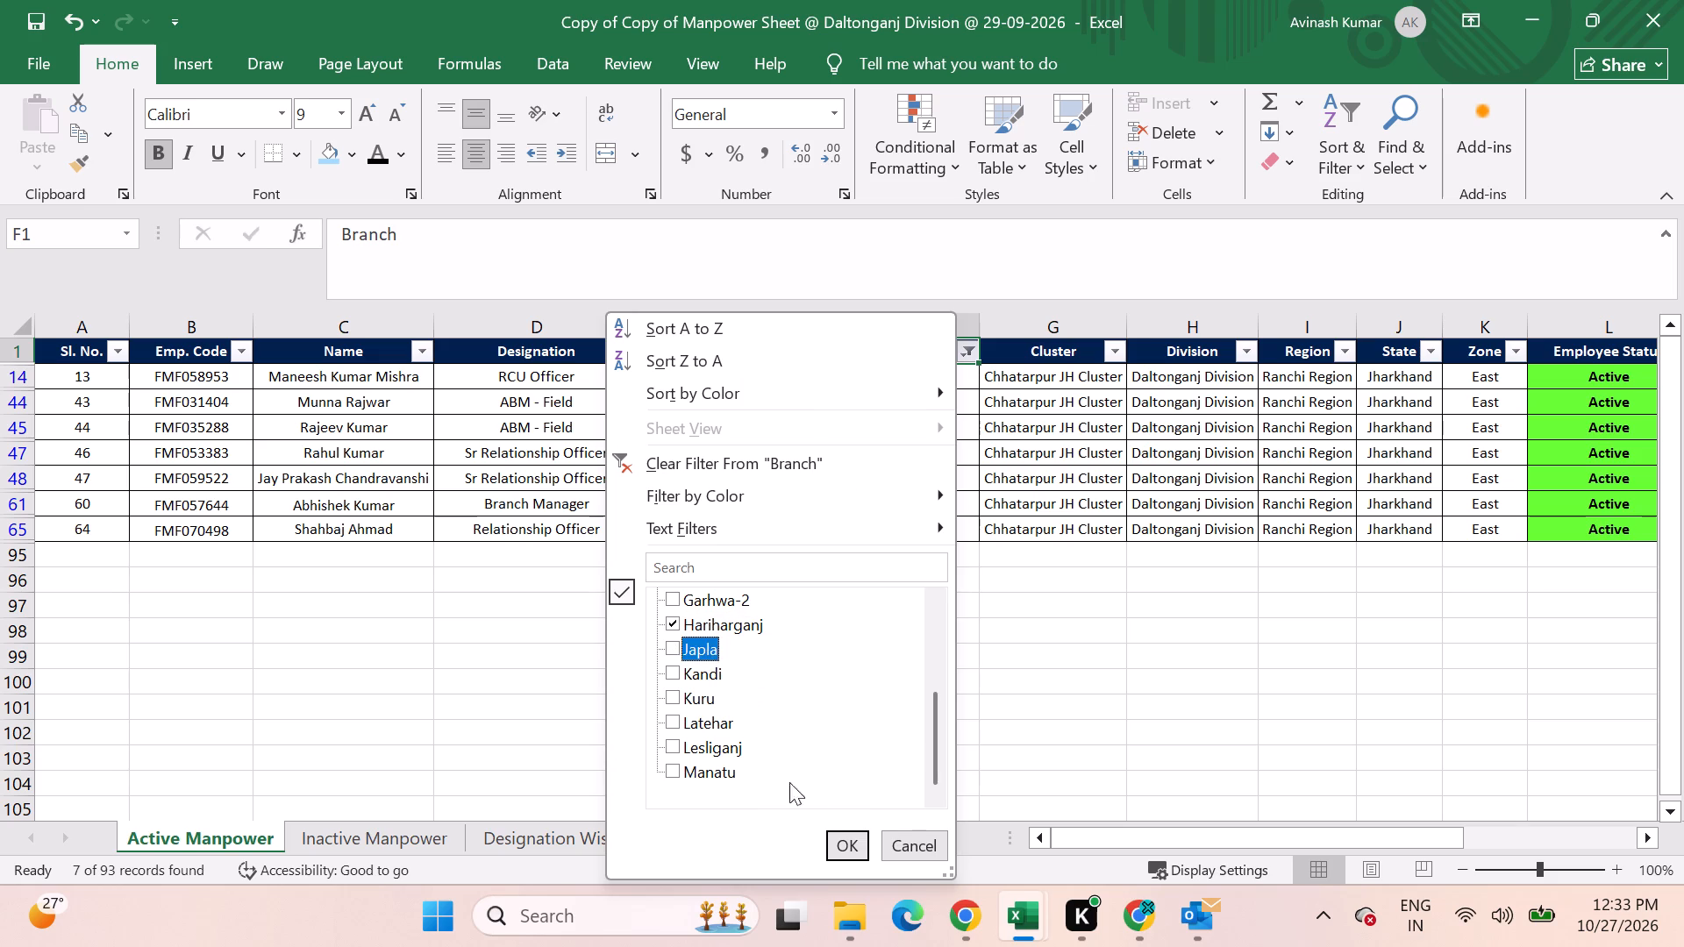
left_click(834, 842)
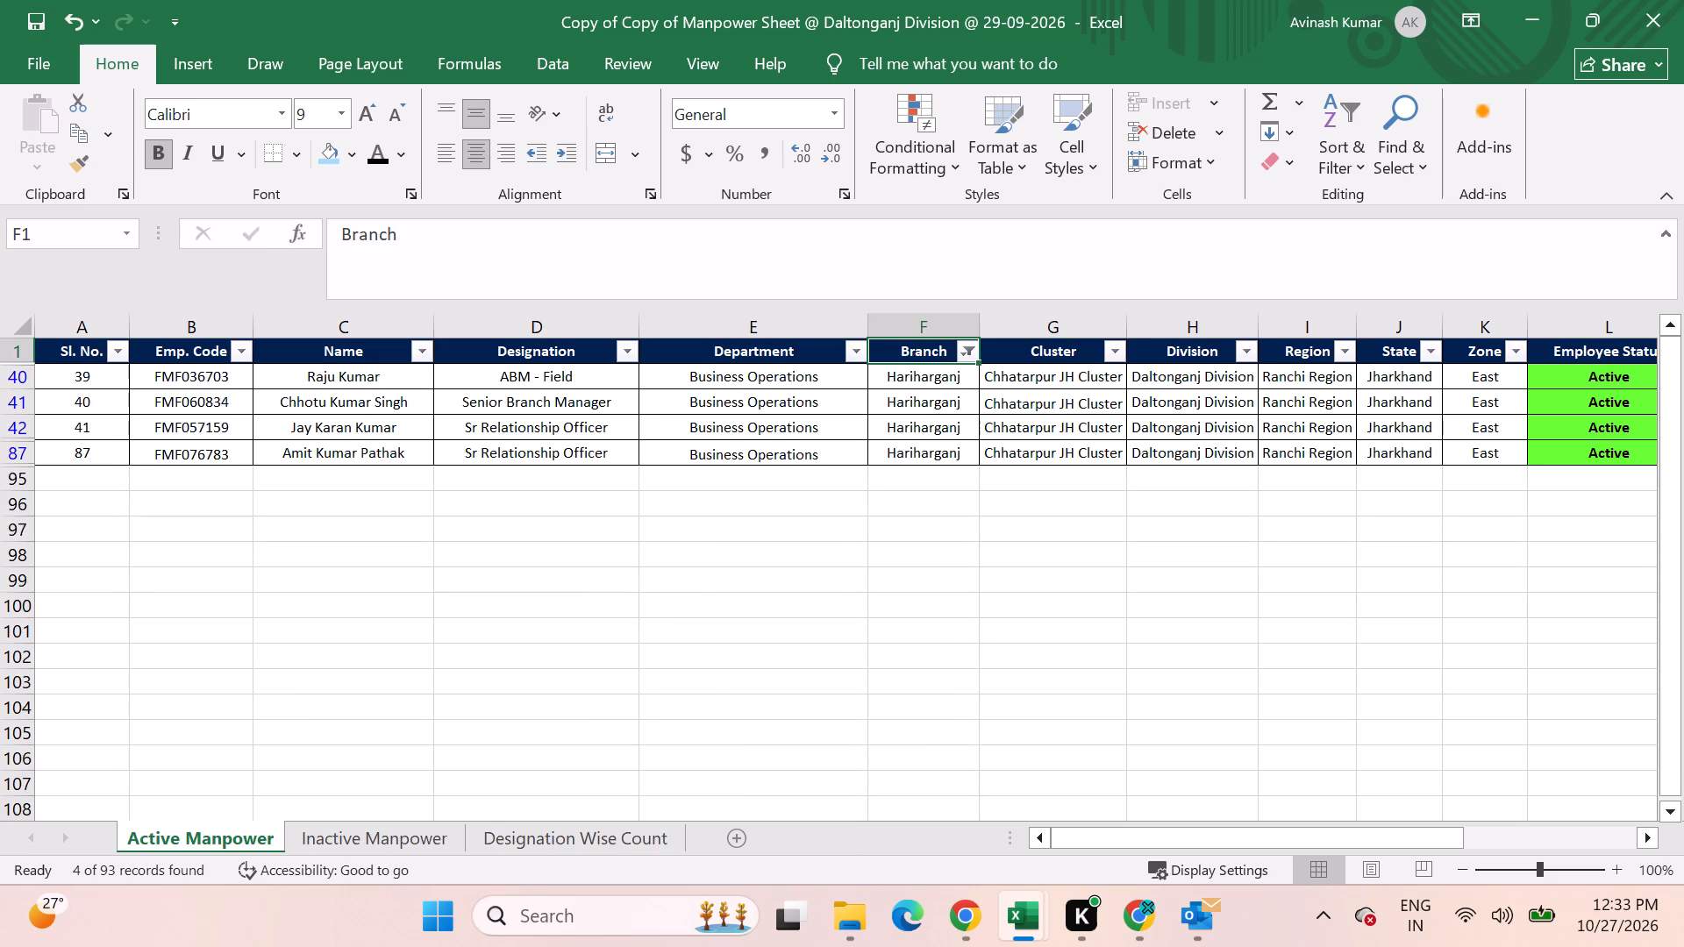
Switch the Active Manpower Branch filter back to Japla only.
left_click(966, 350)
scroll(737, 675, "down", 1)
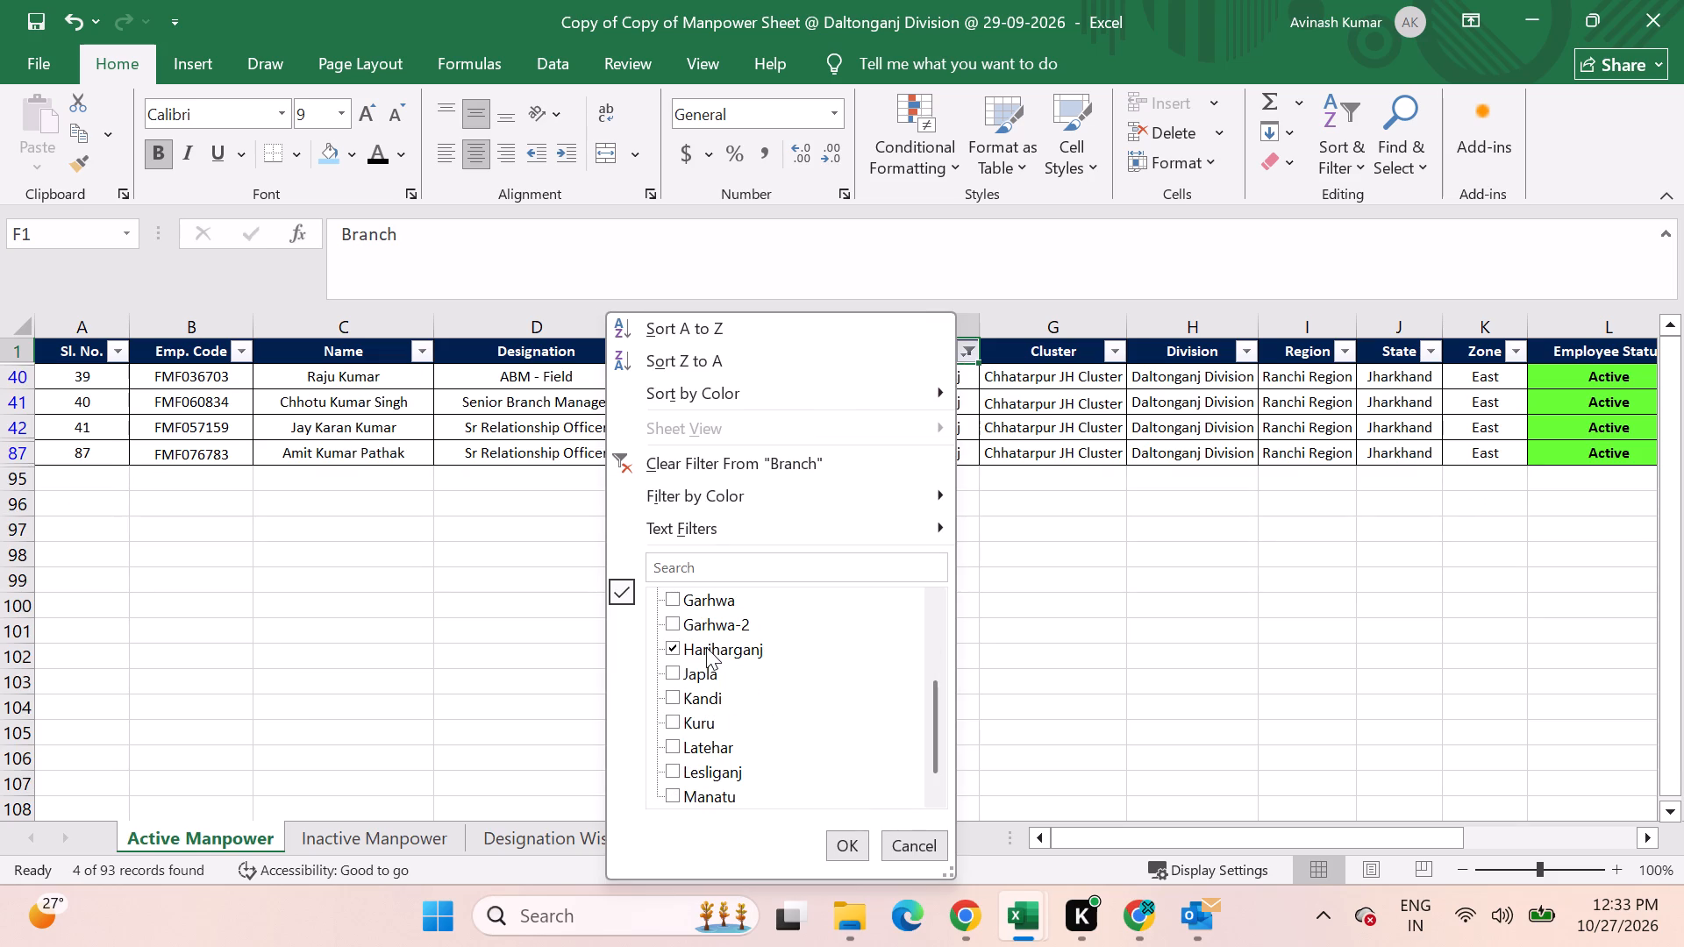
left_click(706, 647)
left_click(700, 673)
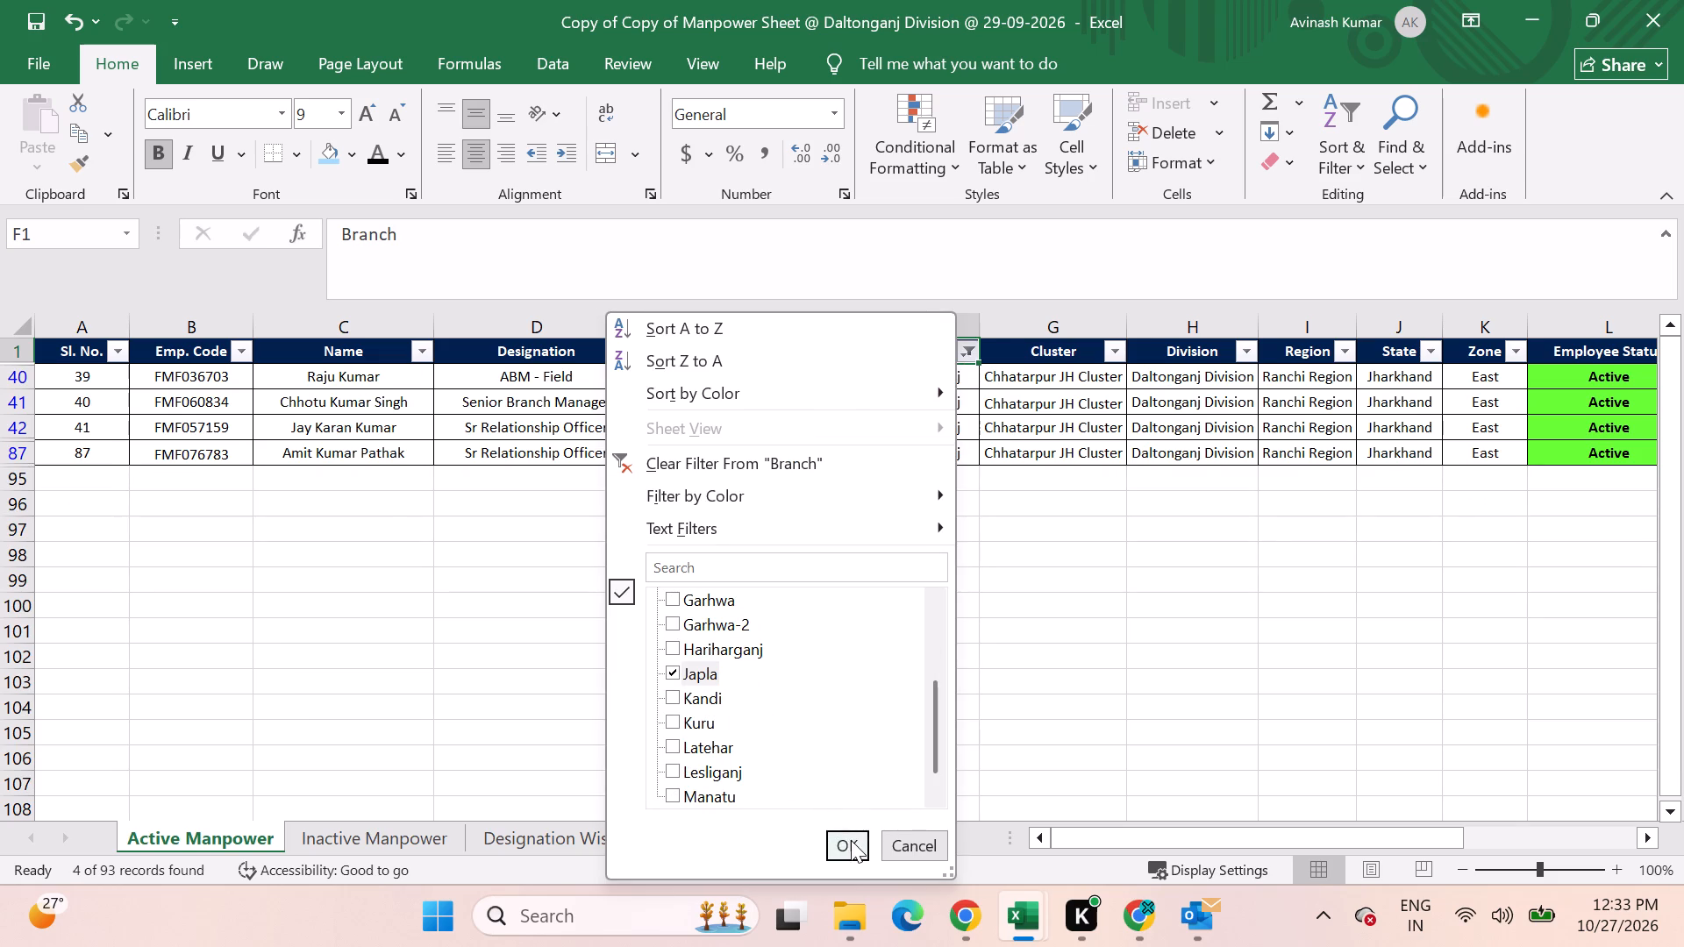
left_click(851, 840)
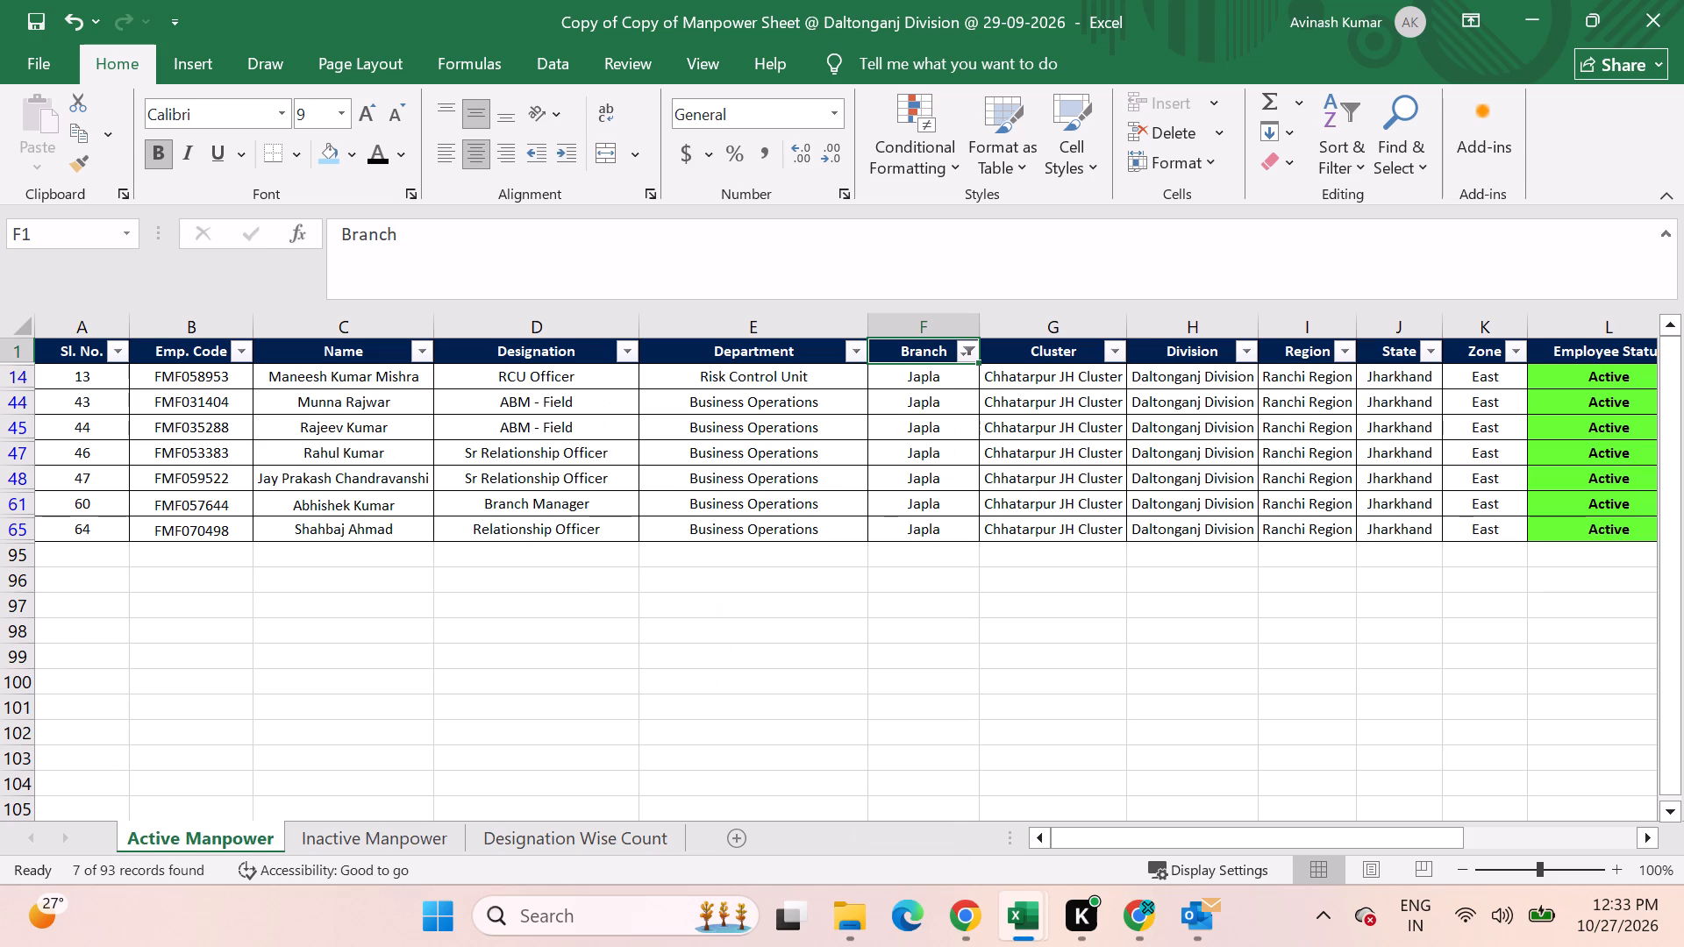
Check the Japla employee records across to the DOR, LWD and Remarks columns, starting from row 44.
left_click(585, 402)
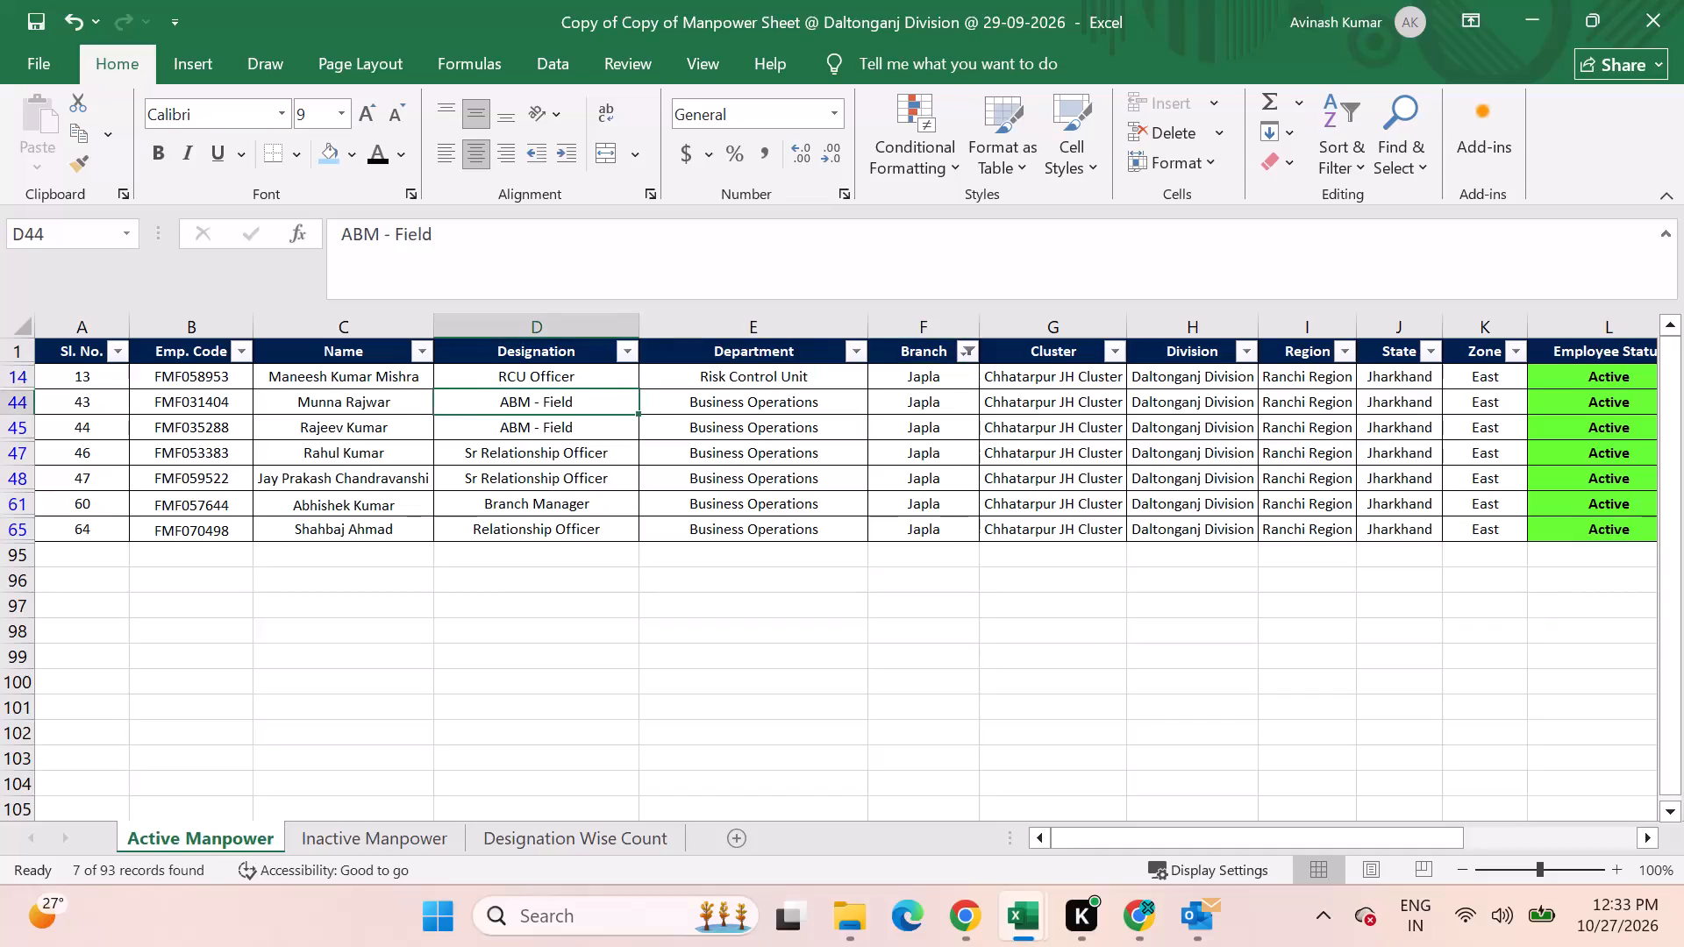
key("Right")
key("Right")
key("Right")
key("Right")
key("Right")
key("Right")
key("Right")
key("Right")
key("Right")
key("Right")
key("Right")
key("Right")
key("Right")
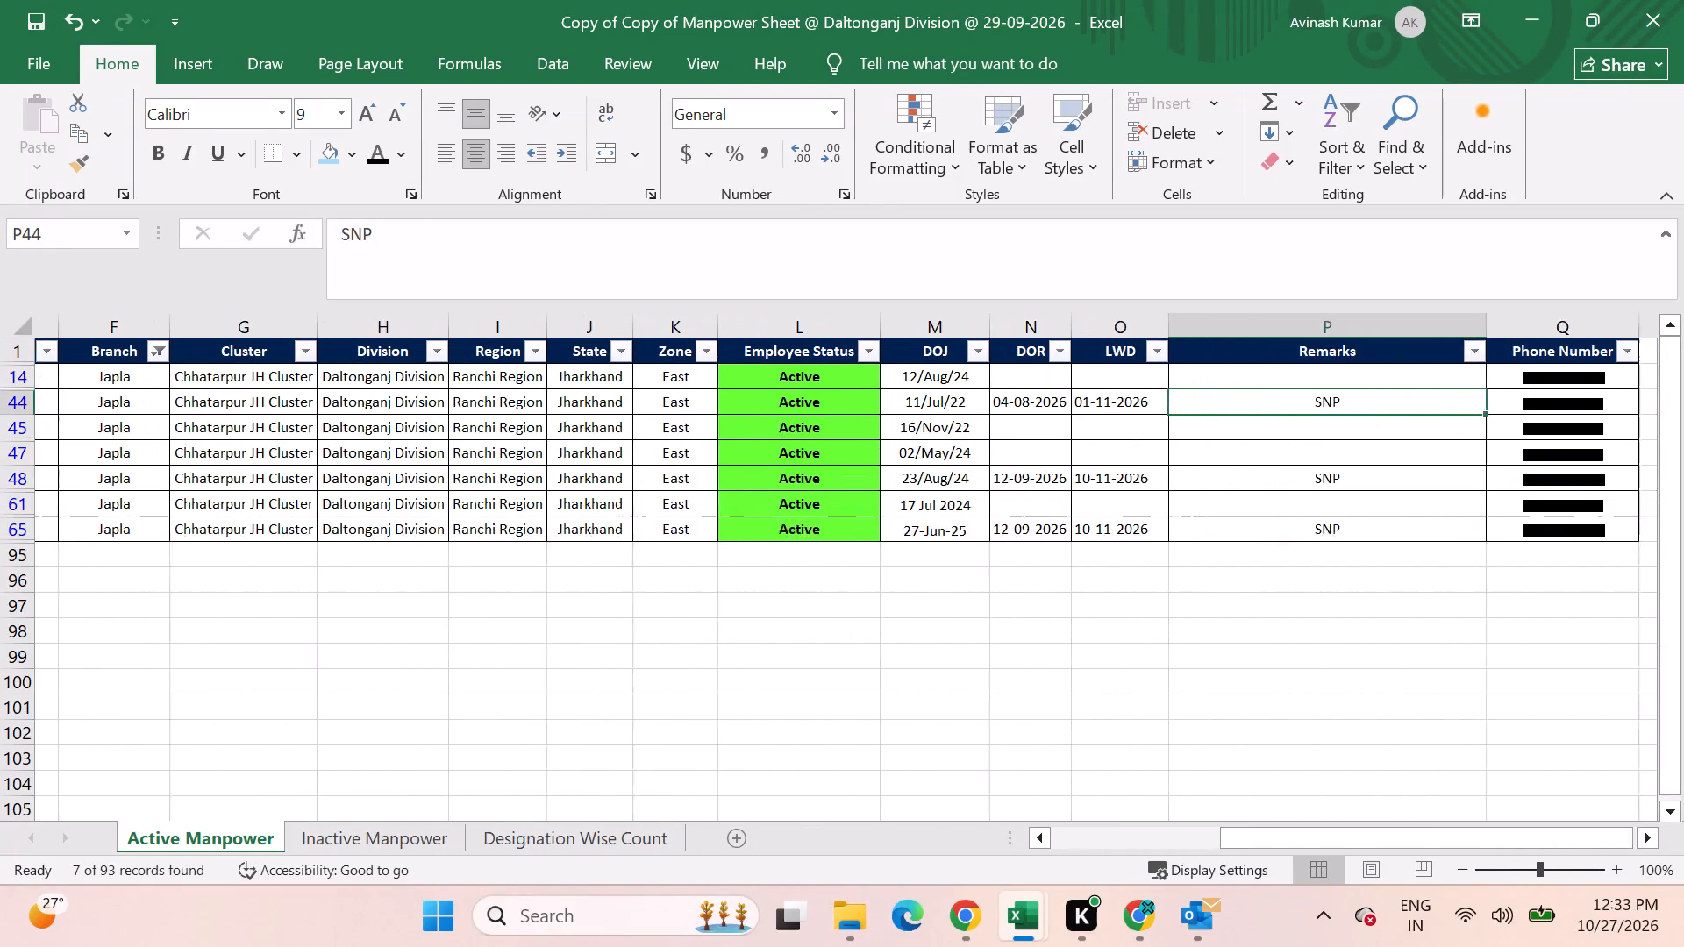
key("Left")
key("Left")
key("Left")
key("Left")
key("Left")
key("Left")
key("Left")
key("Left")
key("Left")
key("Left")
key("Left")
key("Left")
key("Left")
key("Left")
key("Left")
key("Left")
key("Left")
key("Left")
key("Left")
key("Left")
key("Right")
key("Right")
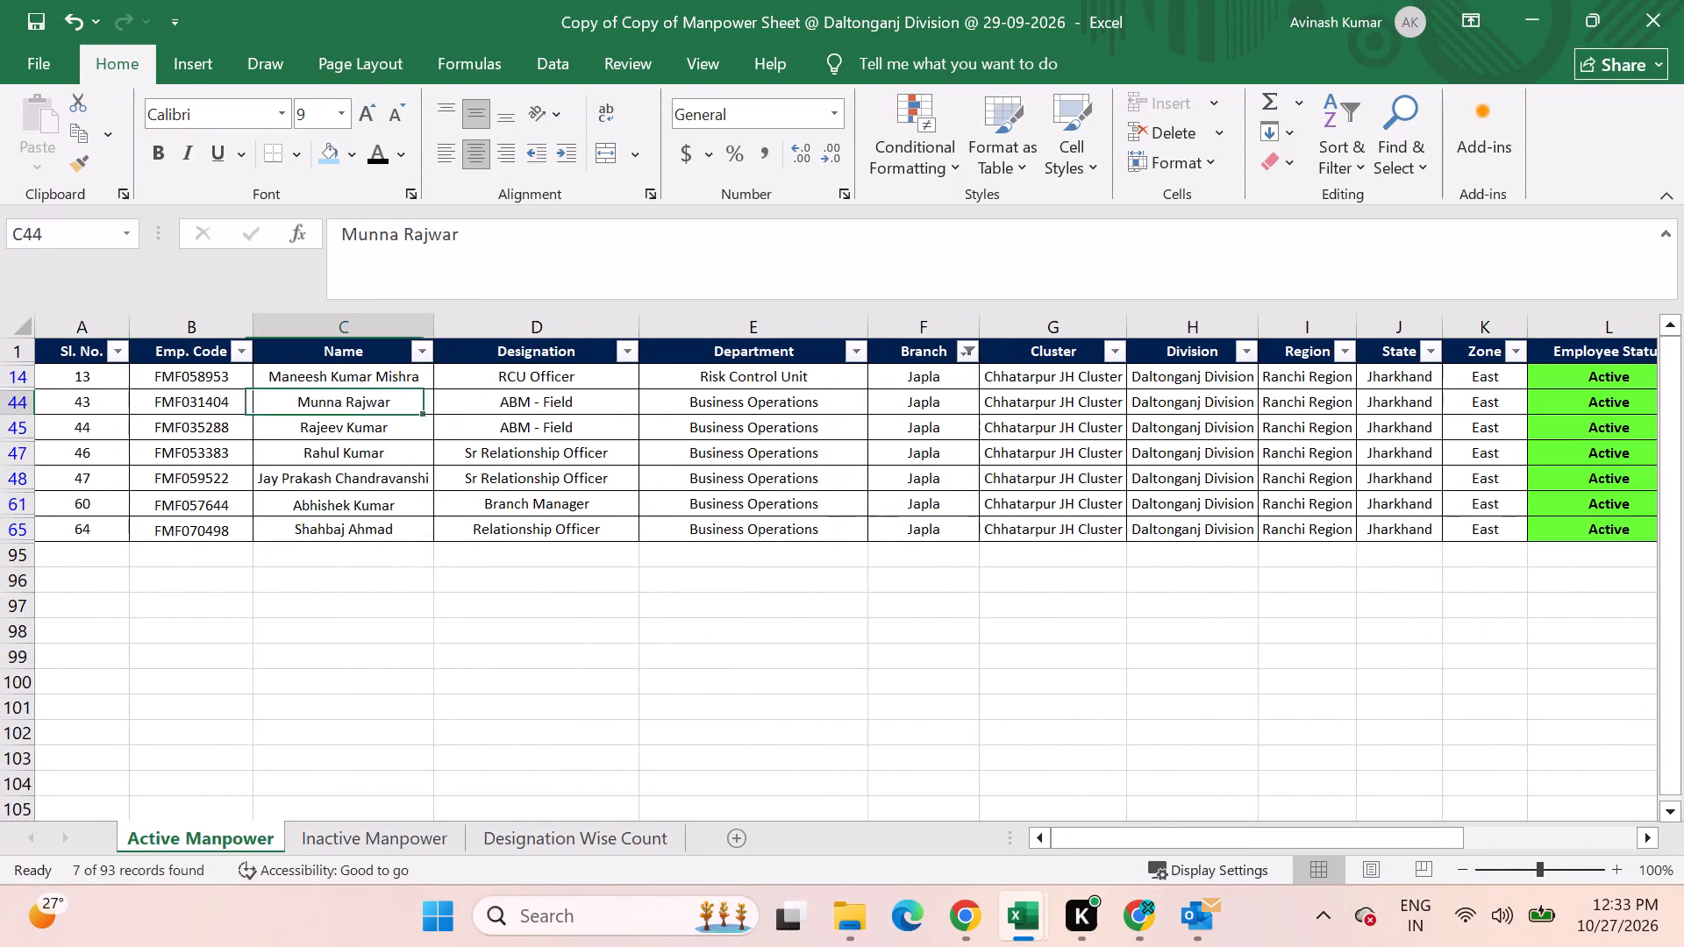
key("Down")
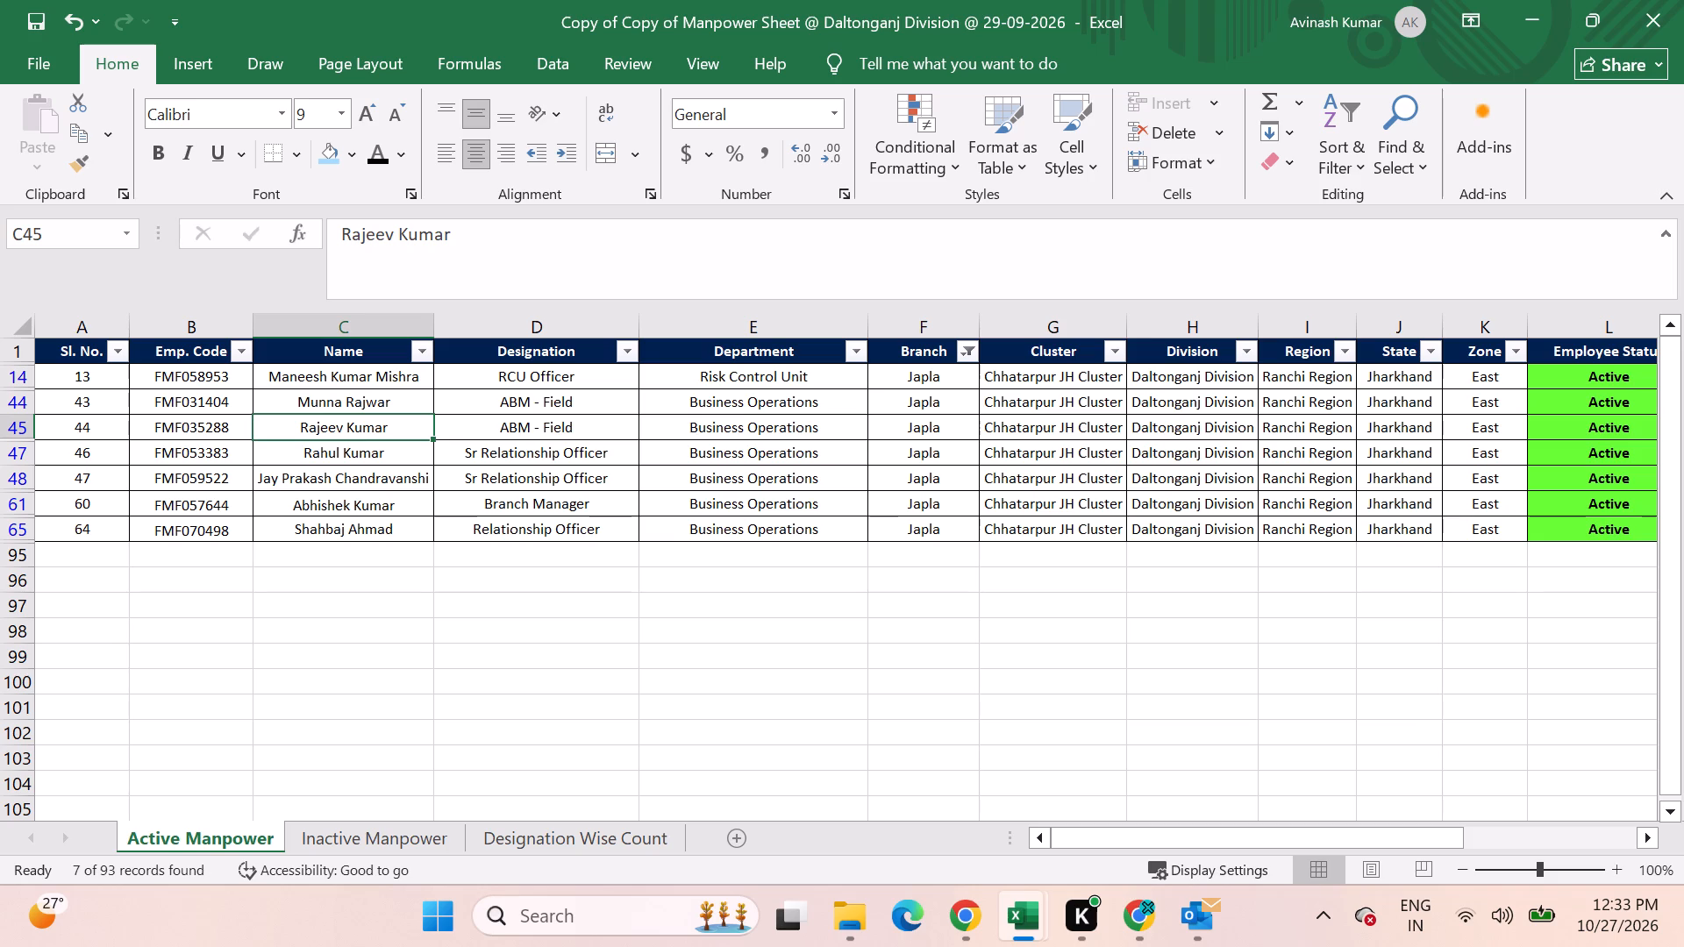
Change the Active Manpower Branch filter from Japla to Kandi only.
left_click(972, 351)
scroll(772, 652, "down", 1)
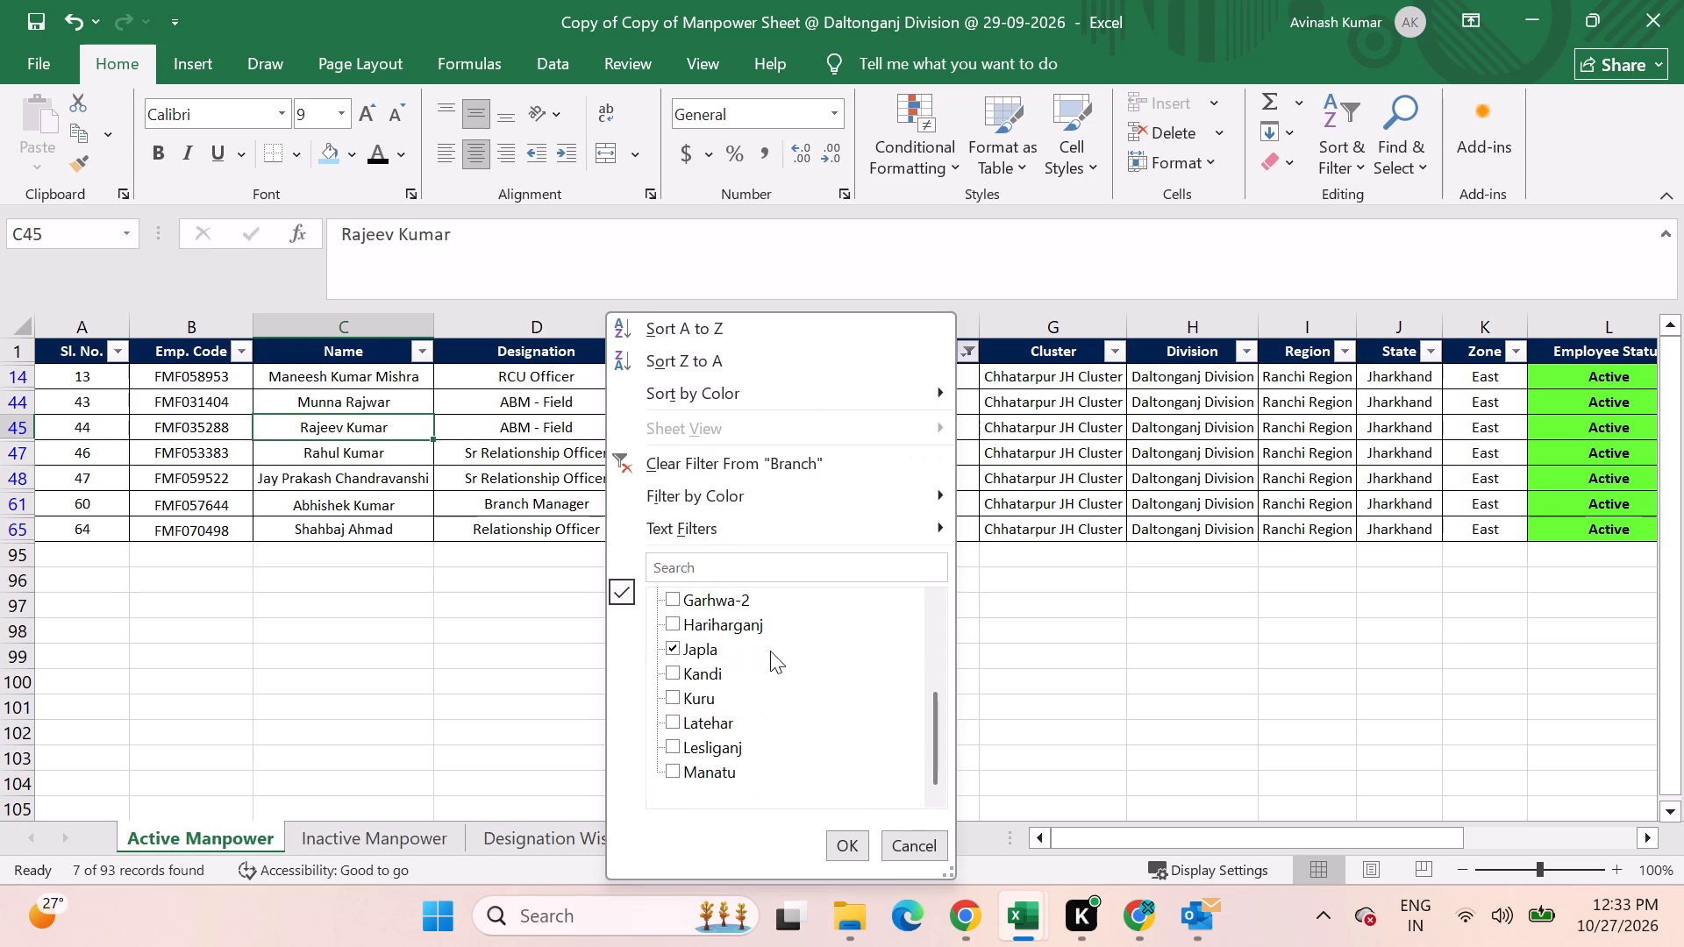
left_click(685, 649)
left_click(685, 672)
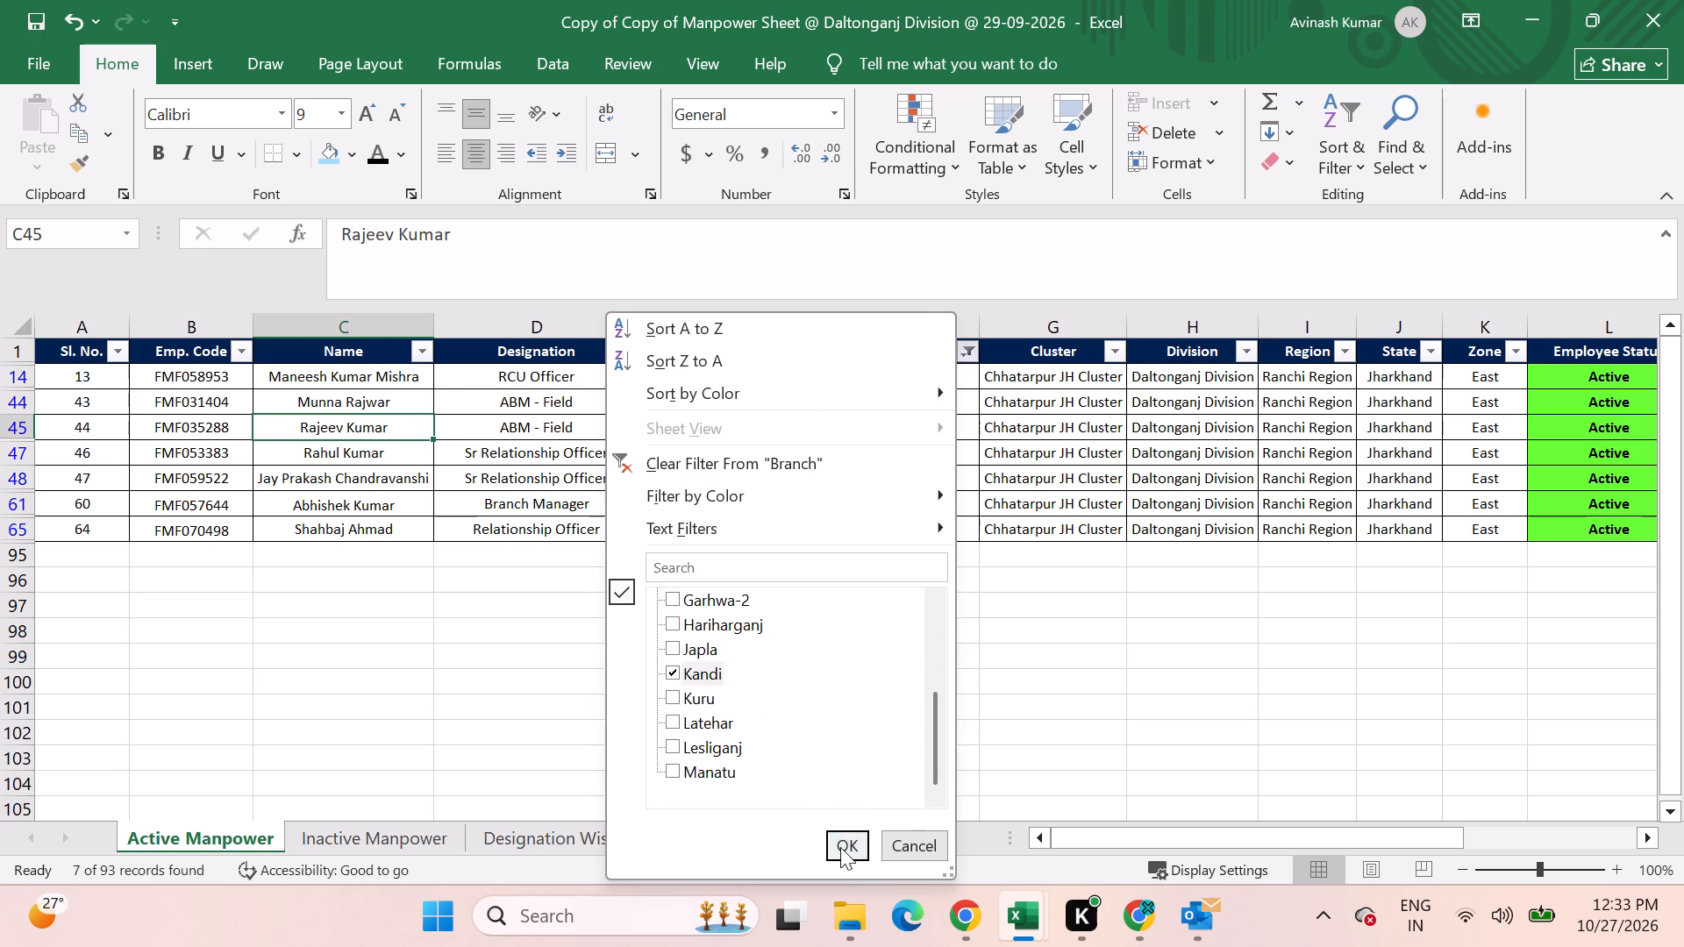
left_click(848, 853)
Copy the Kandi Branch Manager's record in row 43, from Sl. No. through Phone Number.
left_click(363, 522)
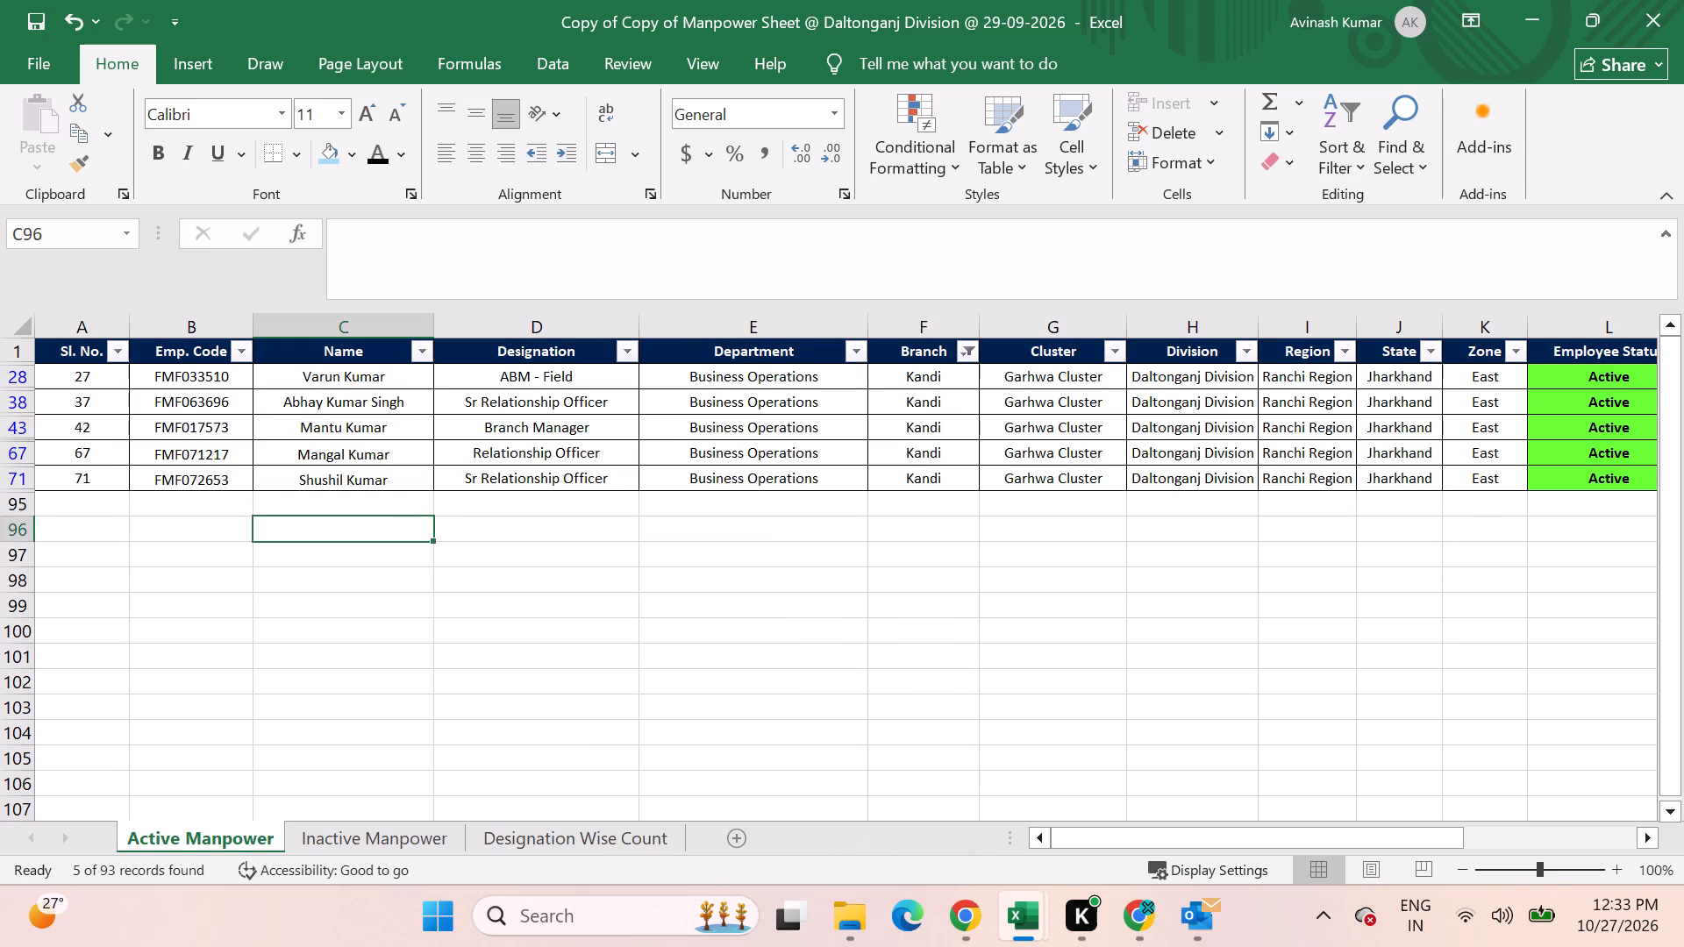
left_click(358, 505)
left_click(356, 482)
key("Right")
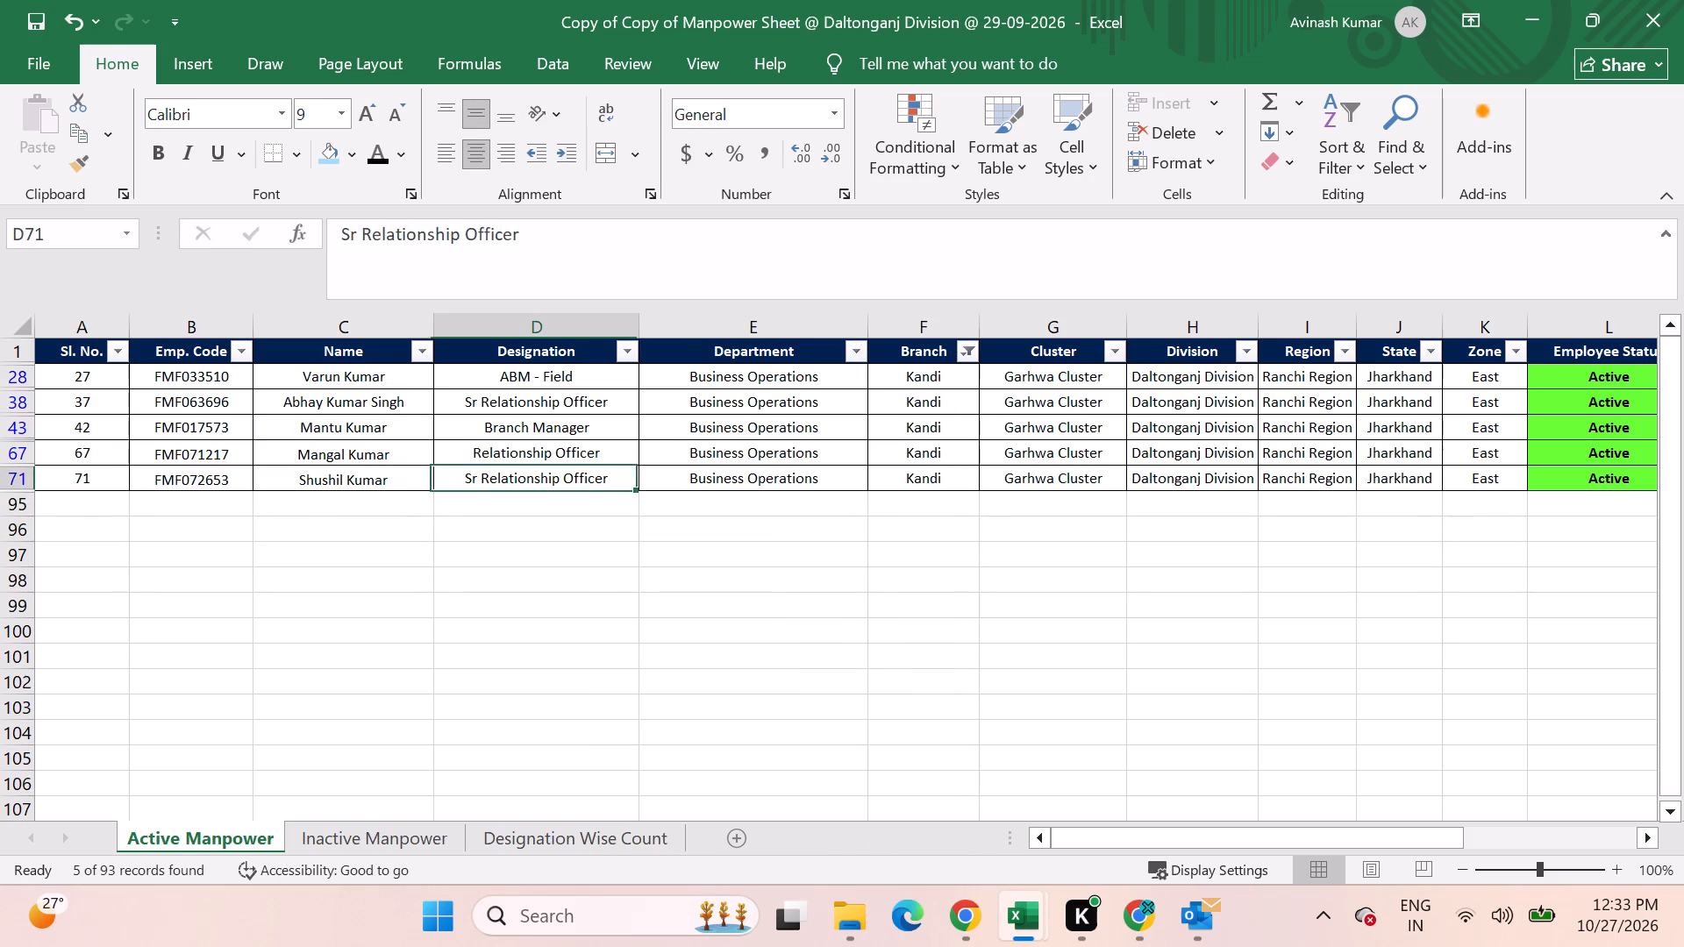
key("Up")
key("Up")
key("Right")
key("Right")
key("Right")
key("Right")
key("Right")
key("Right")
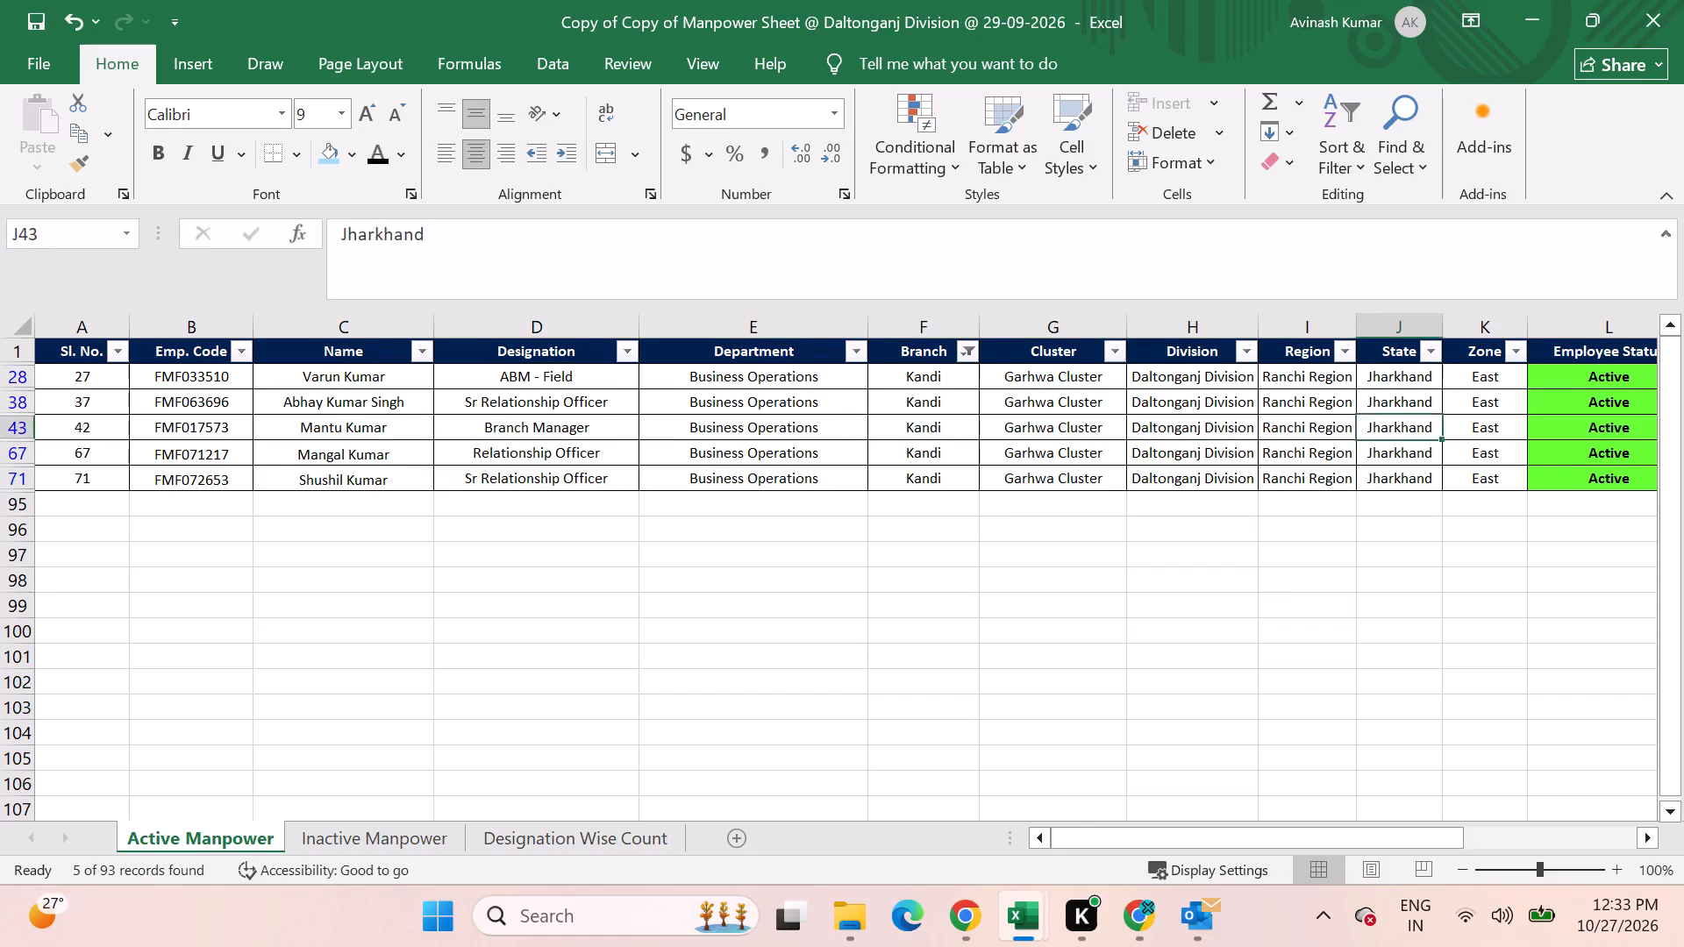
key("Right")
key("Right")
key("Left")
key("Left")
key("Left")
key("Left")
key("Left")
key("Left")
key("Left")
key("Left")
key("Left")
key("Left")
key("Left")
key("Left")
key("Left")
key("Left")
key("Left")
key("Left")
key("Left")
key("Left")
key("Left")
key("Left")
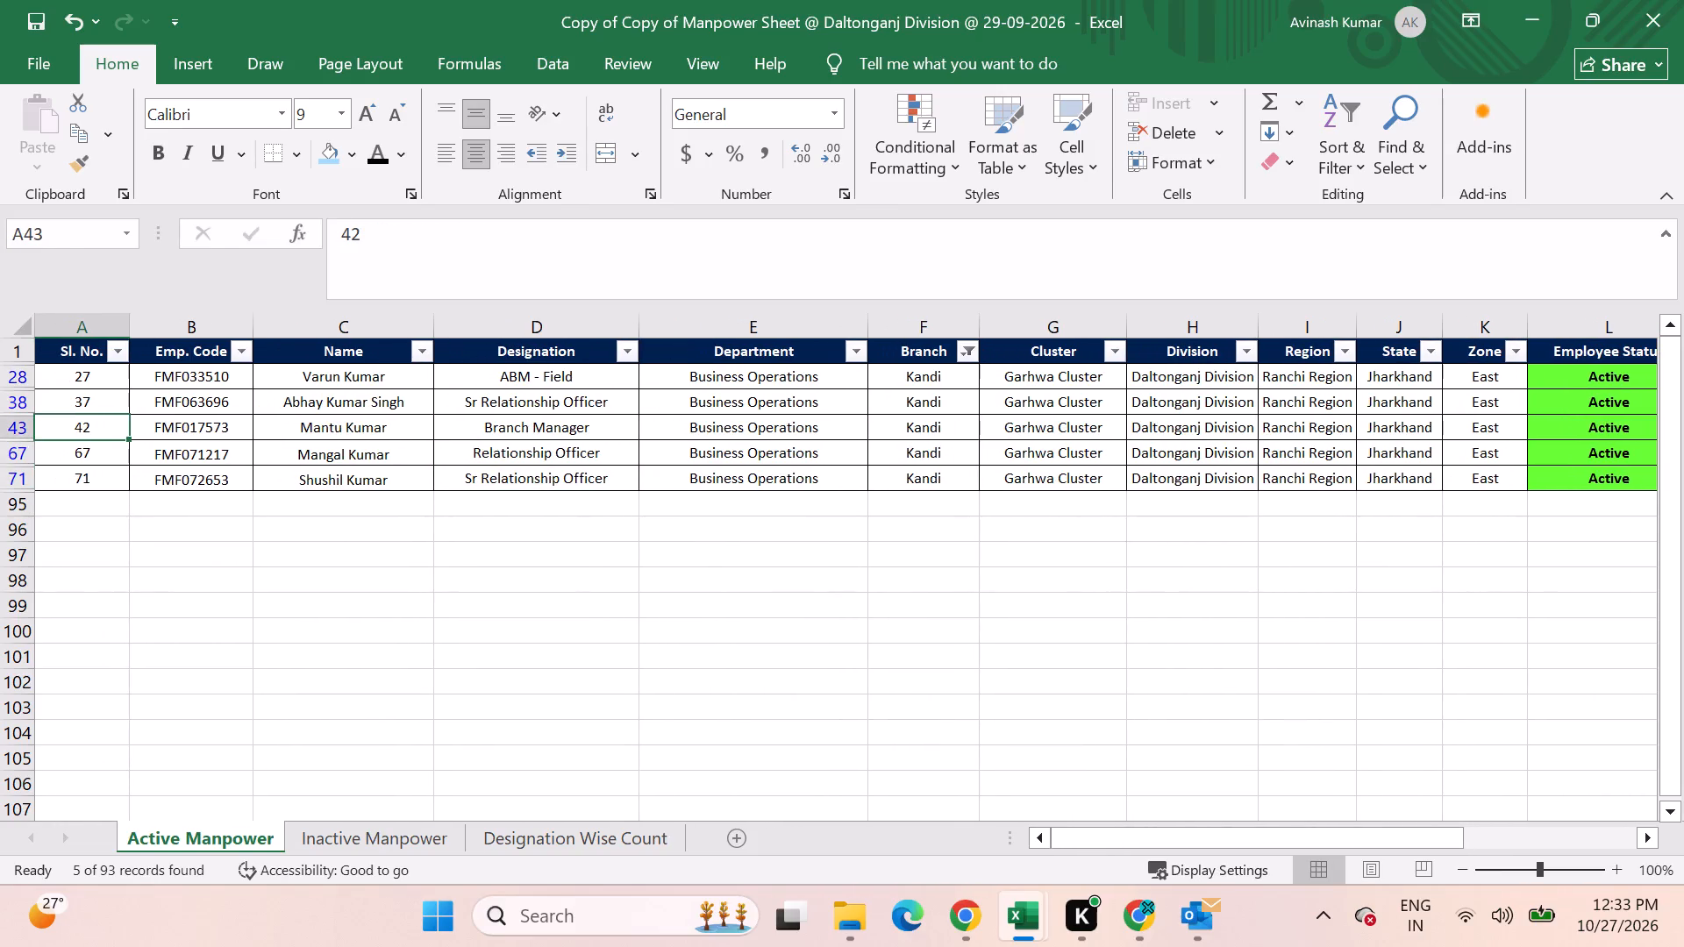
key("shift+Right")
key("shift+Right")
key("shift+Right")
key("shift+Right")
key("shift+Right")
key("shift+Right")
key("shift+Right")
key("shift+Right")
key("shift+Right")
key("shift+Right")
key("shift+Right")
key("shift+Right")
key("shift+Right")
key("shift+Right")
key("shift+Right")
key("shift+Right")
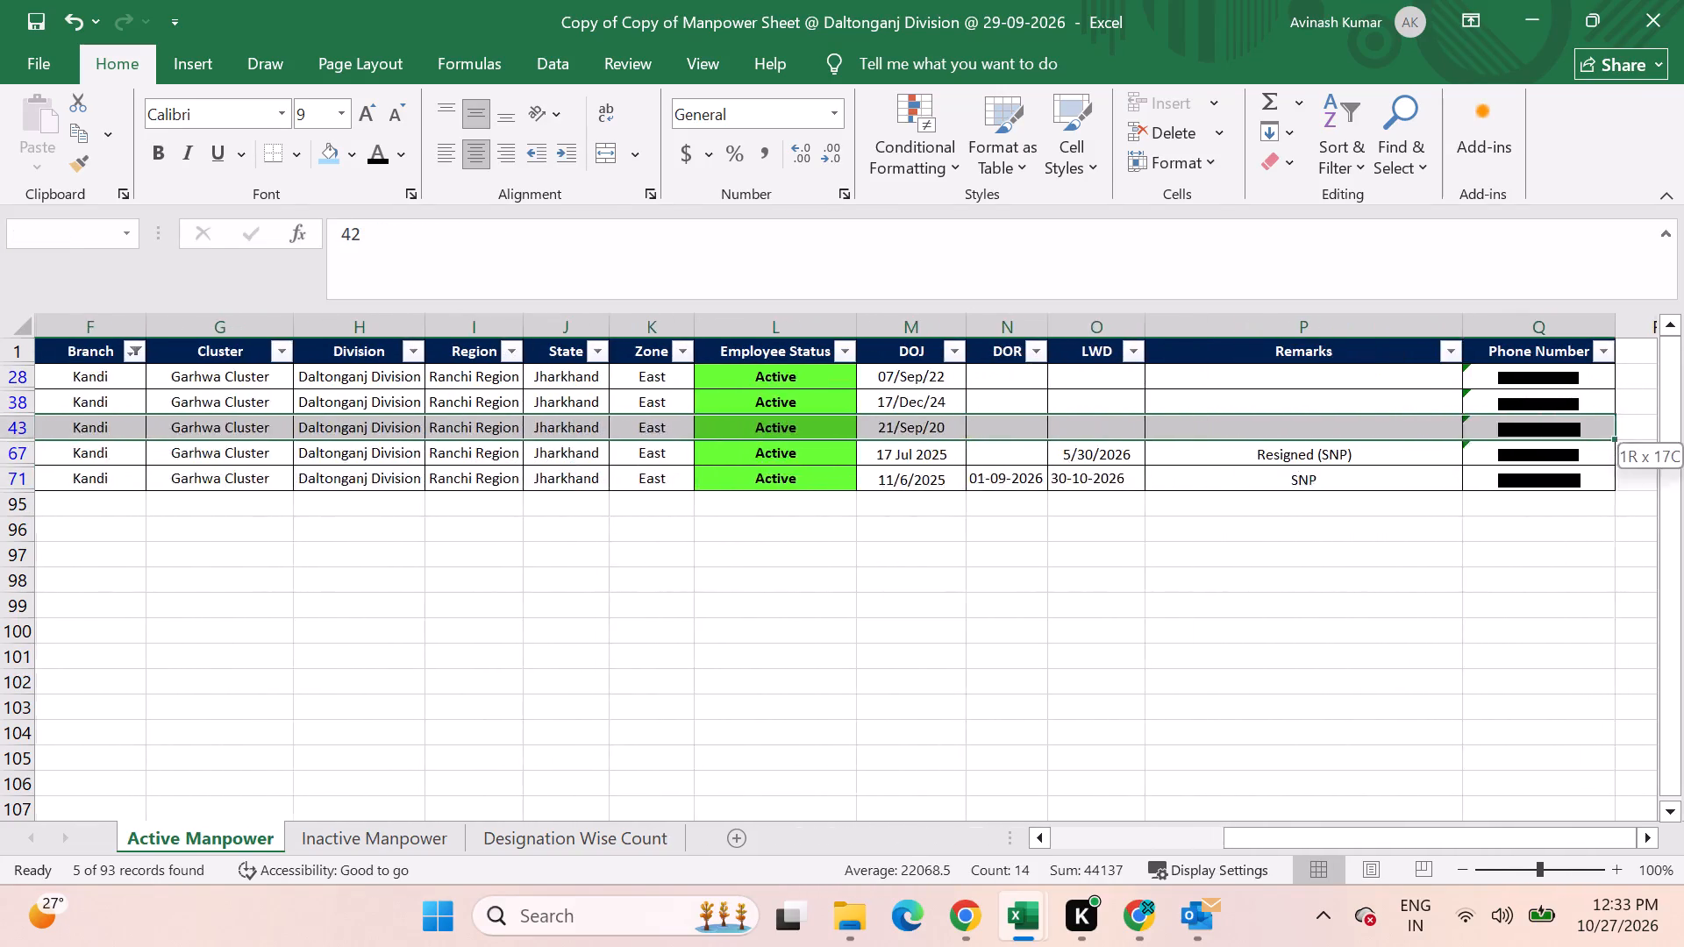
key("shift+Right")
key("shift+Right")
key("shift+Left")
key("shift+Left")
key("ctrl+c")
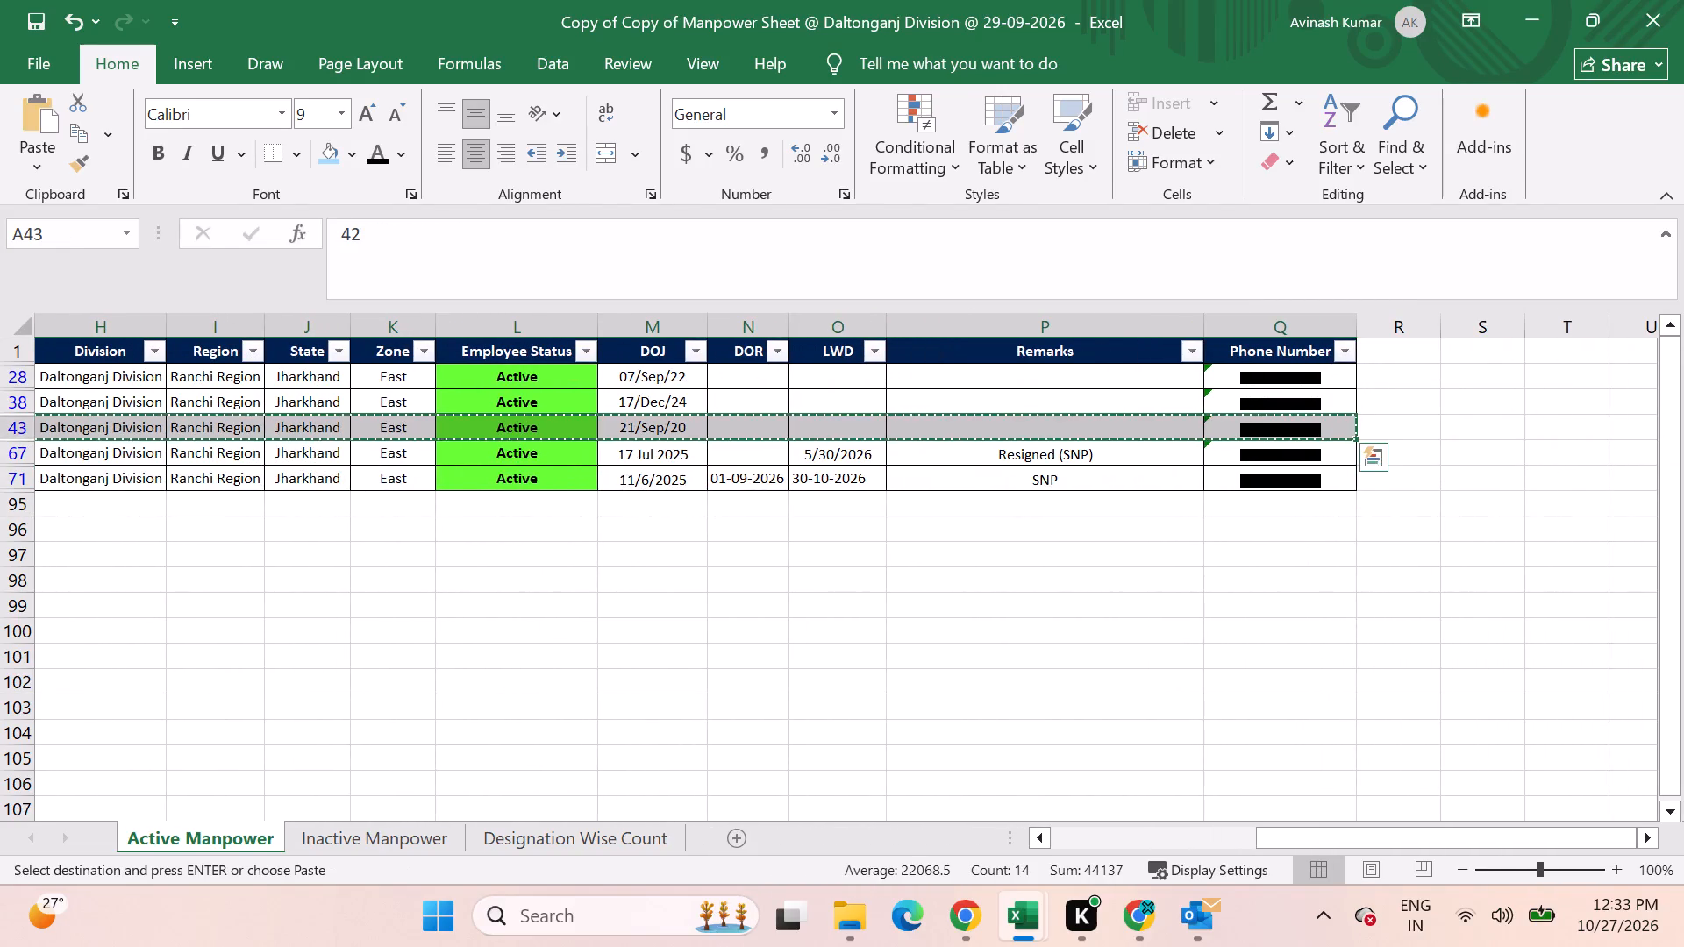
key("alt+Tab")
key("alt+Left")
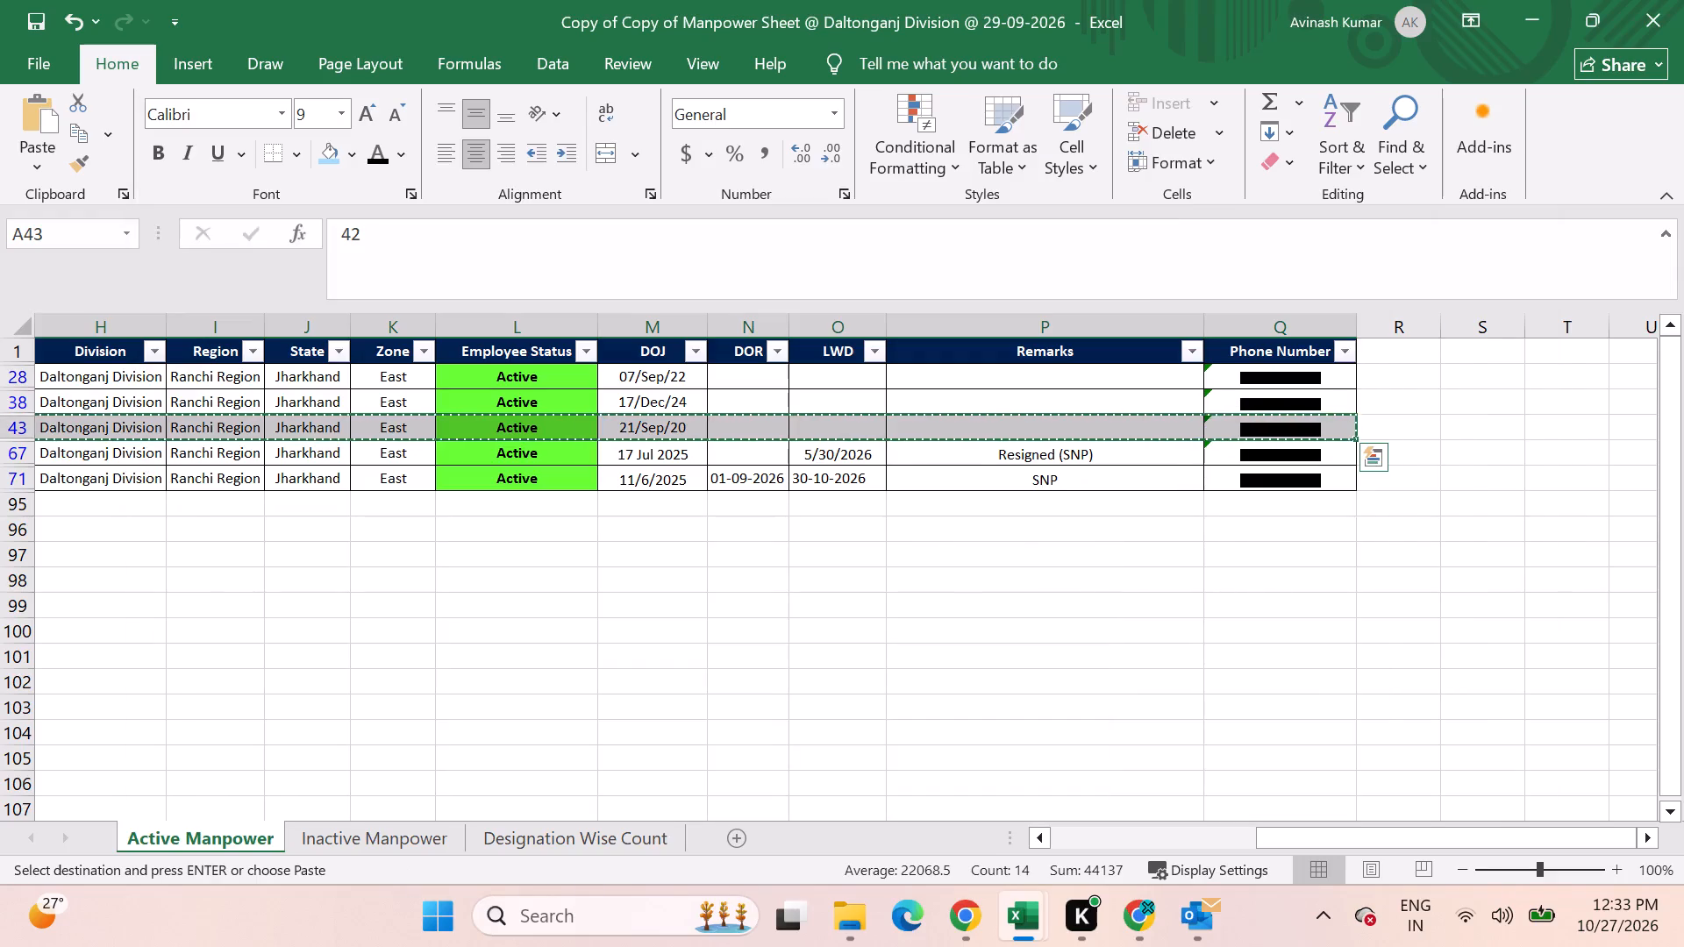
Filter the Branch column of the Inactive Manpower sheet to show only Kandi.
left_click(358, 831)
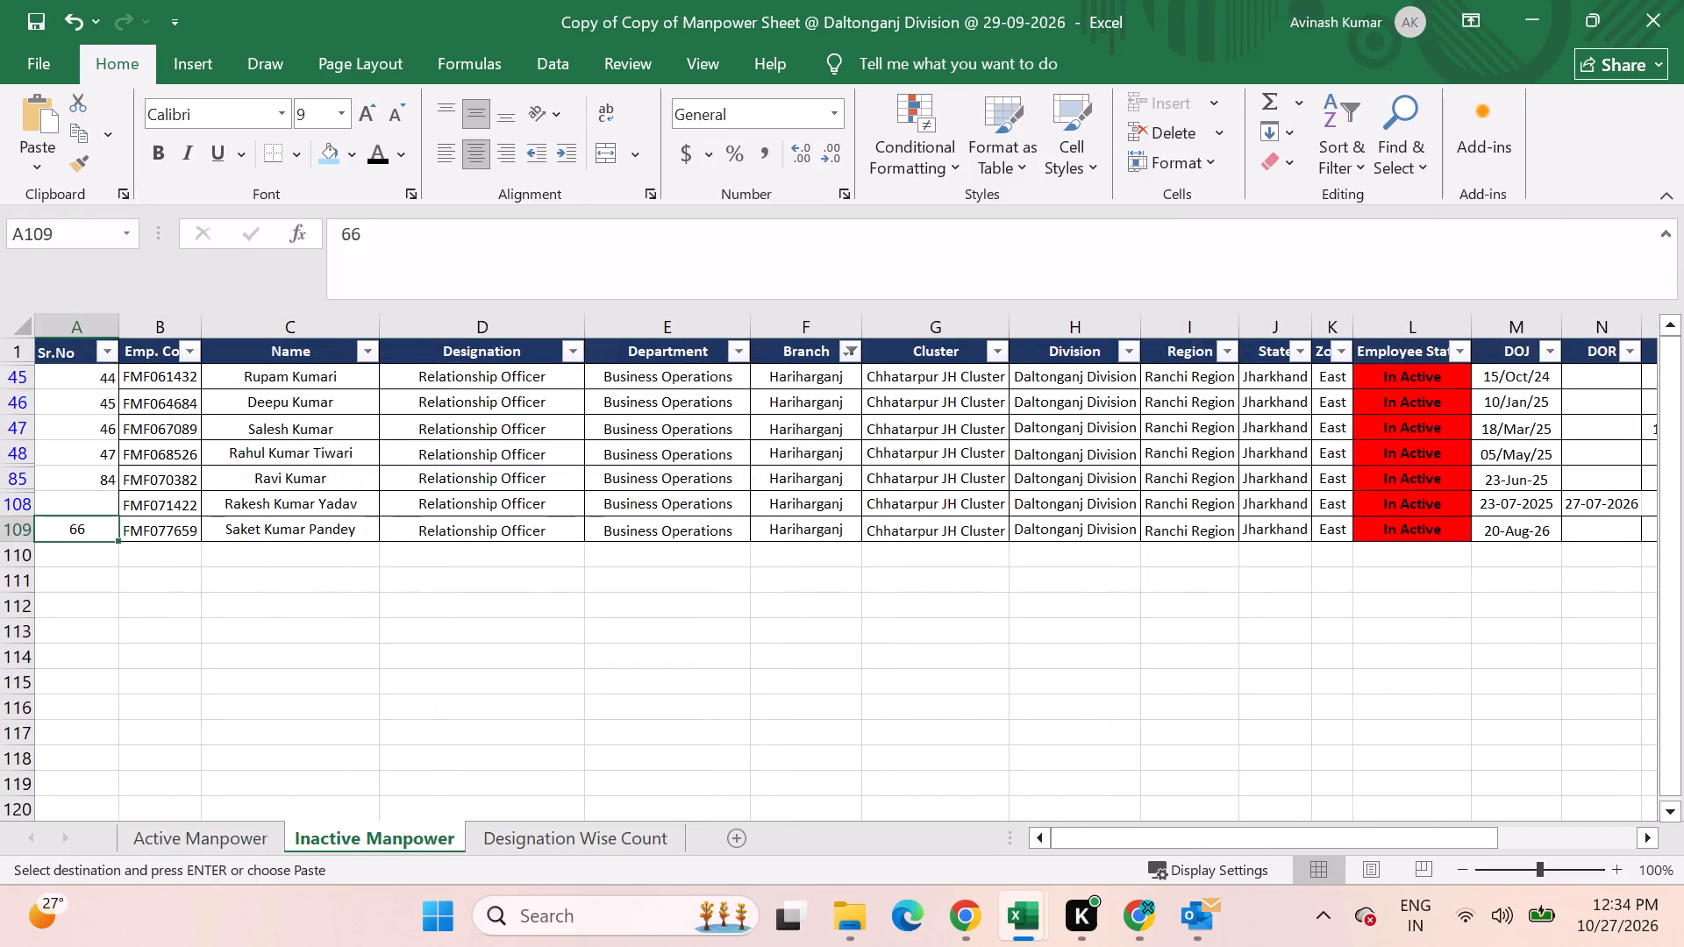
left_click(856, 357)
left_click(614, 594)
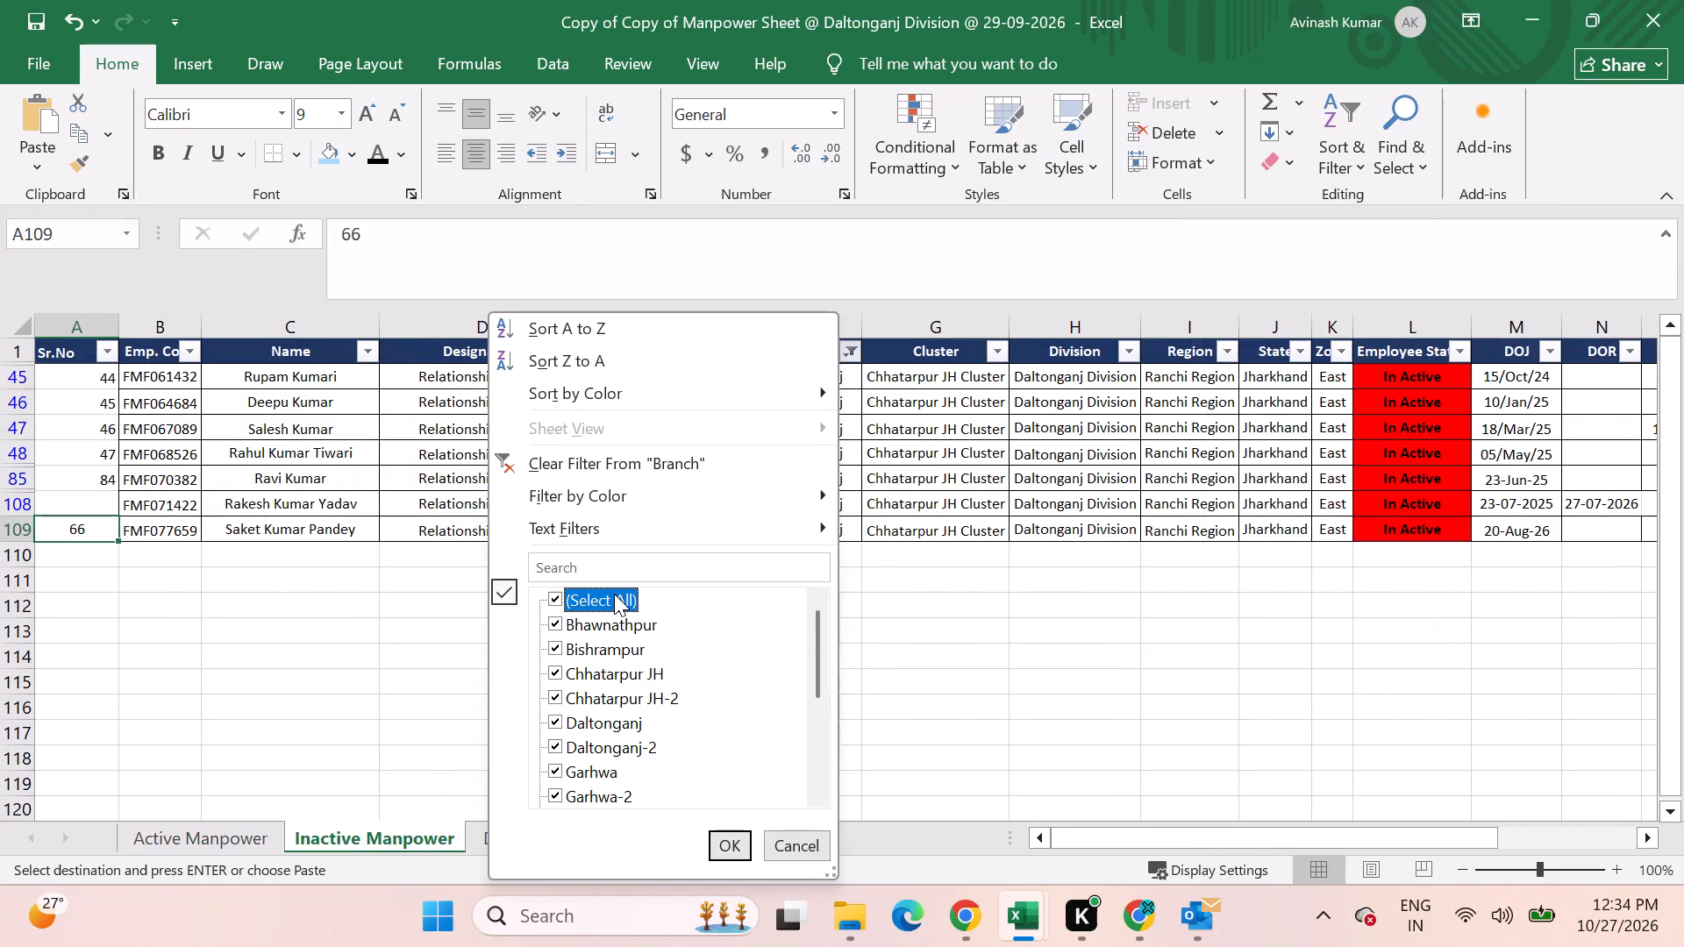
left_click(614, 594)
scroll(607, 679, "down", 1)
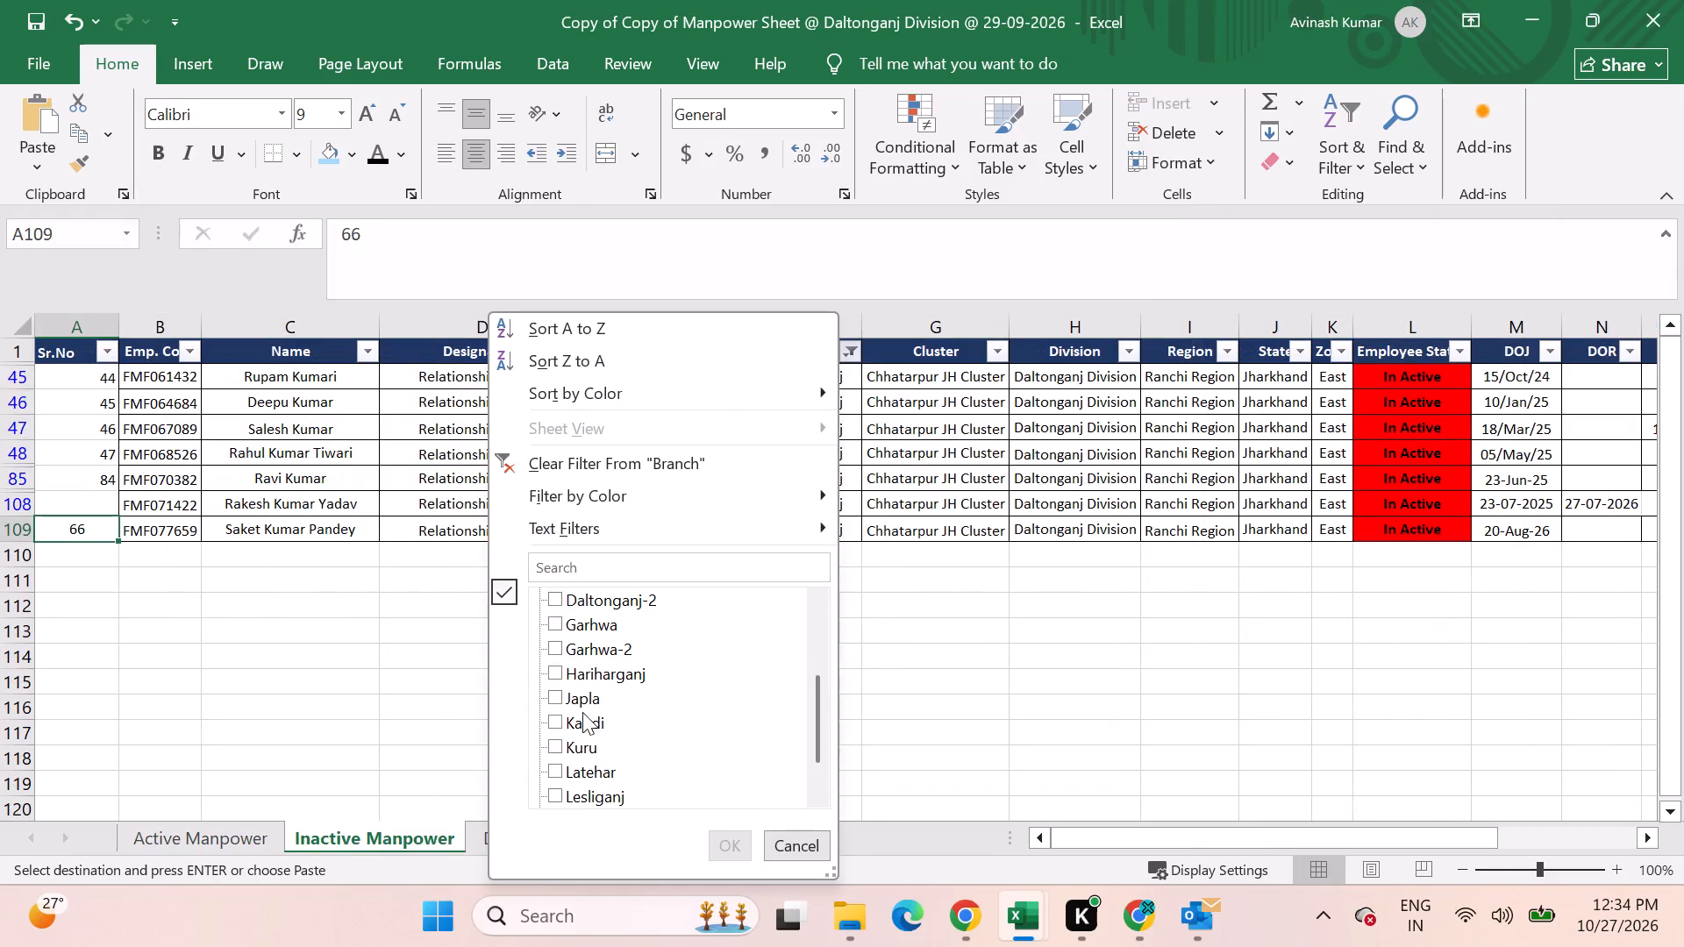
left_click(582, 717)
left_click(724, 830)
scroll(581, 666, "right", 1)
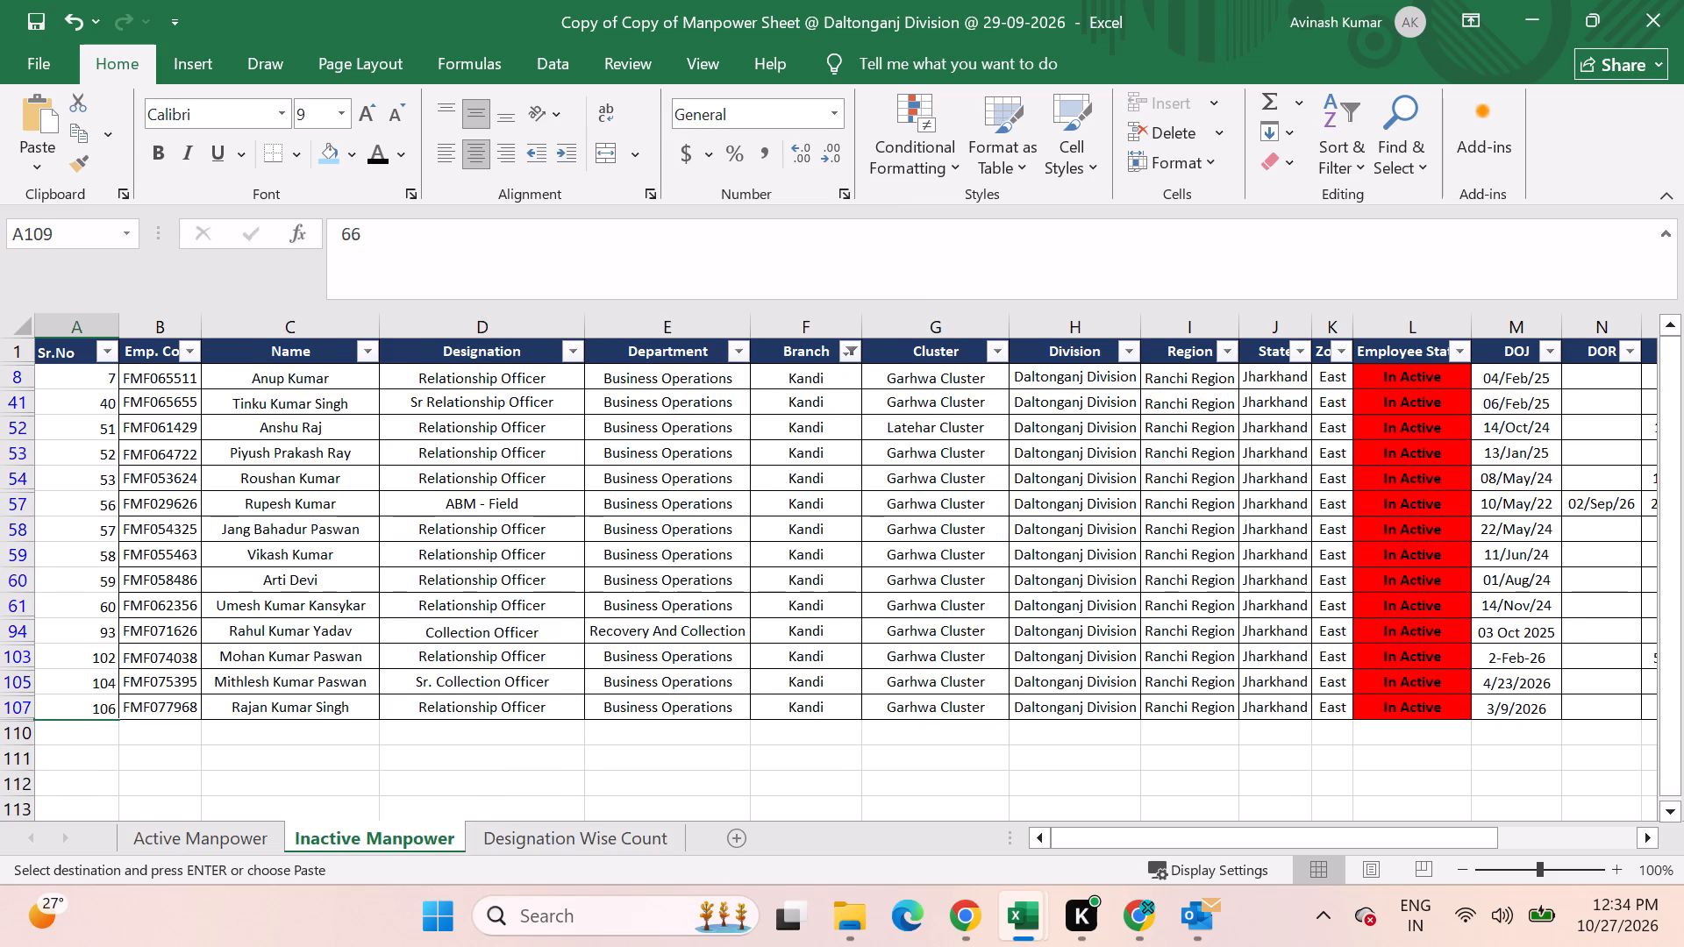
scroll(581, 666, "right", 1)
scroll(581, 666, "down", 1)
scroll(581, 666, "up", 2)
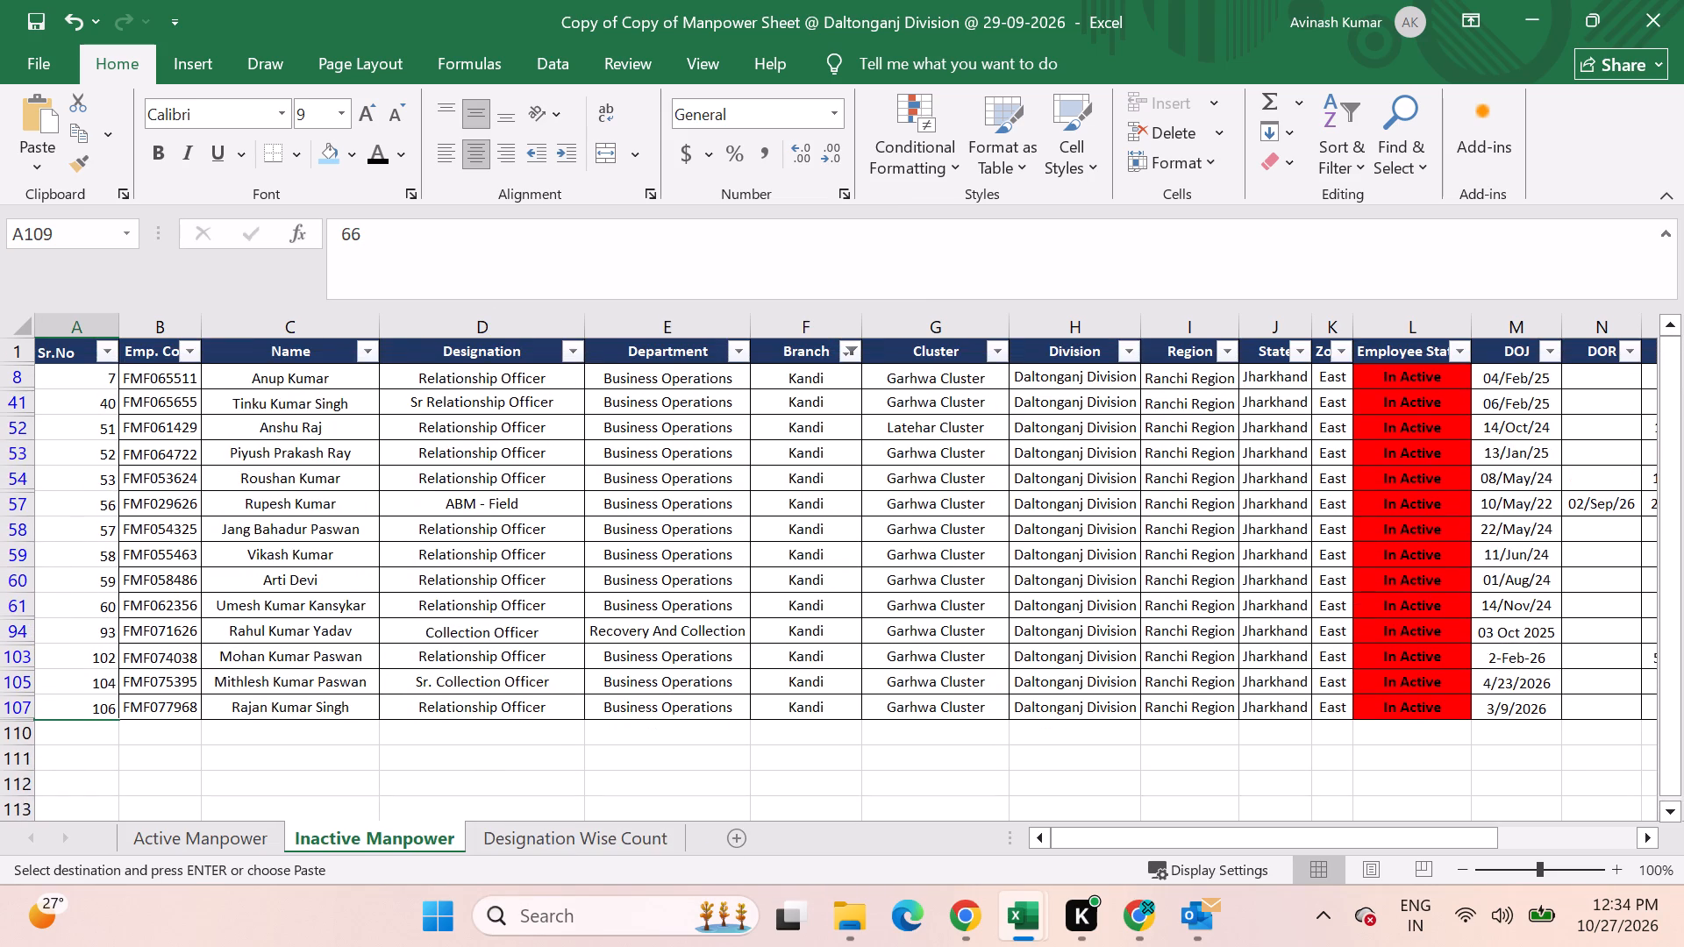
Paste the copied Branch Manager record into row 110, the first empty row of the Inactive Manpower sheet.
left_click(93, 736)
key("ctrl+v")
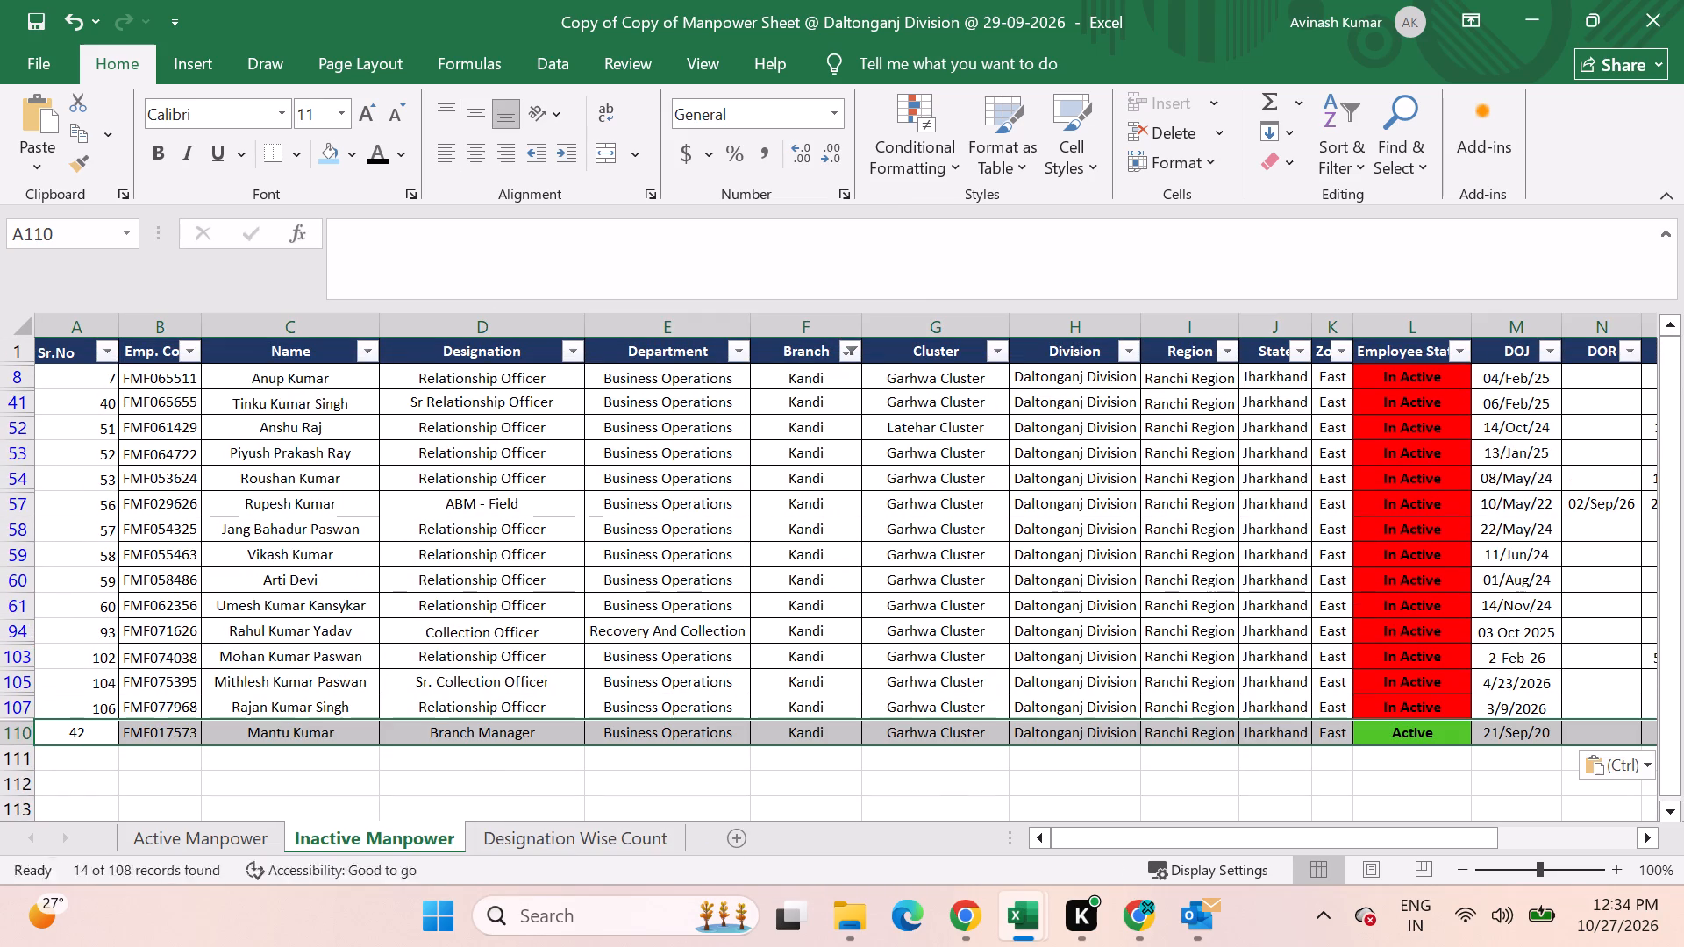
Fill the Employee Status of row 110 down from the row above as In Active.
left_click(172, 760)
left_click(164, 730)
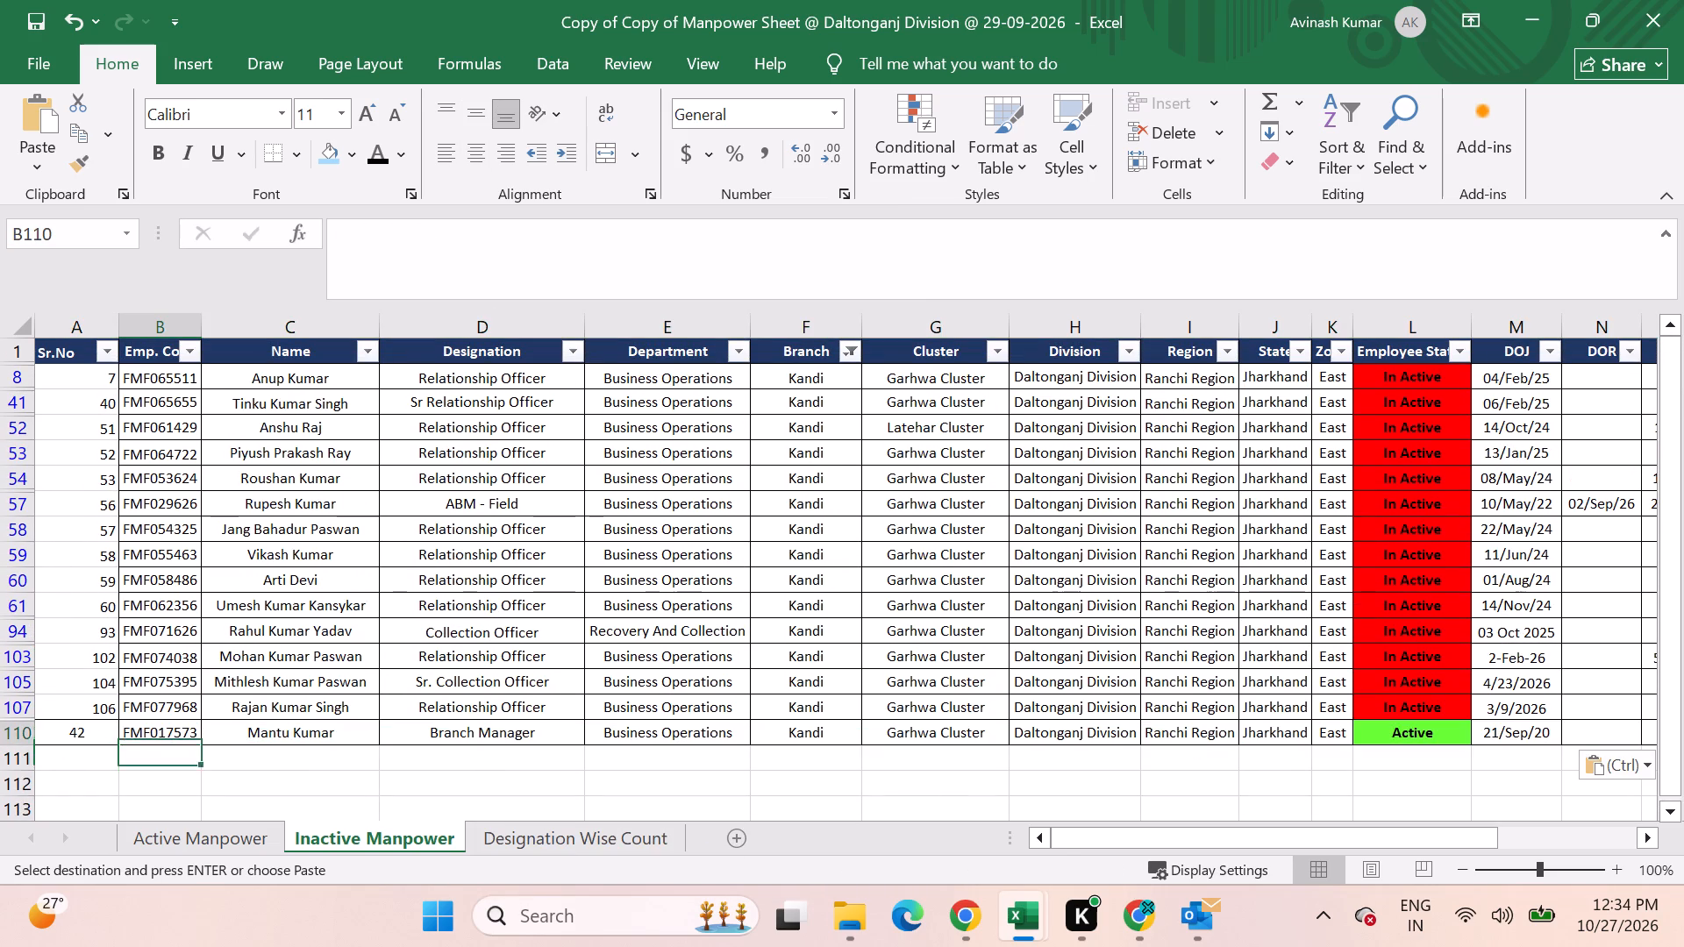
key("Right")
key("Right")
key("Right")
key("Right")
key("Right")
key("Right")
key("Right")
key("Right")
key("Right")
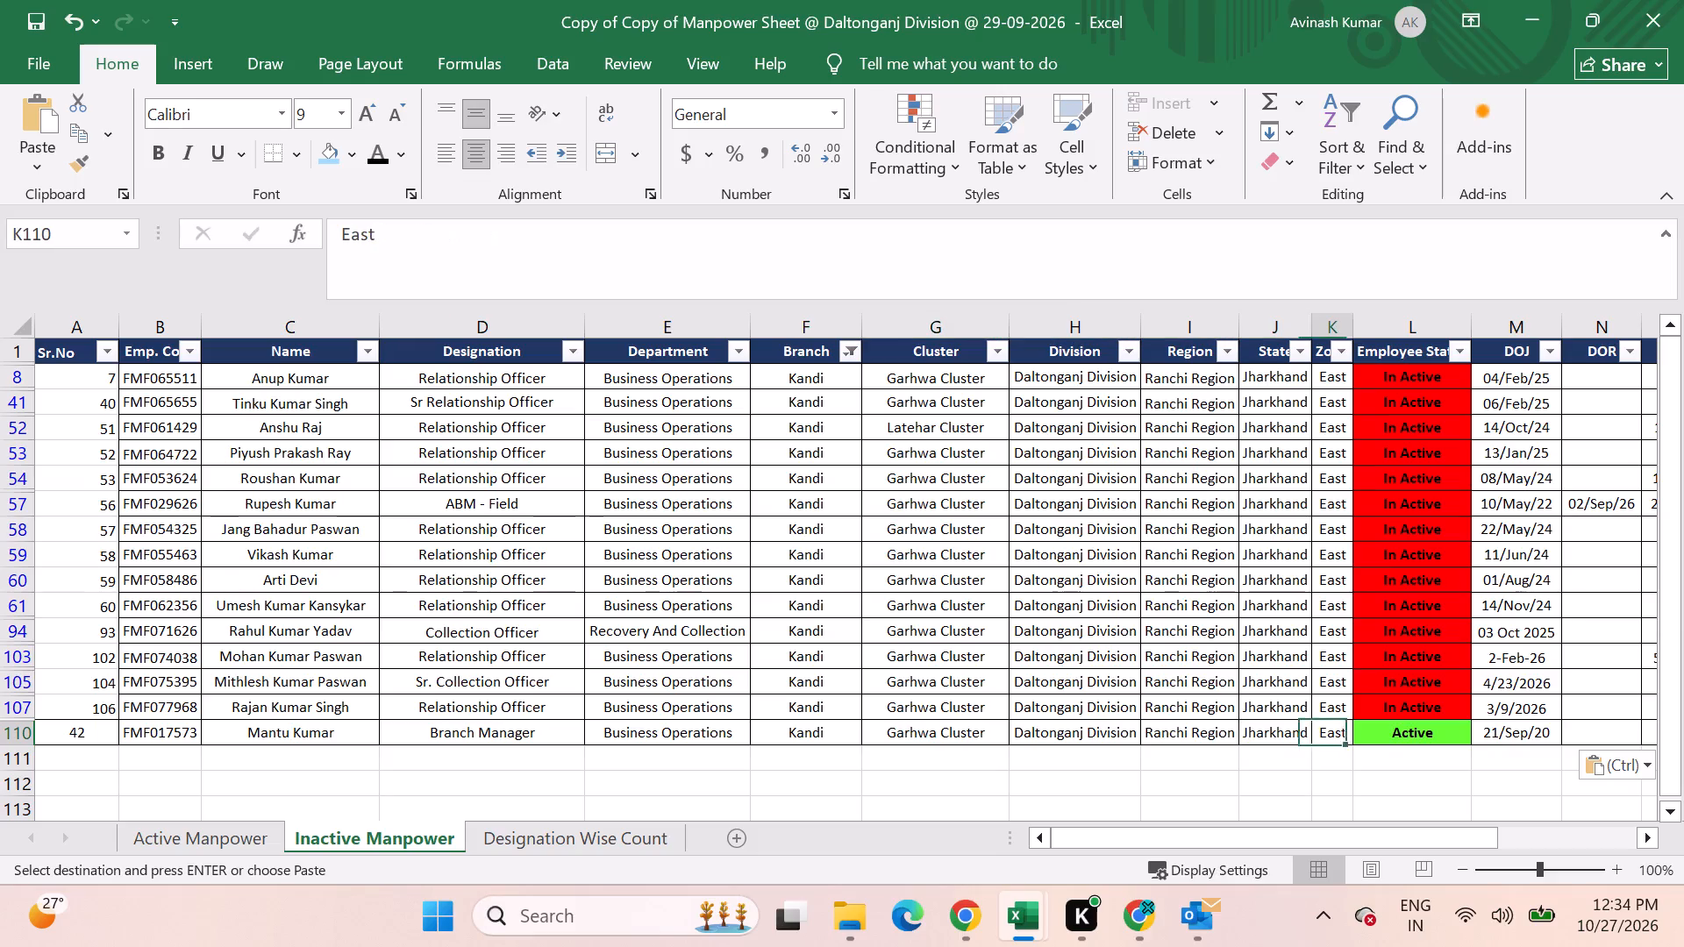
key("Right")
key("Up")
key("shift+Down")
key("ctrl+d")
key("Down")
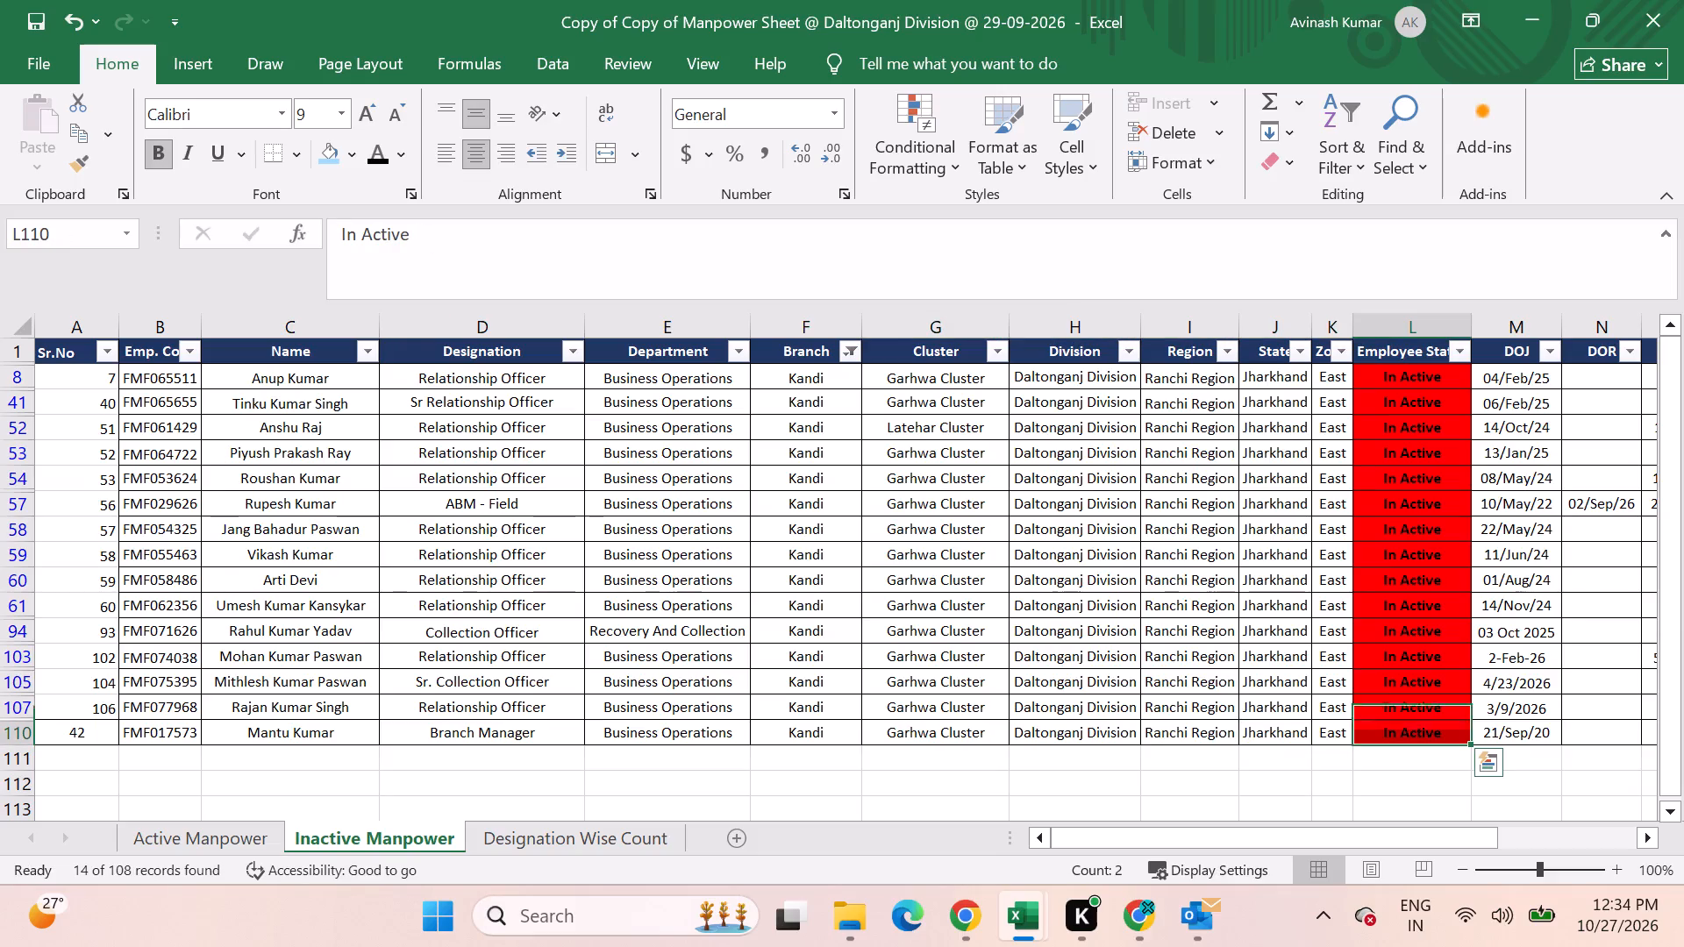
Examine the Kandi Branch Manager's record in row 110 across its columns, from Sr.No through LWD and Remarks.
key("Left")
key("Left")
key("Left")
key("Left")
key("Left")
key("Left")
key("Left")
key("Left")
key("Left")
key("Left")
key("Left")
key("Left")
key("Left")
key("Left")
key("Left")
key("Left")
key("Left")
key("Left")
key("Left")
key("Left")
key("Right")
key("Right")
key("Right")
key("Right")
key("Right")
key("Right")
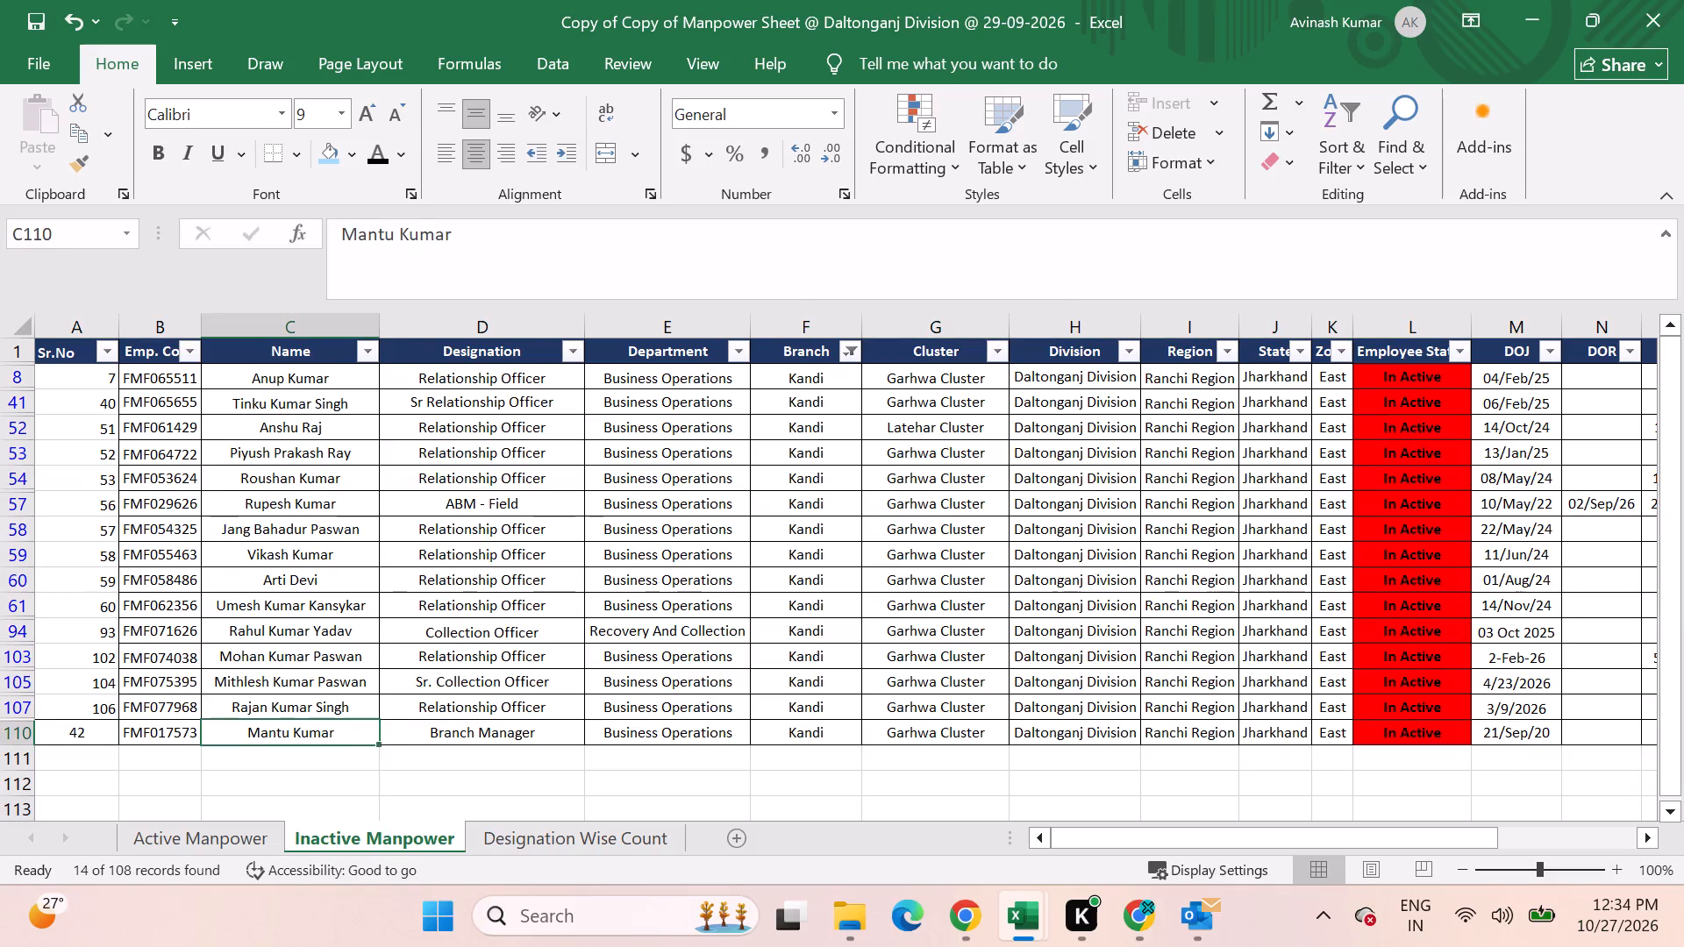
key("Right")
key("Right")
key("Right")
key("Right")
key("Right")
key("Right")
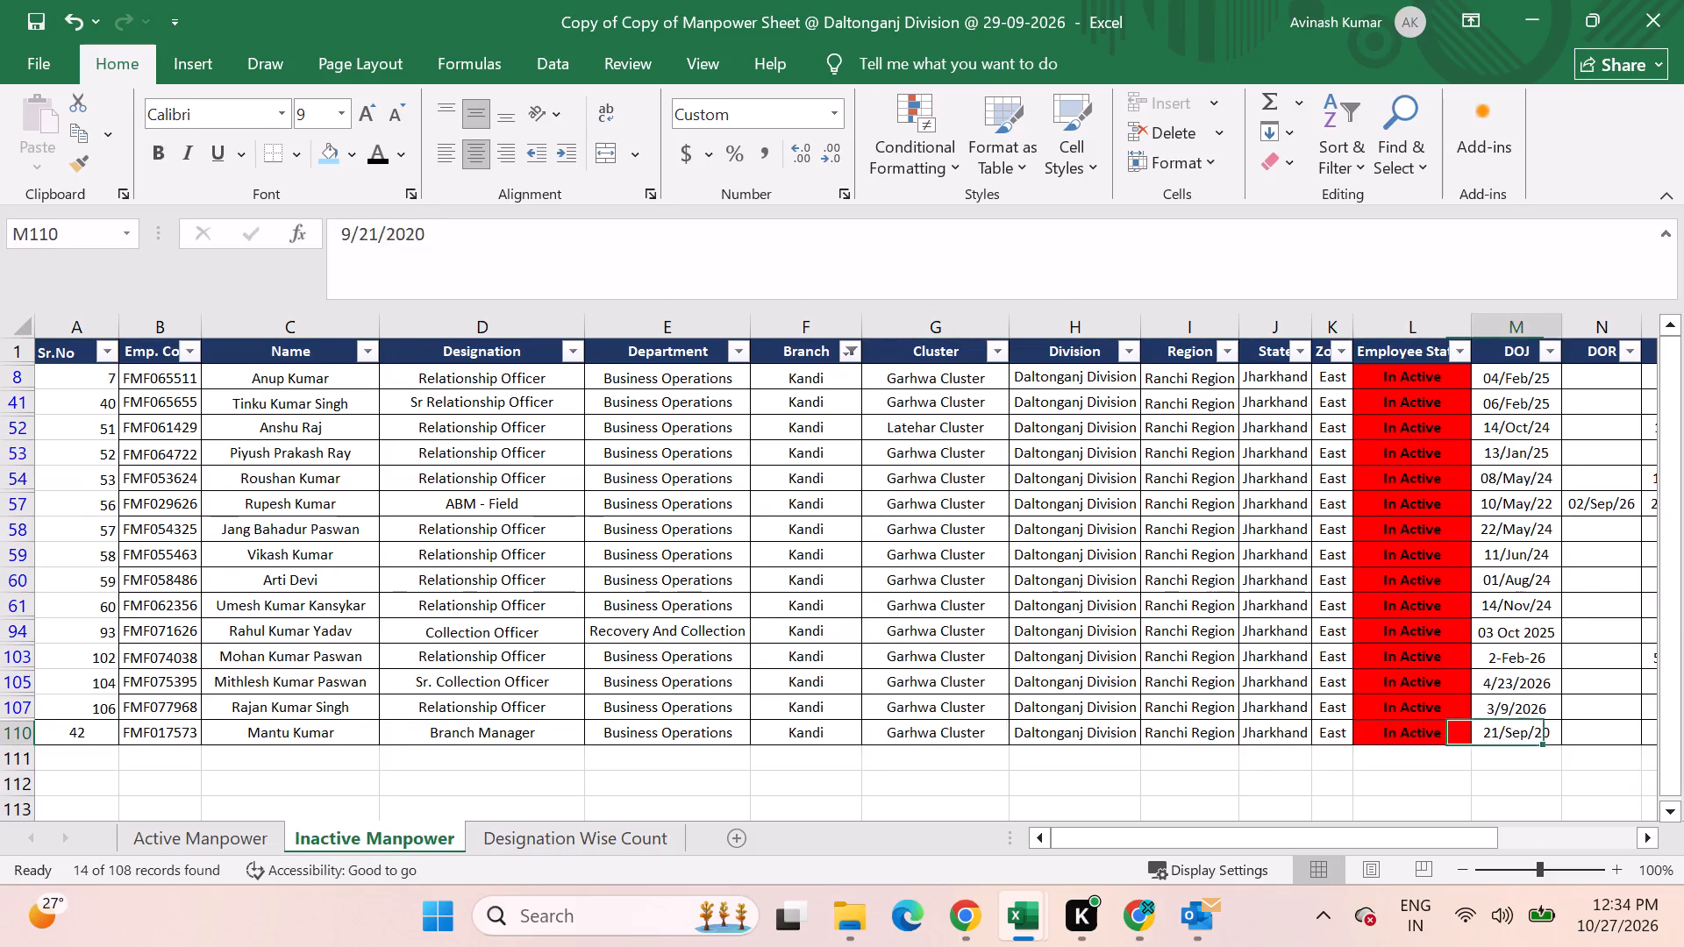
key("Right")
key("Right")
key("Right")
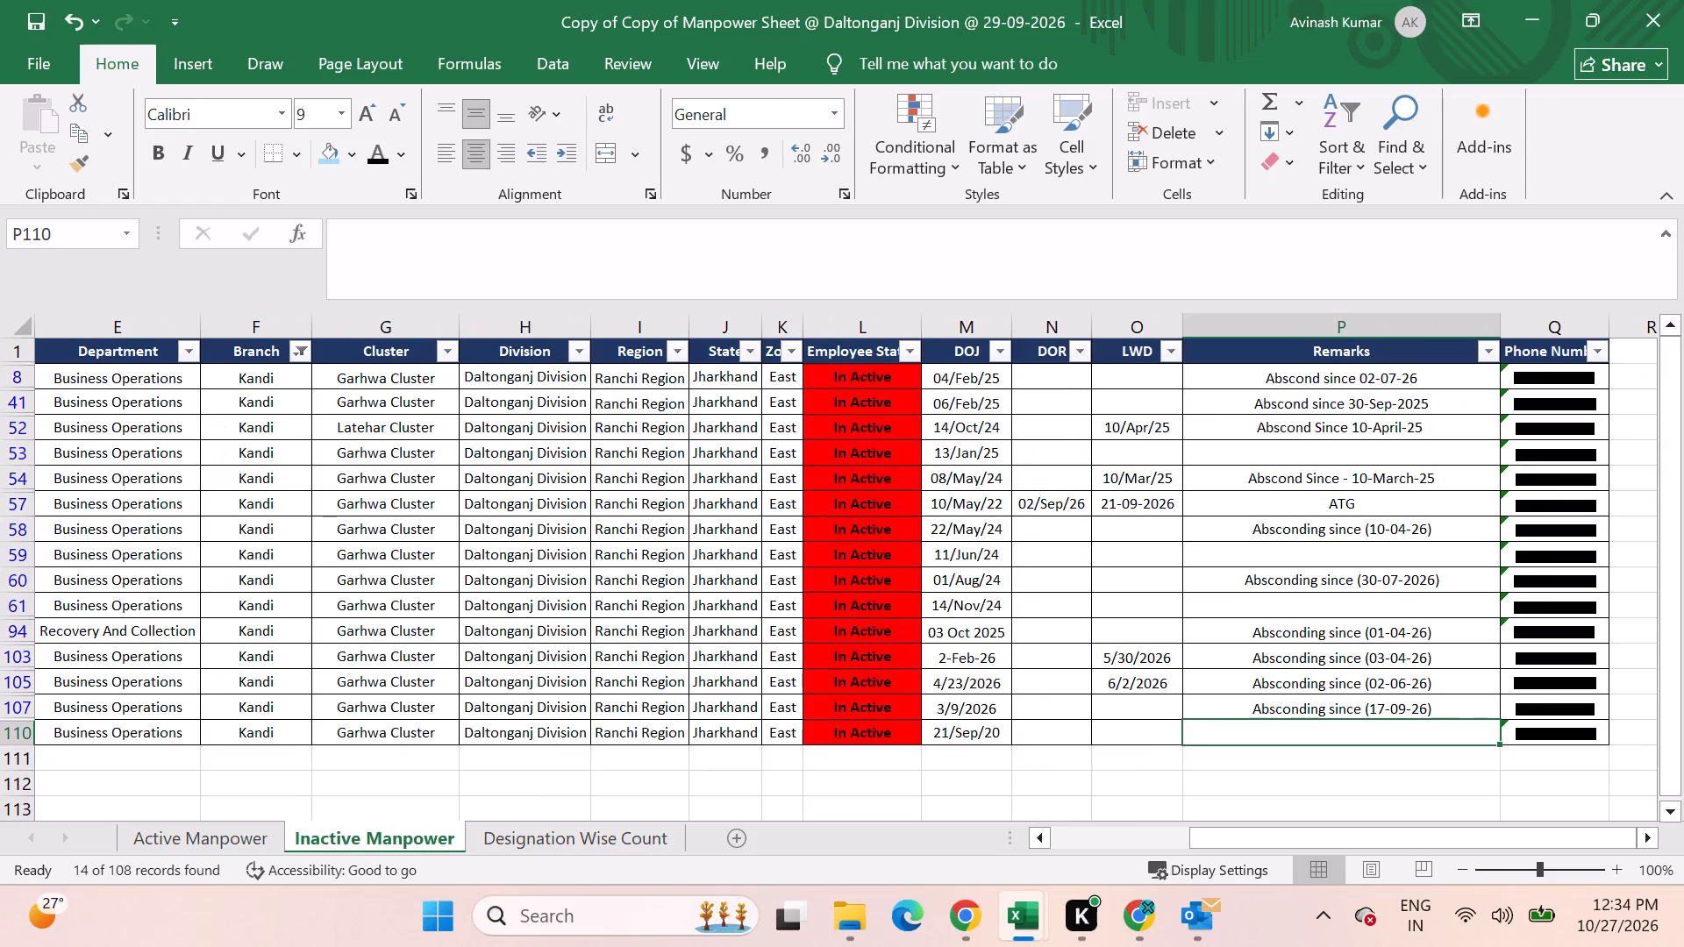
key("Left")
key("Left")
key("Left")
key("Left")
key("Left")
key("Left")
key("Left")
key("Left")
key("Left")
key("Left")
key("Left")
key("Left")
key("Left")
key("Left")
key("Left")
key("Left")
key("Left")
key("Left")
key("Left")
key("Left")
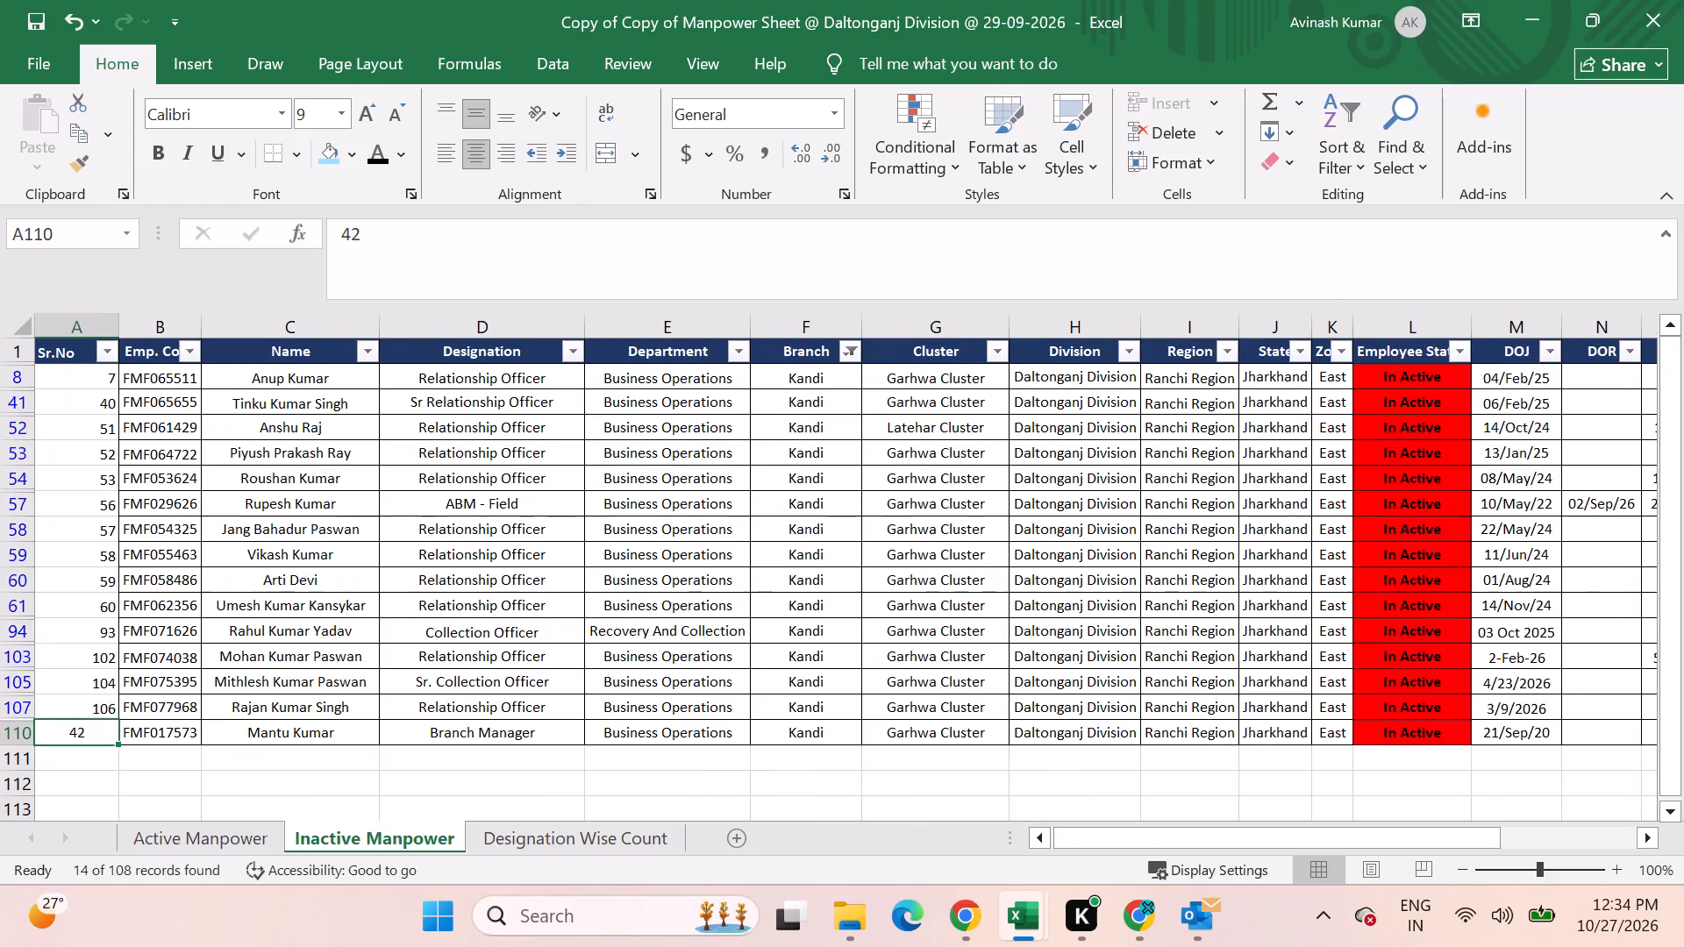
key("Right")
key("Right")
key("Right")
key("Right")
key("Right")
key("Right")
key("Right")
key("Right")
key("Right")
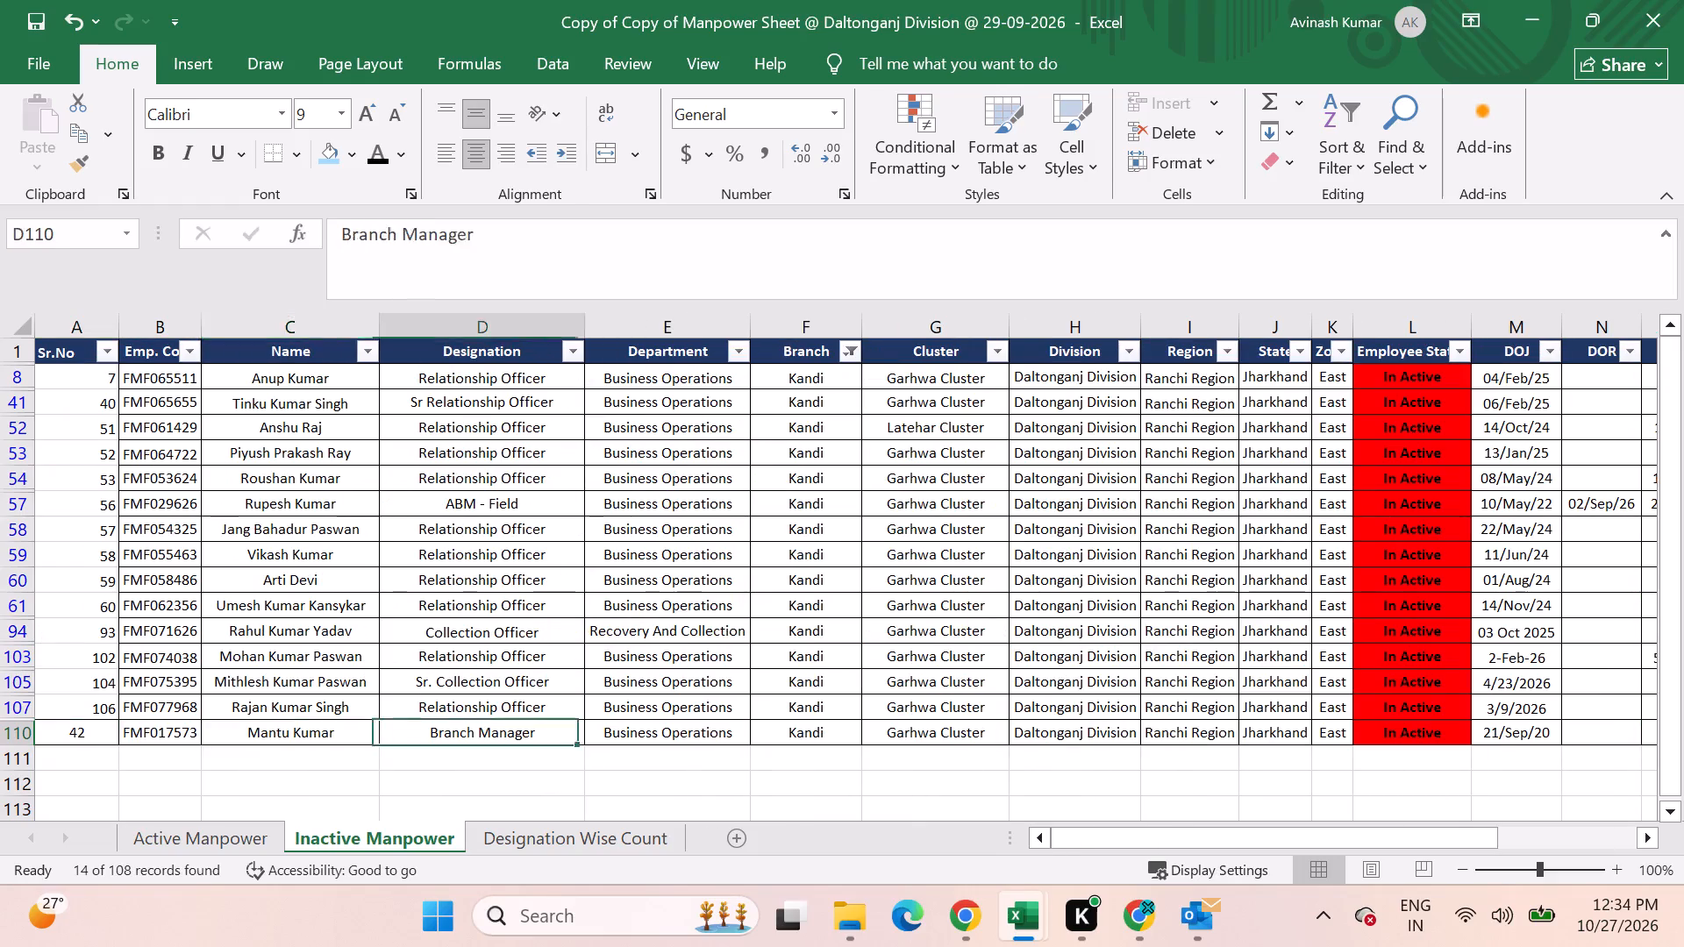
key("Right")
key("Right")
key("Right")
key("Right")
key("Right")
key("Right")
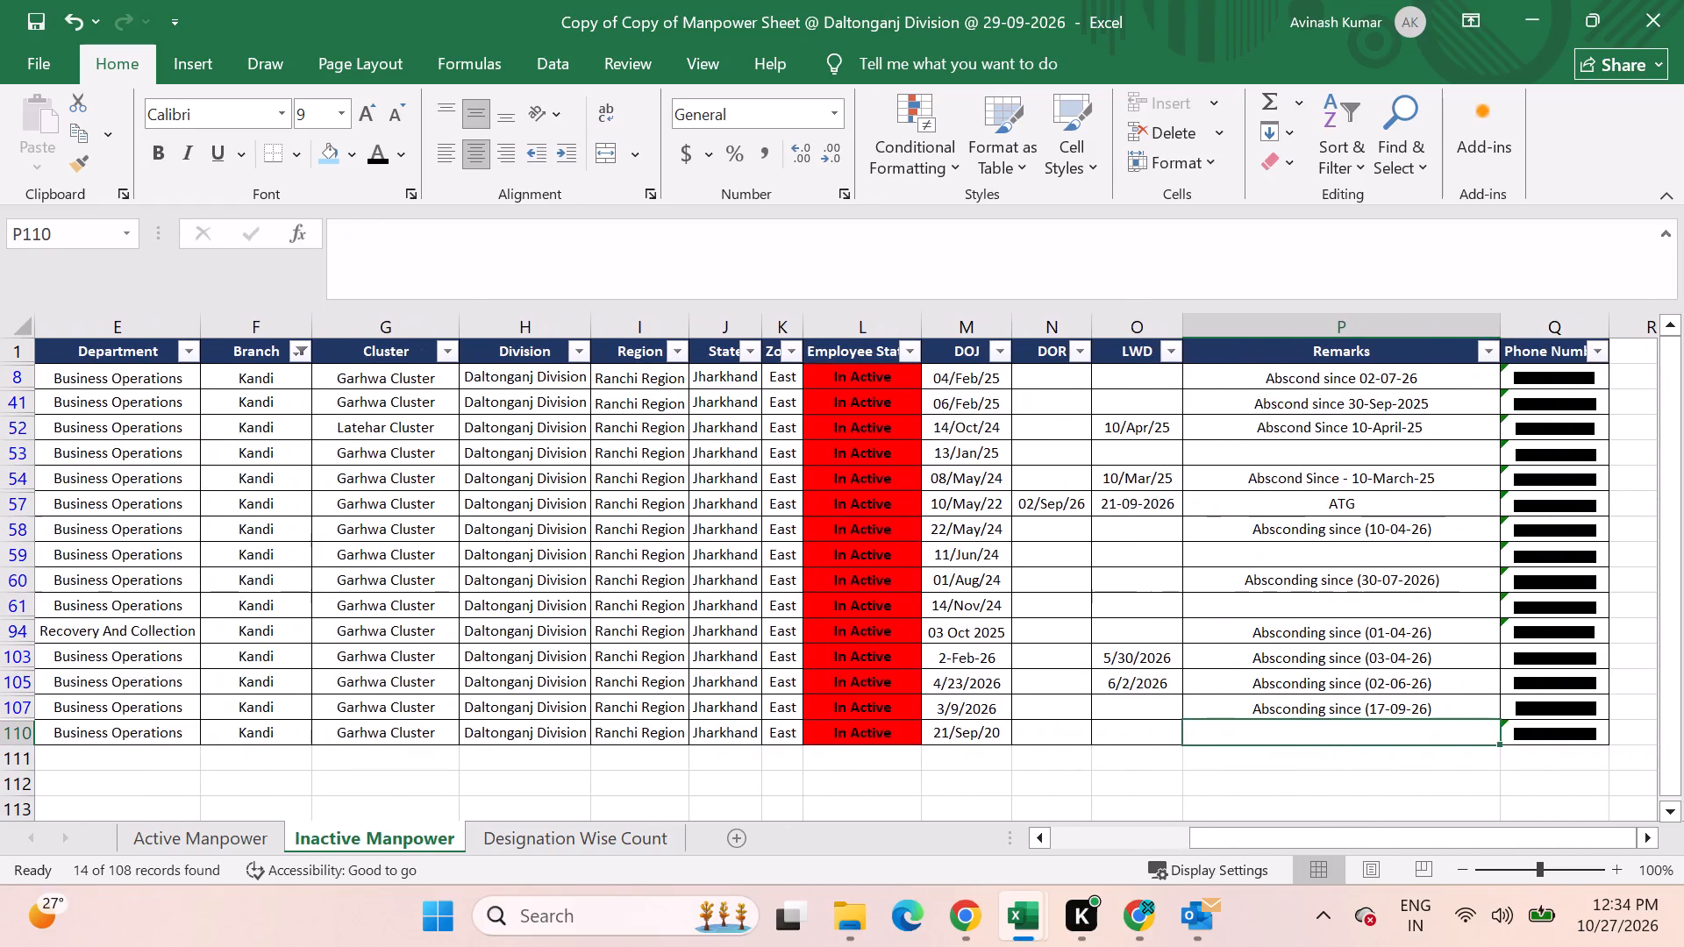
key("Left")
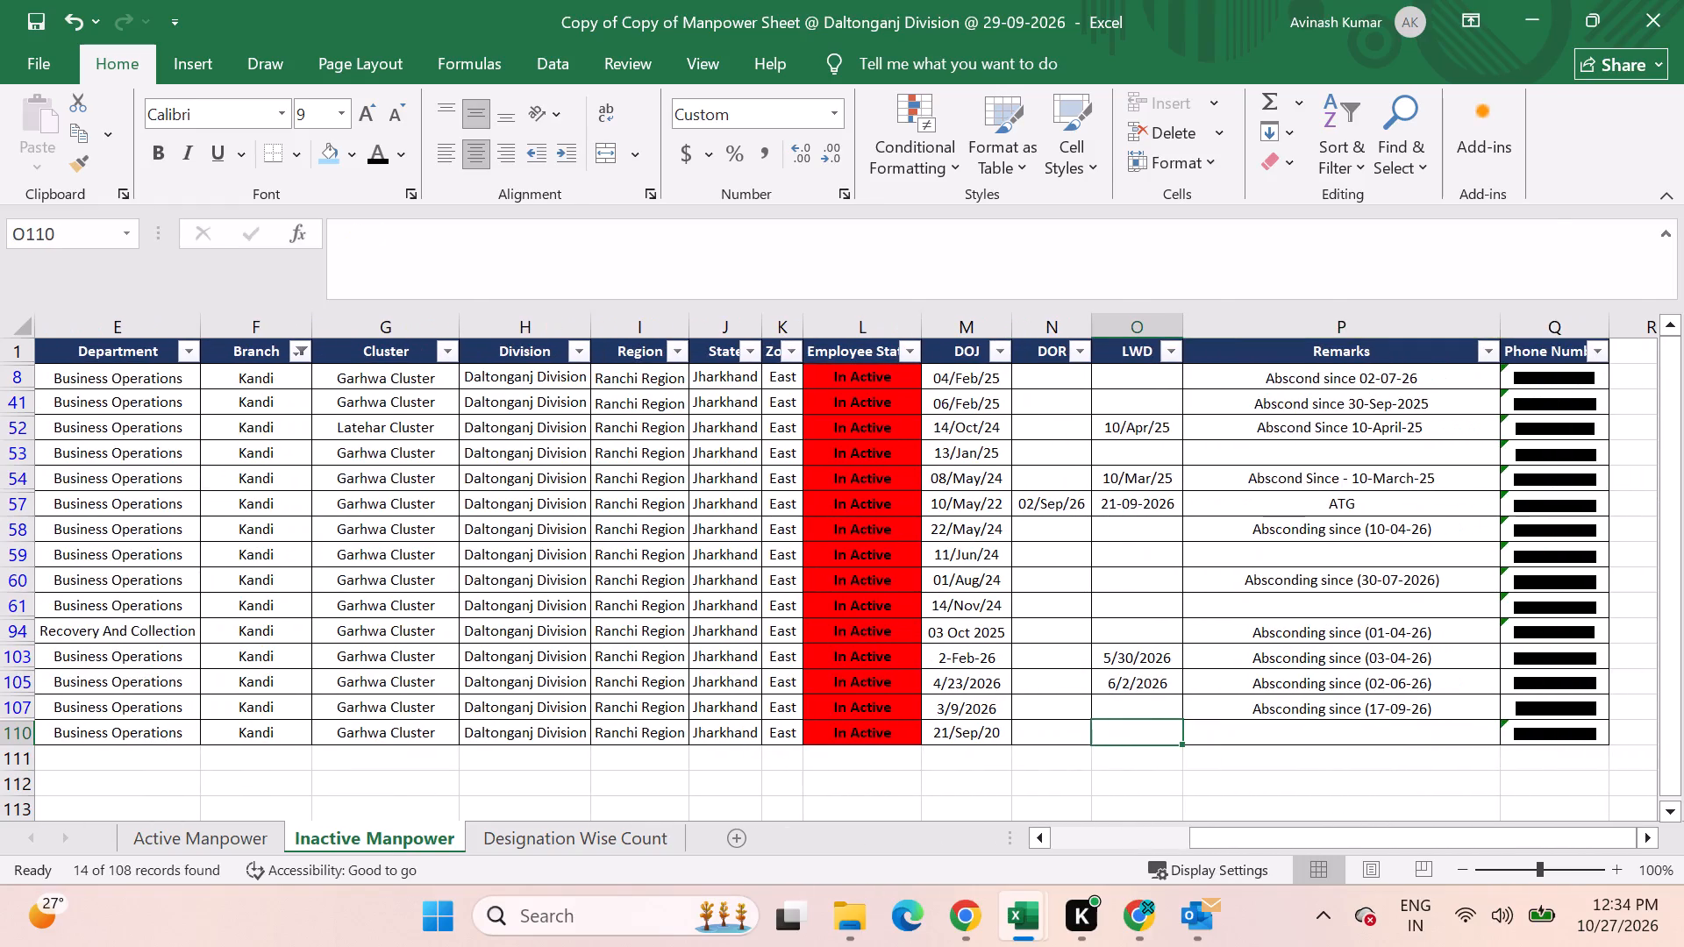
Switch to the Darwinbox portal in Chrome, search people for the Kandi Branch Manager by name and open that profile.
key("alt+Tab")
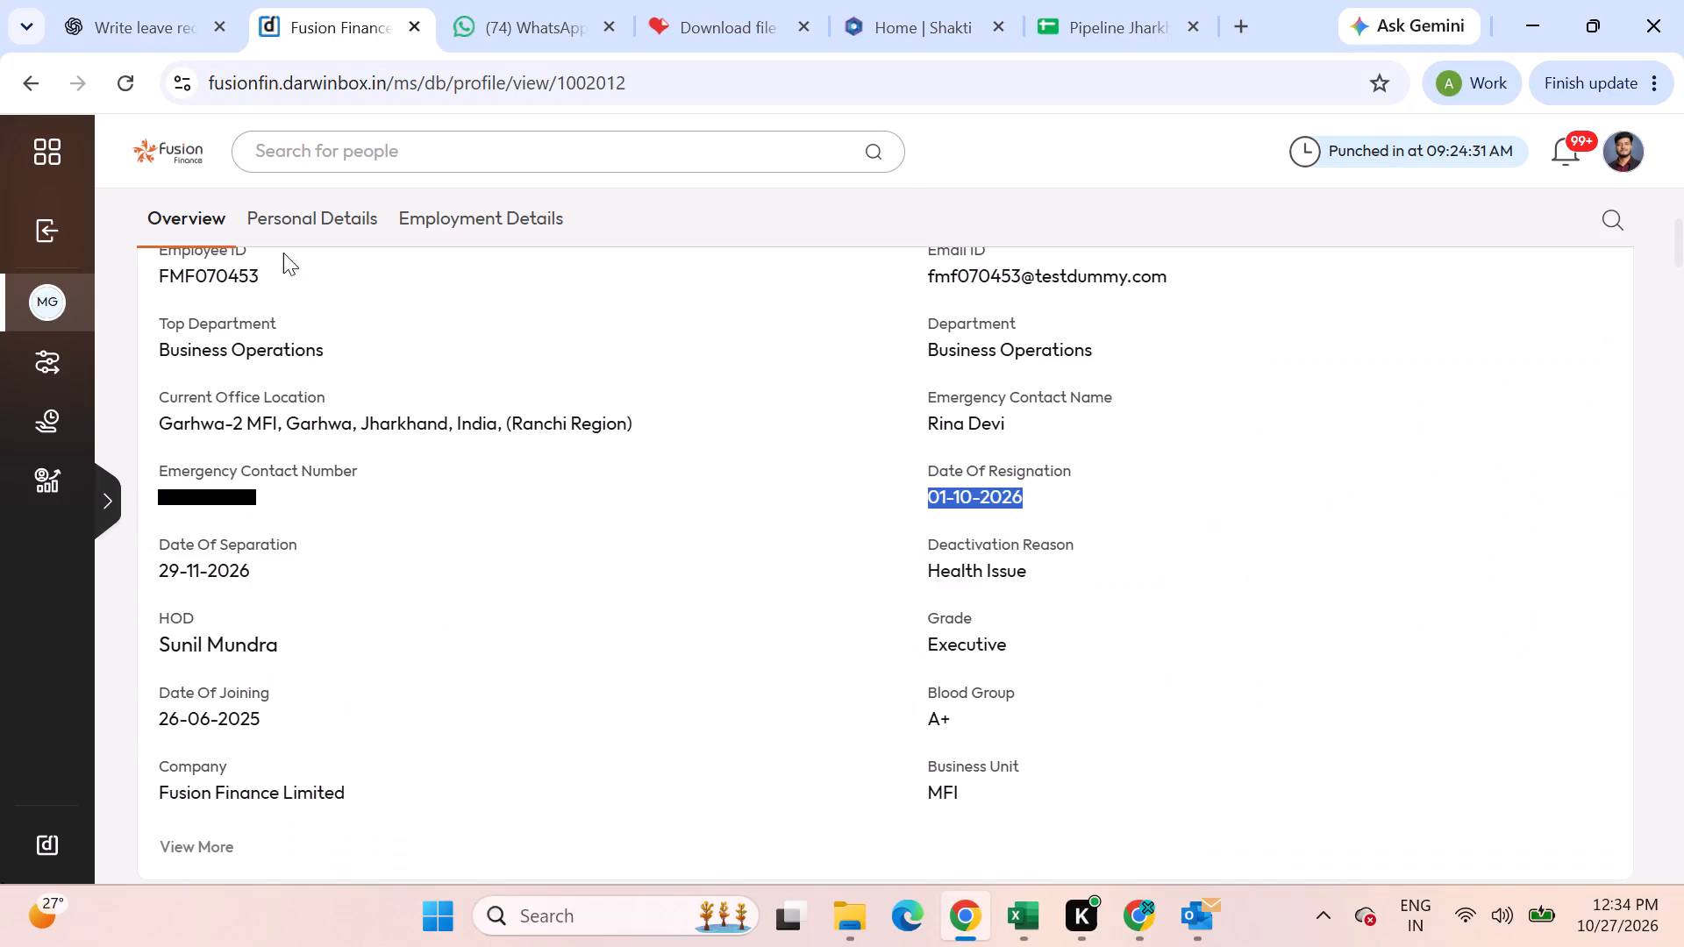
left_click(380, 160)
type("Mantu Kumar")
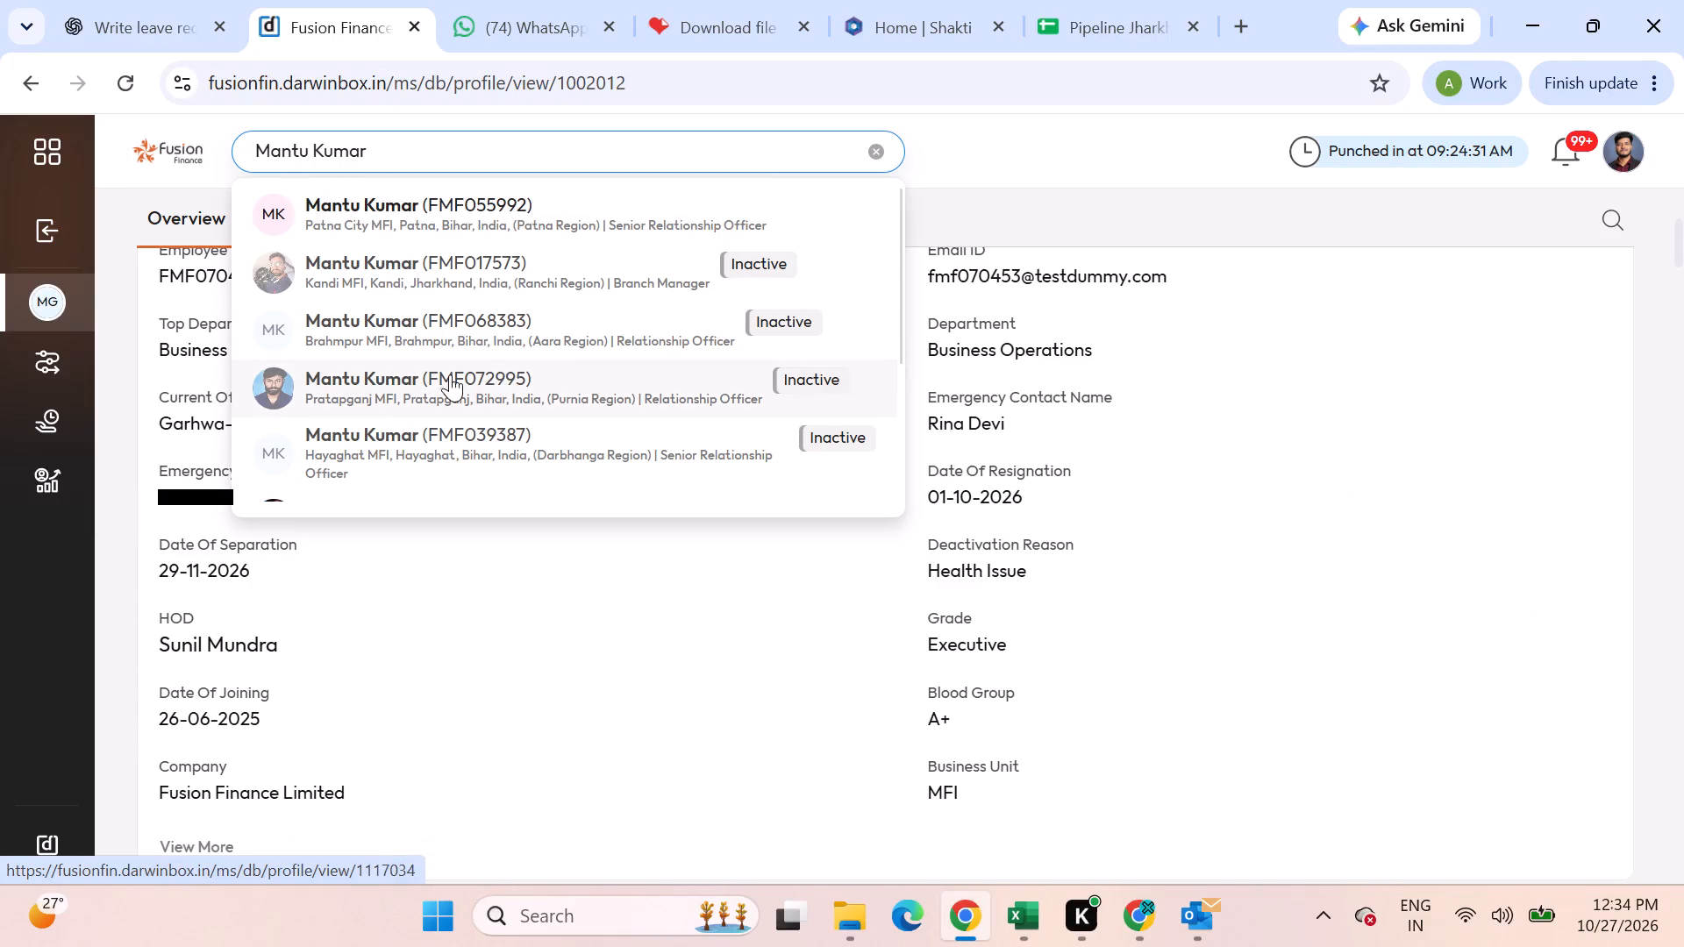
left_click(435, 269)
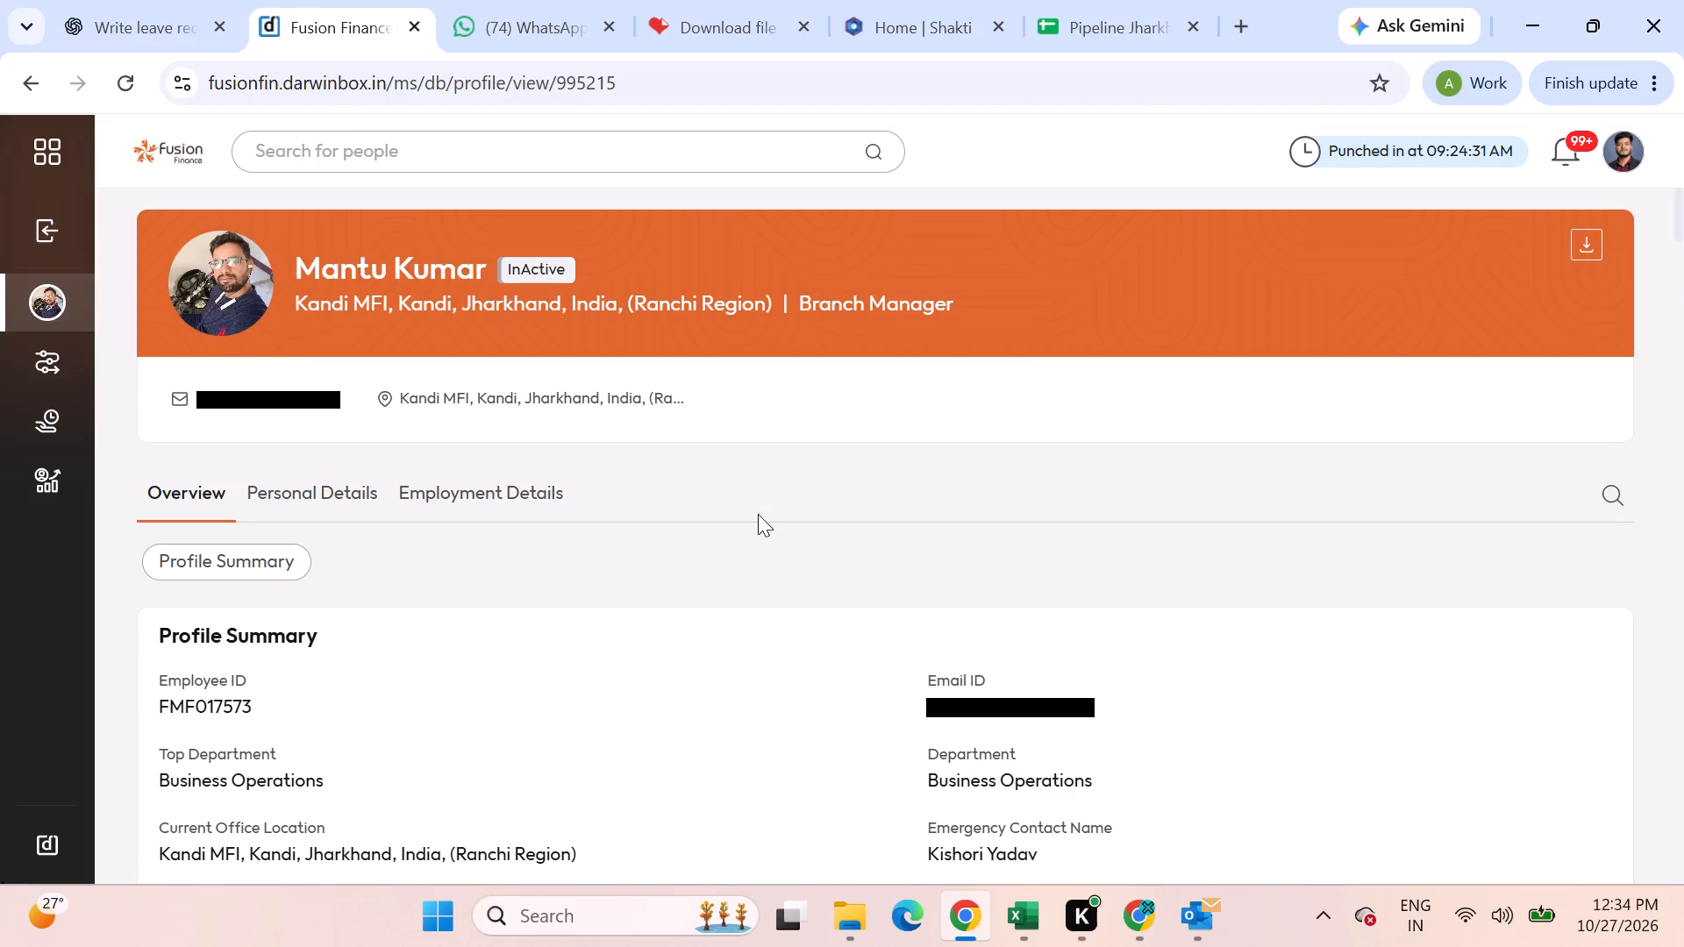
scroll(758, 514, "down", 2)
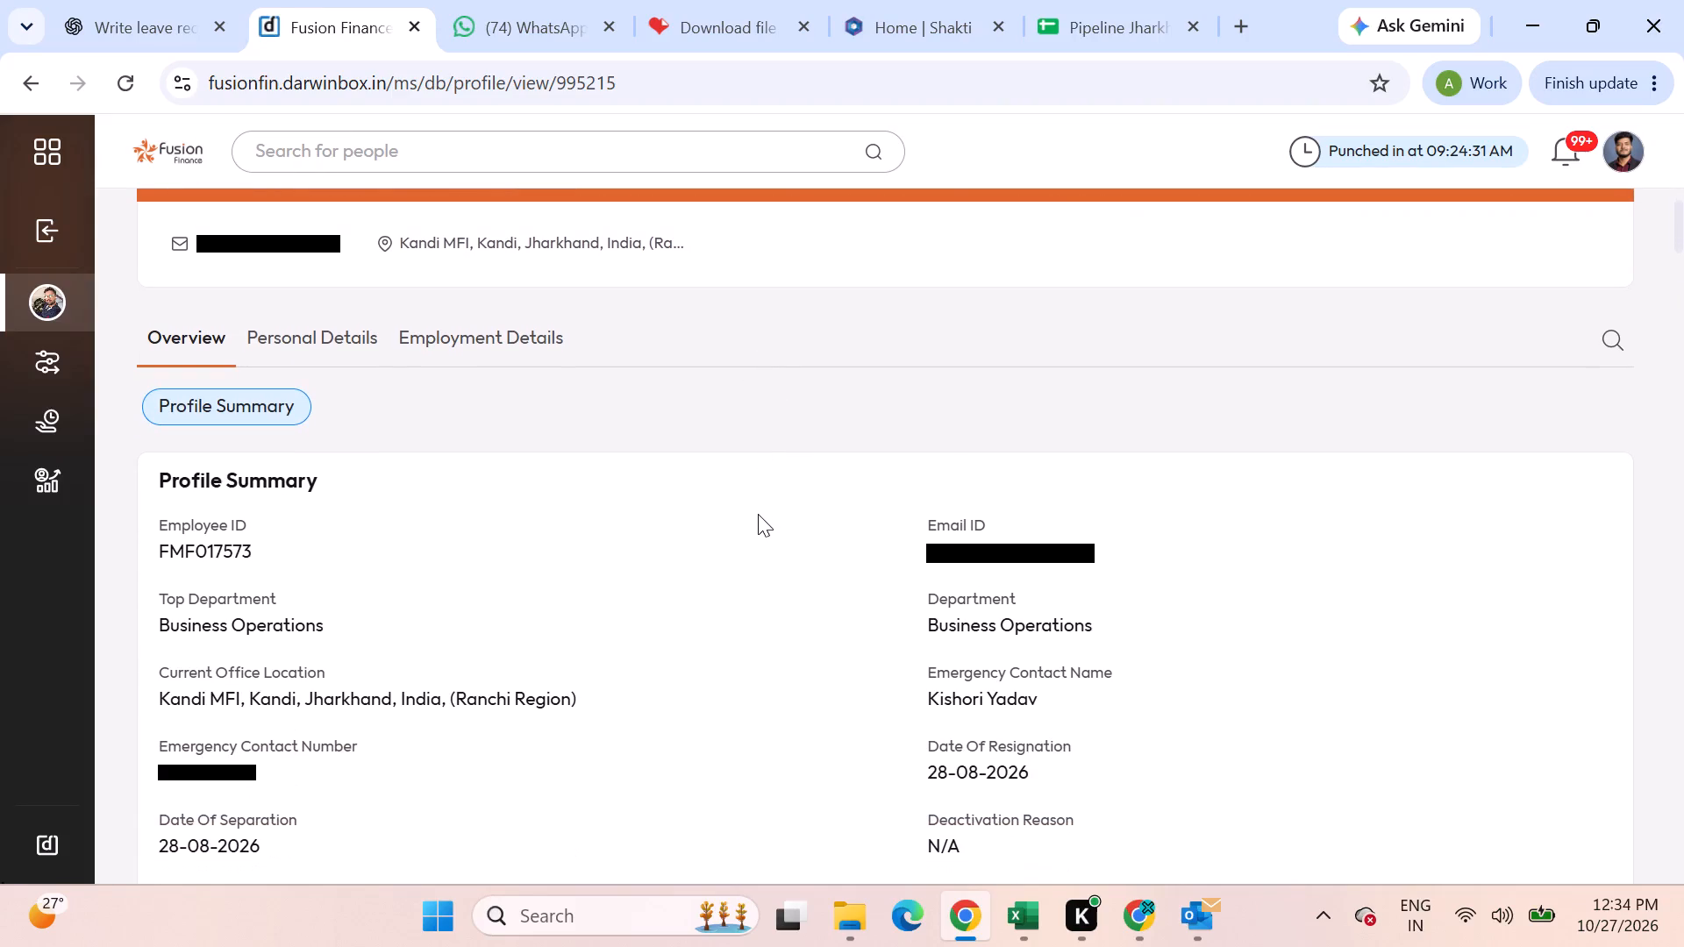
scroll(758, 514, "down", 1)
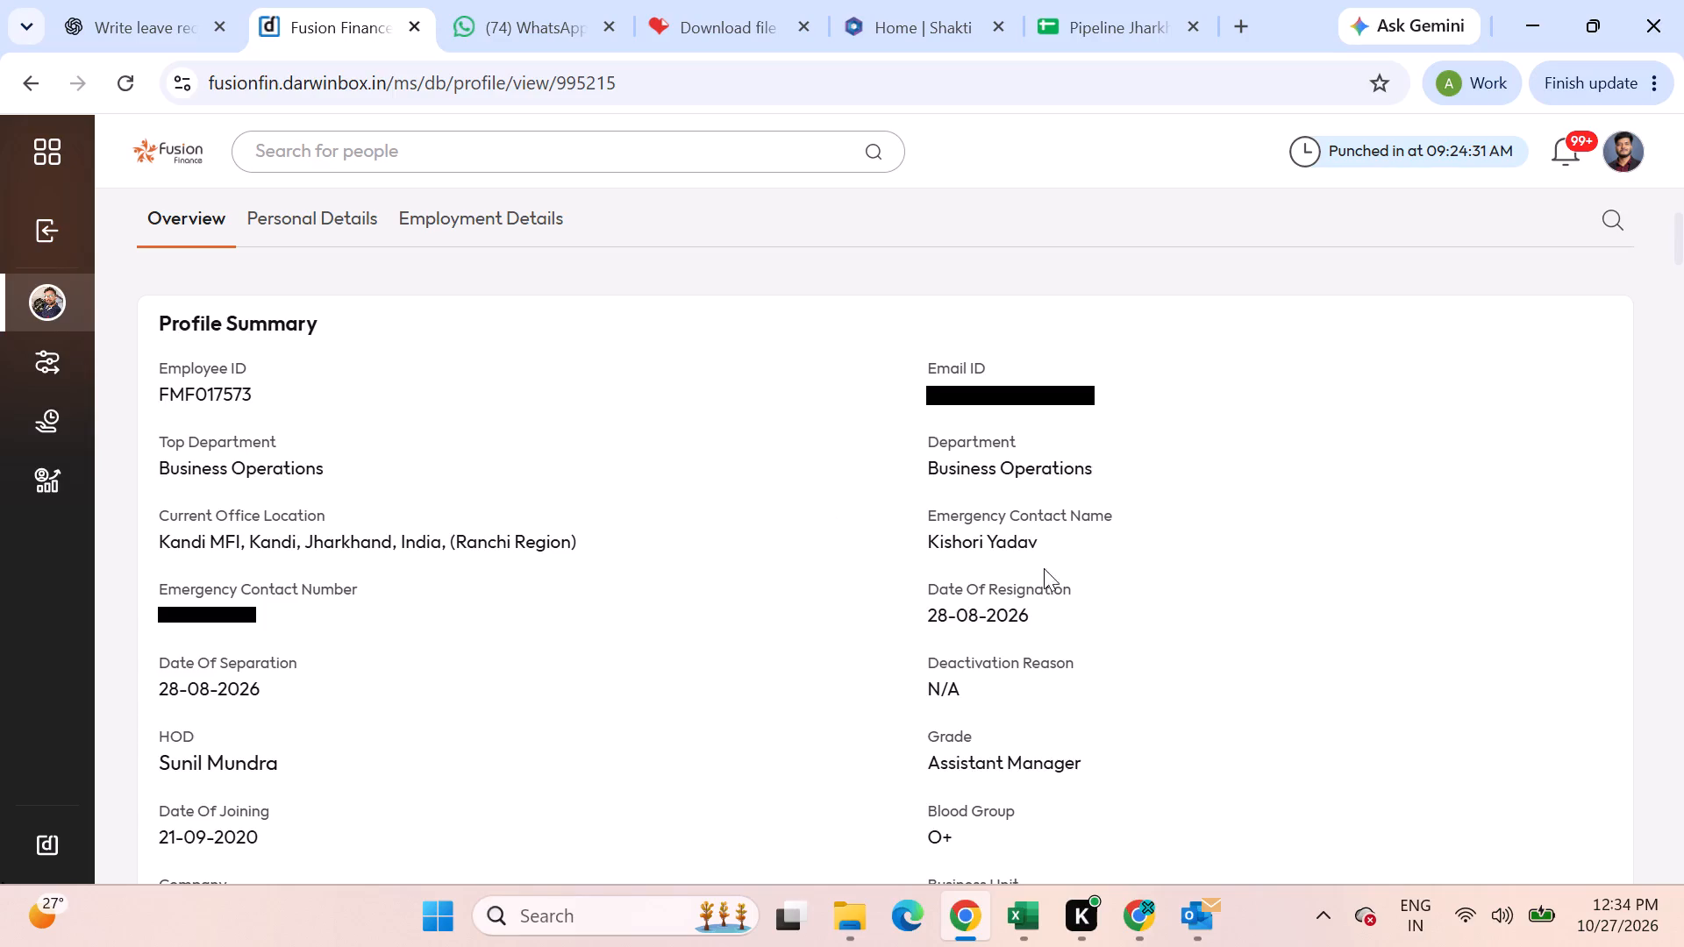
left_click_drag(1036, 608, 924, 616)
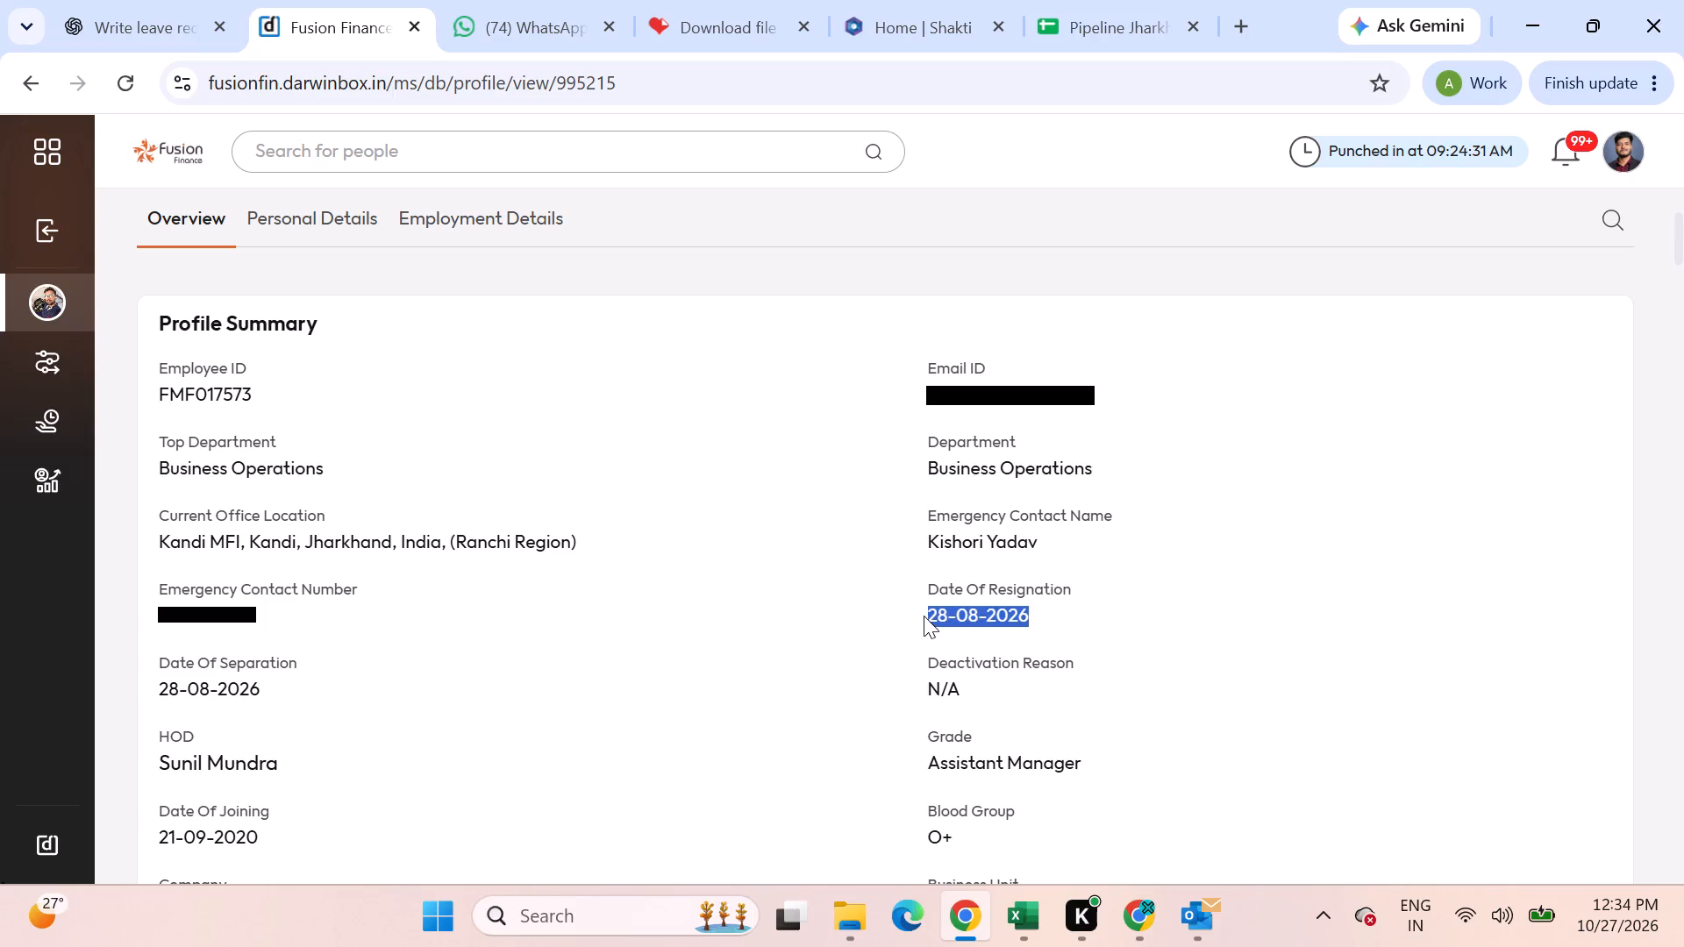
key("ctrl+c")
Return to the manpower workbook in Excel and paste 28-08-2026 into the DOR cell of row 110.
key("alt+Tab")
key("alt+Right")
key("alt+Left")
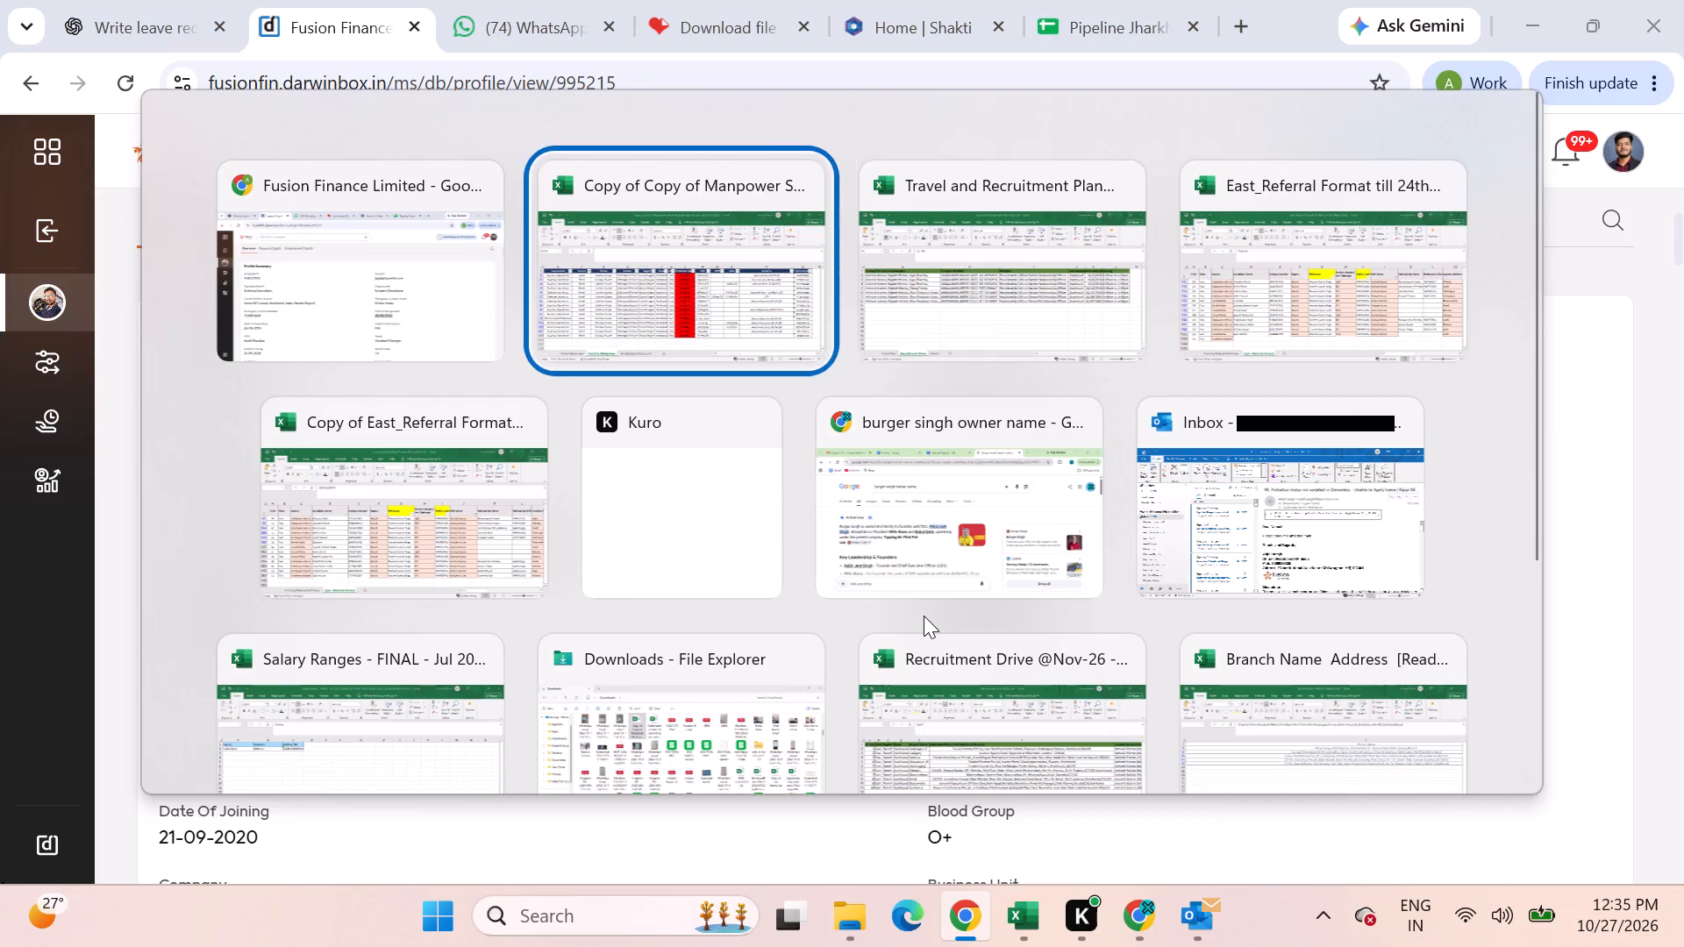
key("alt+Right")
key("alt+Left")
key("alt+Right")
key("alt+Left")
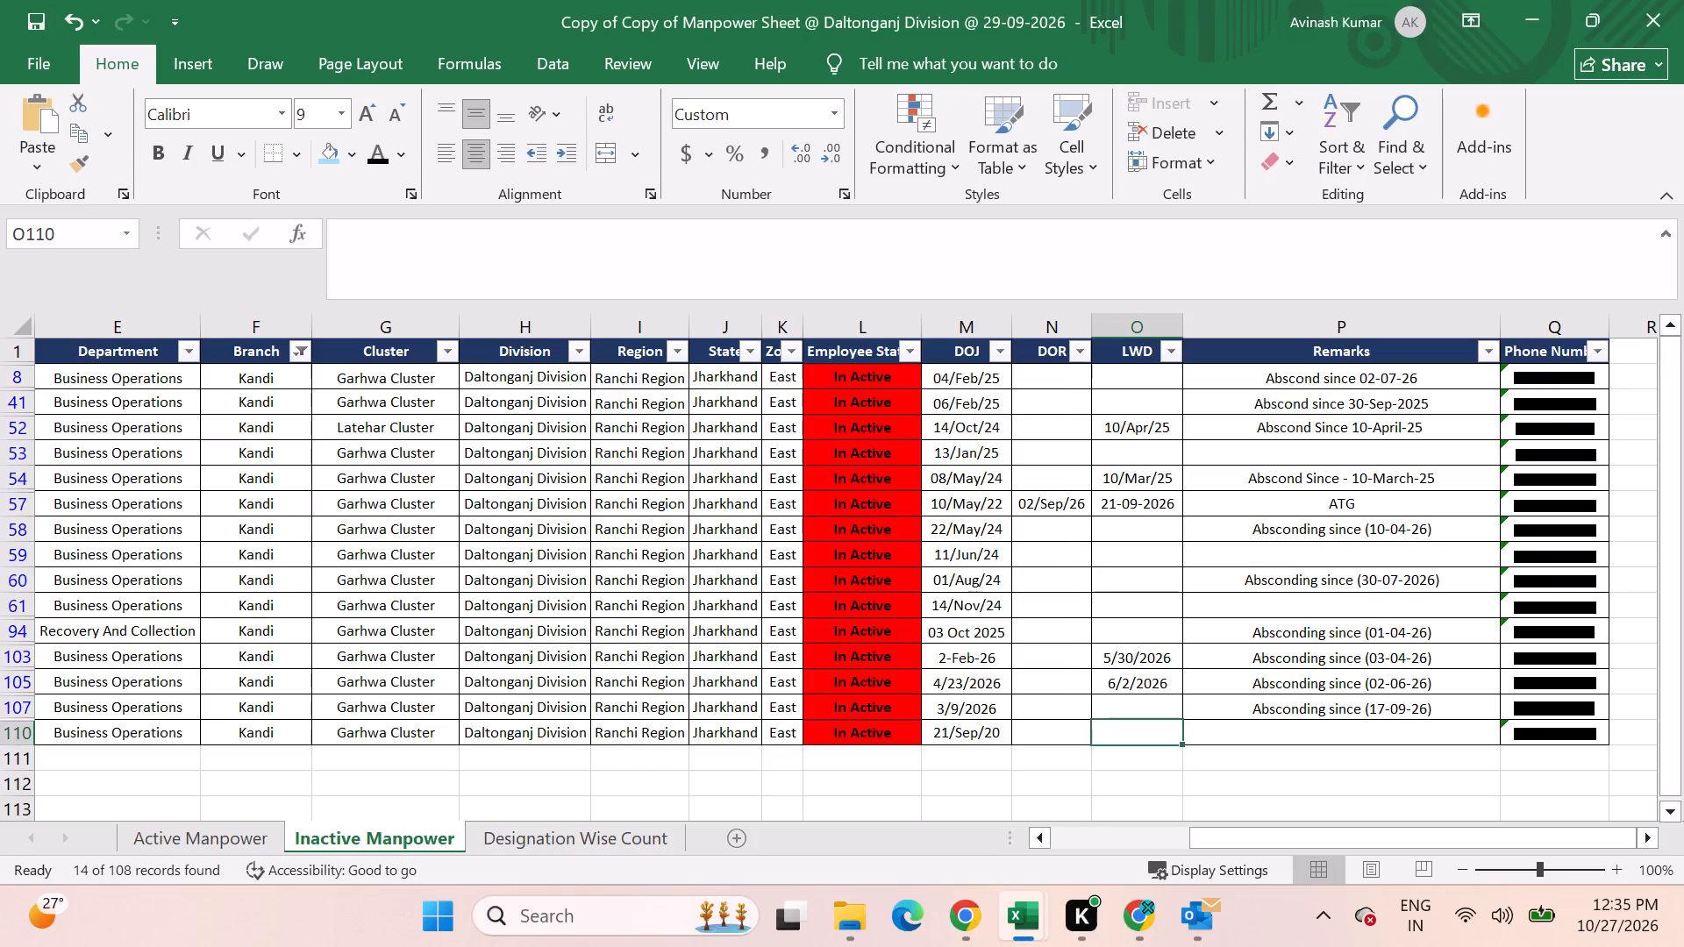
key("Left")
key("Left")
key("Left")
key("Left")
key("Left")
key("Left")
key("Left")
key("Left")
key("Left")
key("Left")
key("Left")
key("Left")
key("Left")
key("Left")
key("Left")
key("Left")
key("Left")
key("Left")
key("Left")
key("Left")
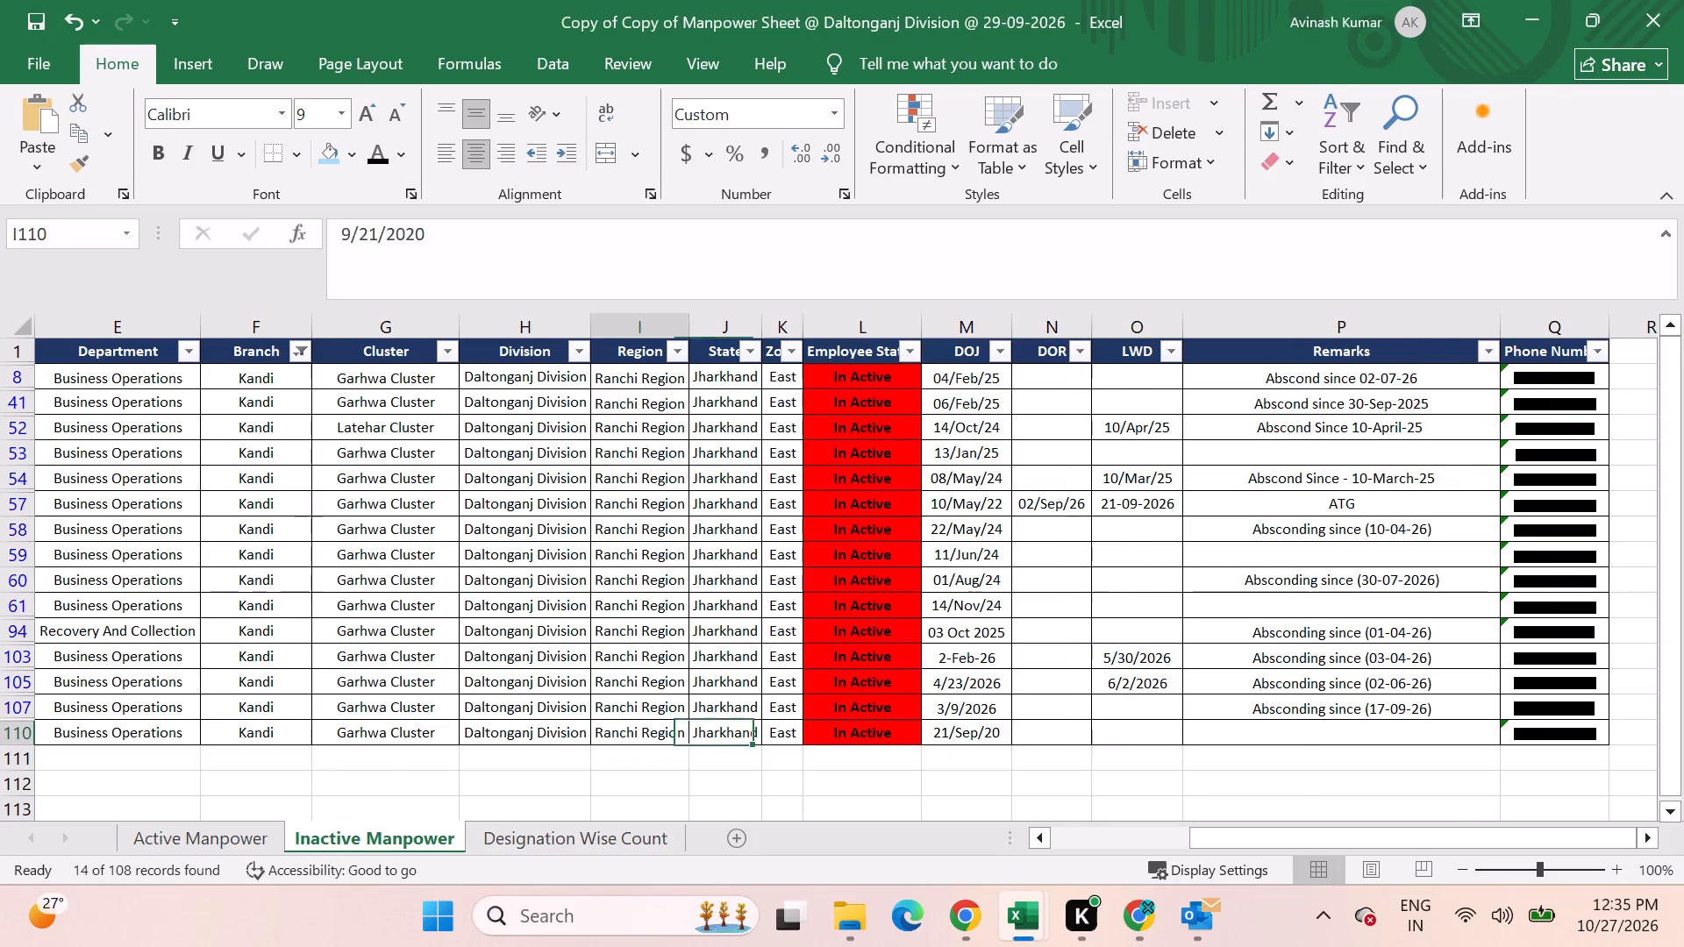
key("Right")
key("Right")
key("Right")
key("Right")
key("Right")
key("Right")
key("Right")
key("Right")
key("Right")
key("Right")
key("Right")
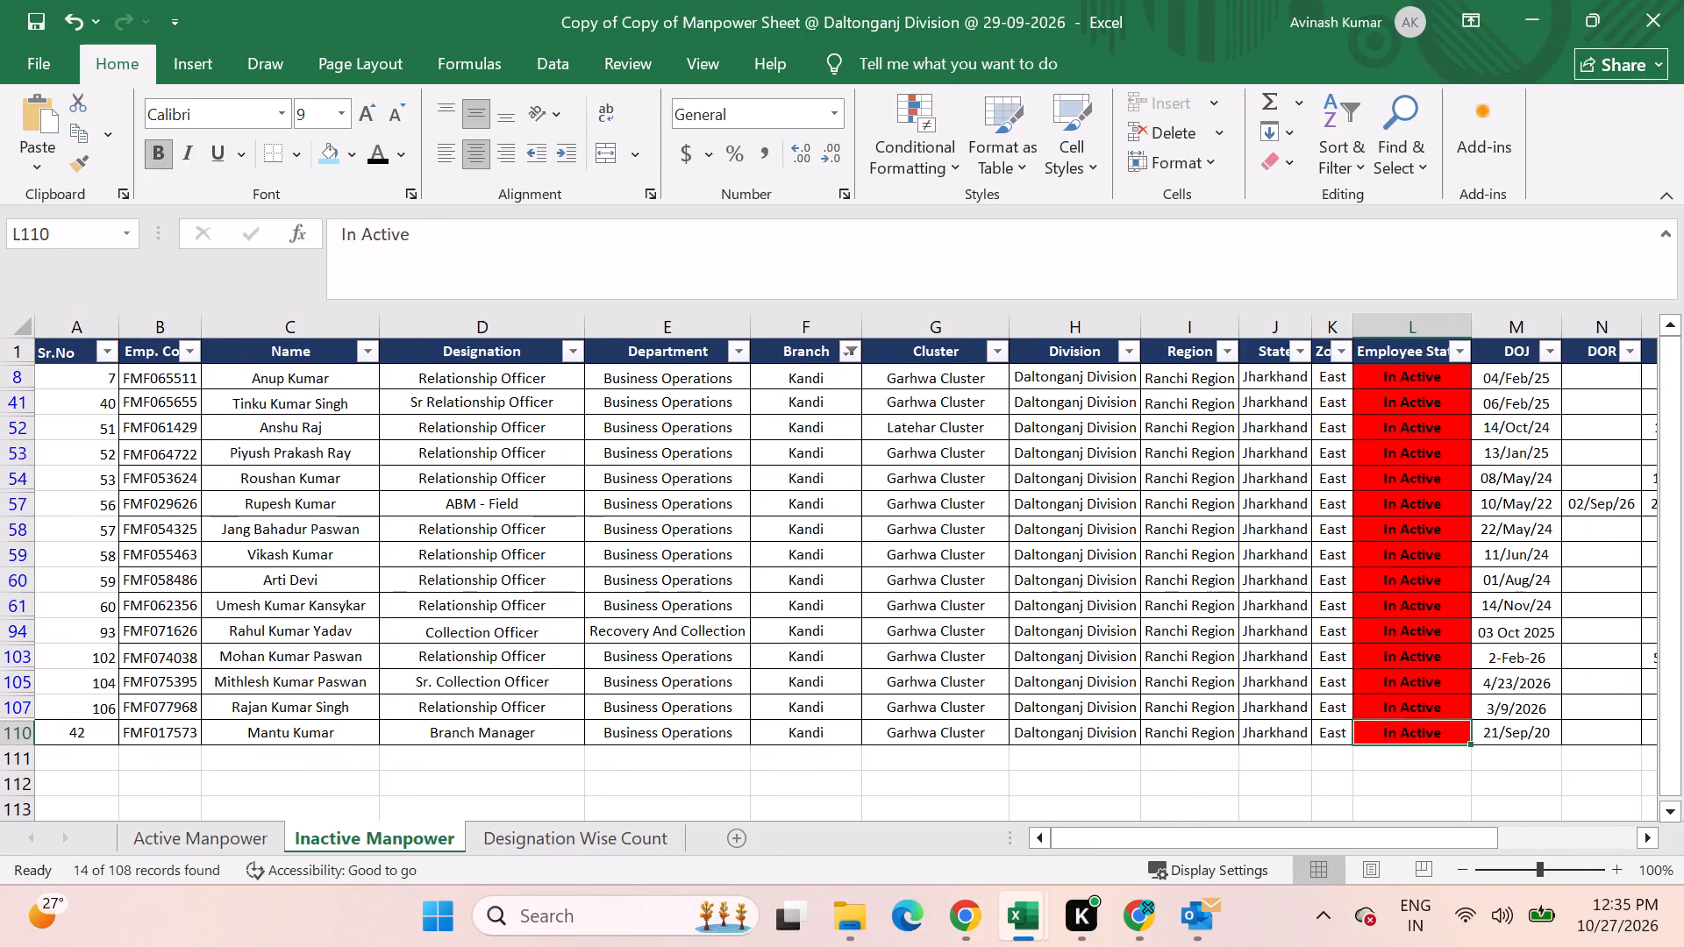
key("Right")
key("Right")
key("Right")
key("Right")
key("Left")
key("Left")
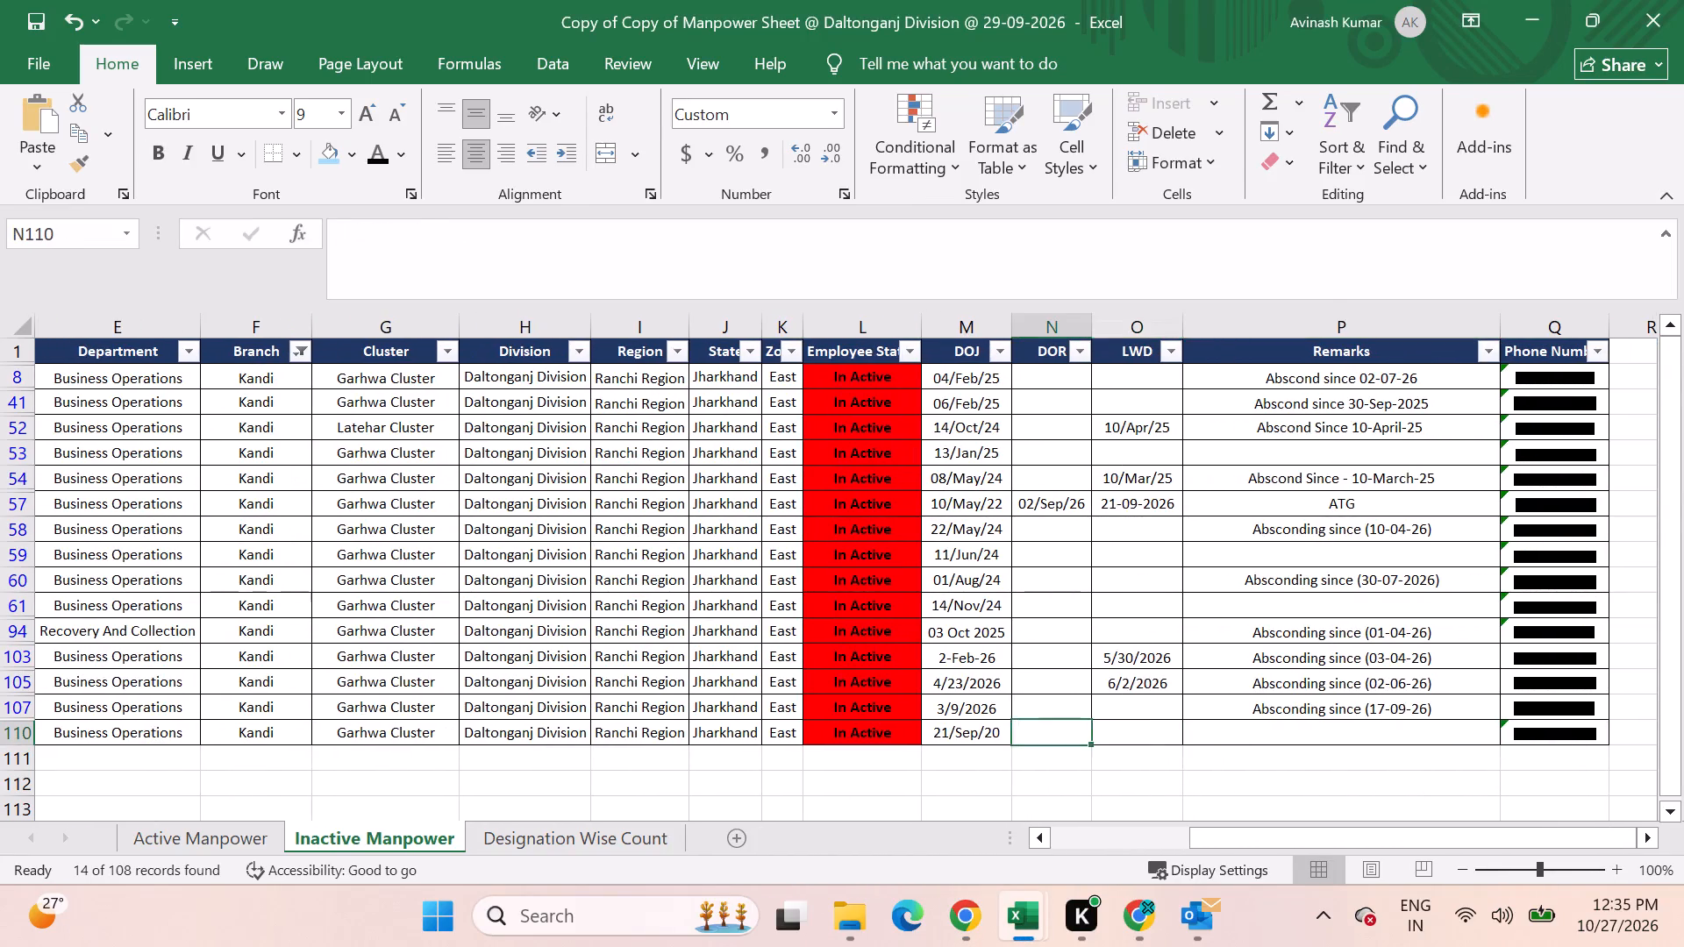
key("ctrl+v")
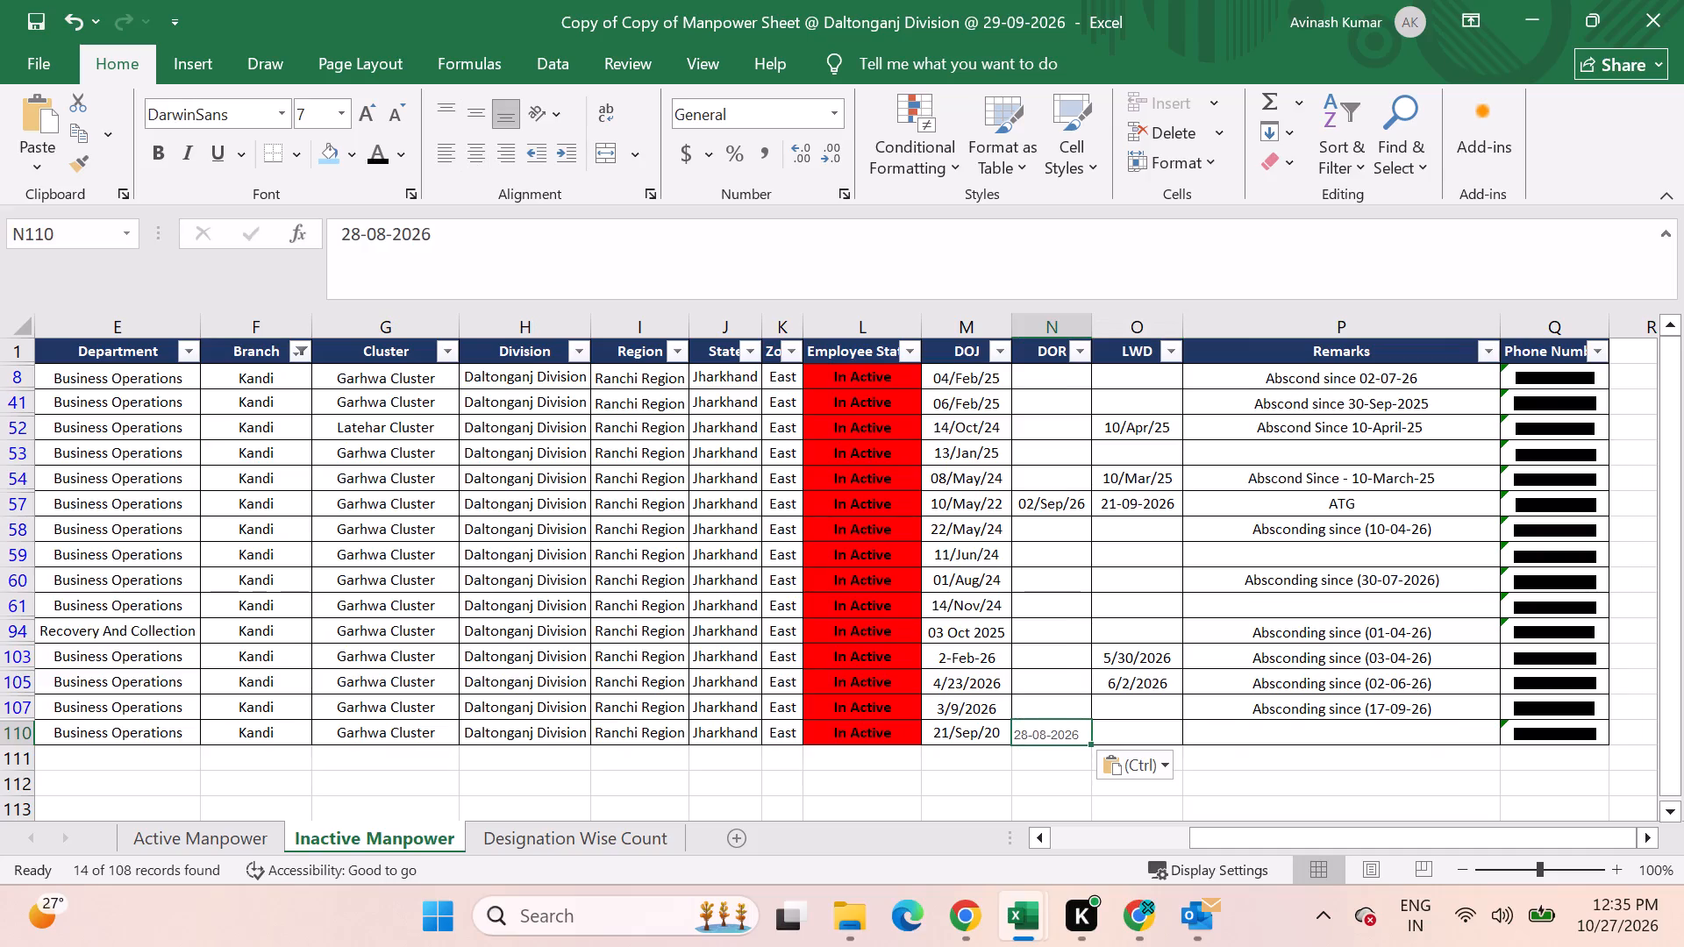
Format the pasted resignation date in N110 as 9-point Calibri.
left_click(342, 113)
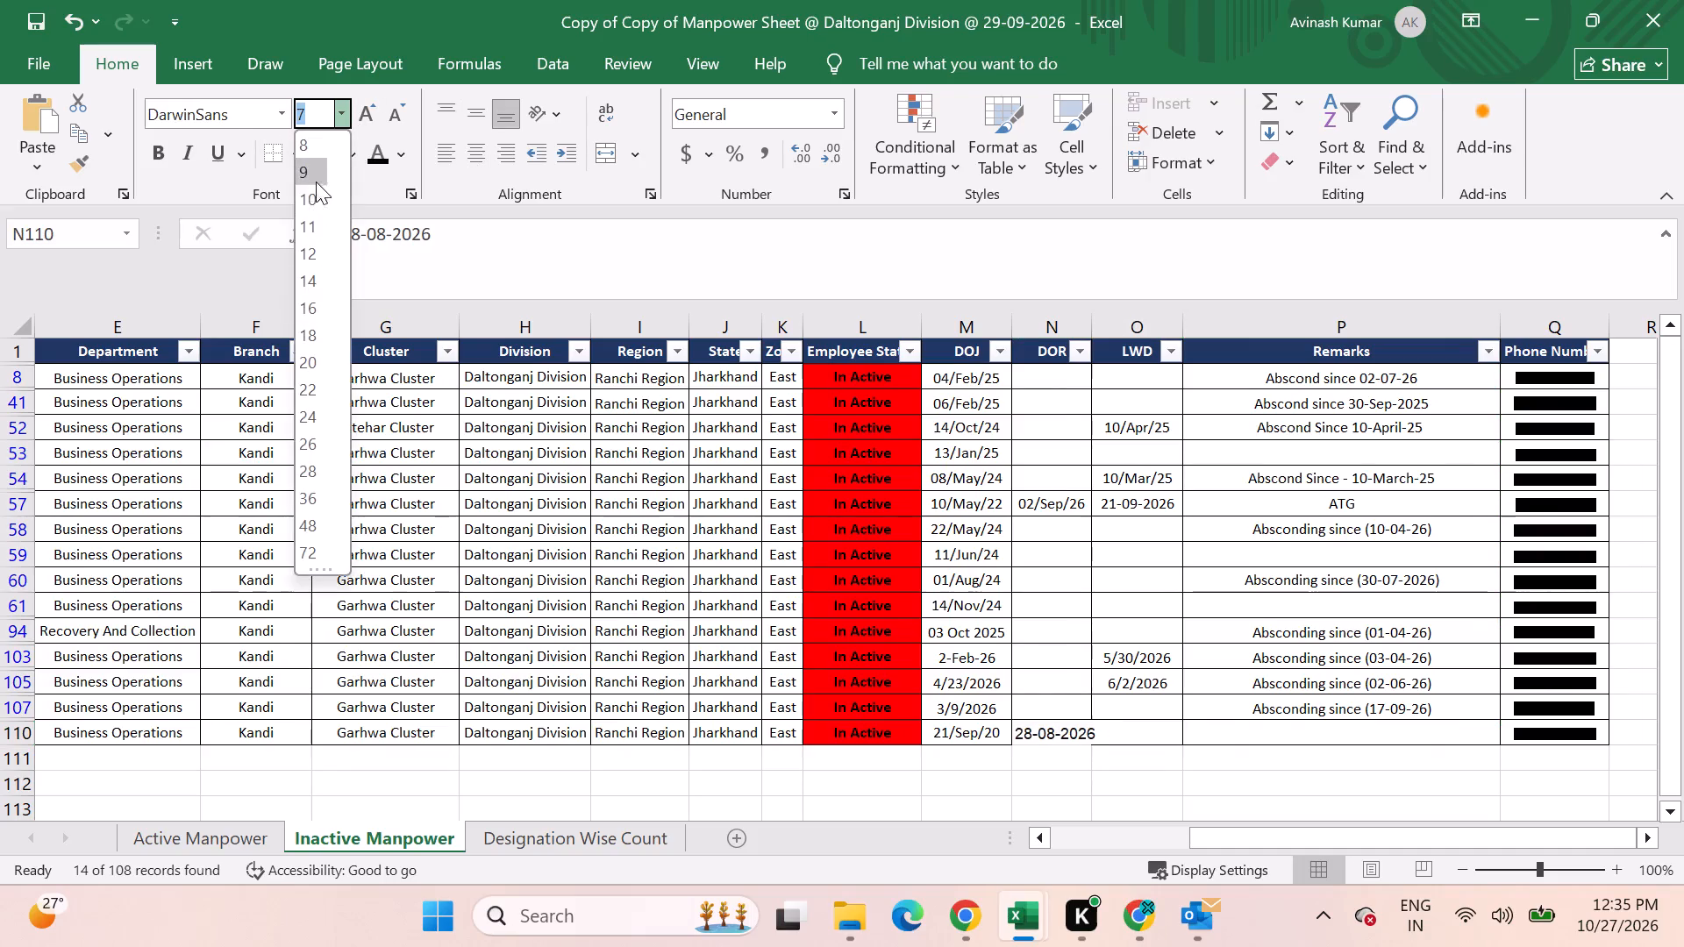
left_click(314, 175)
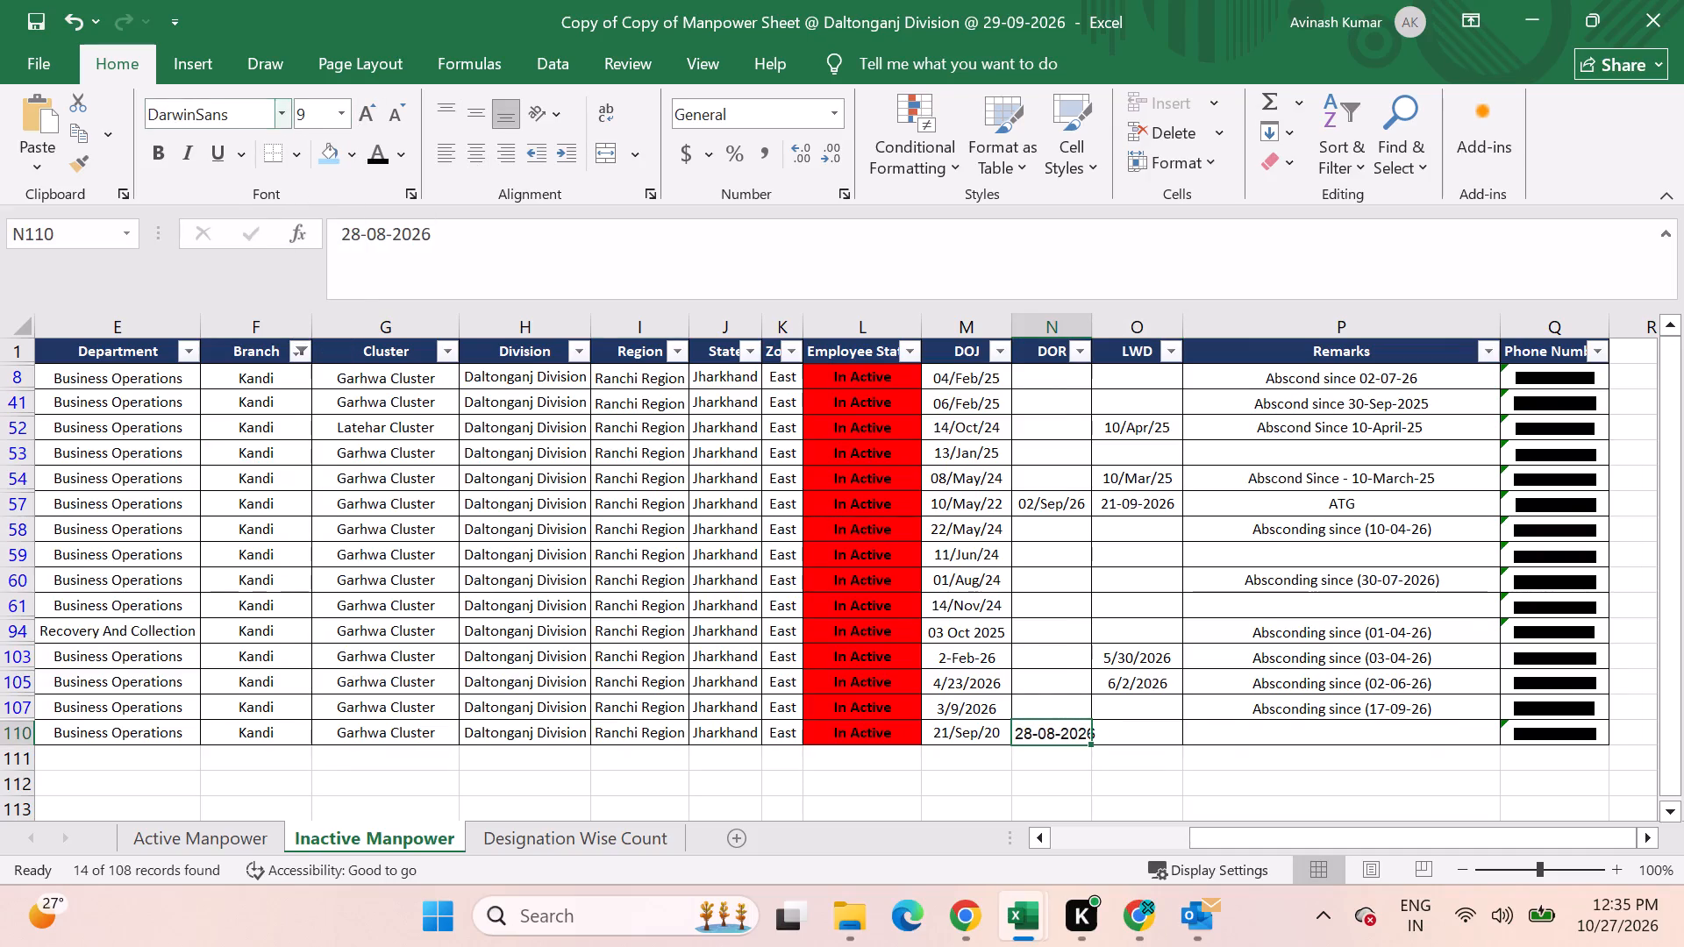
left_click(263, 110)
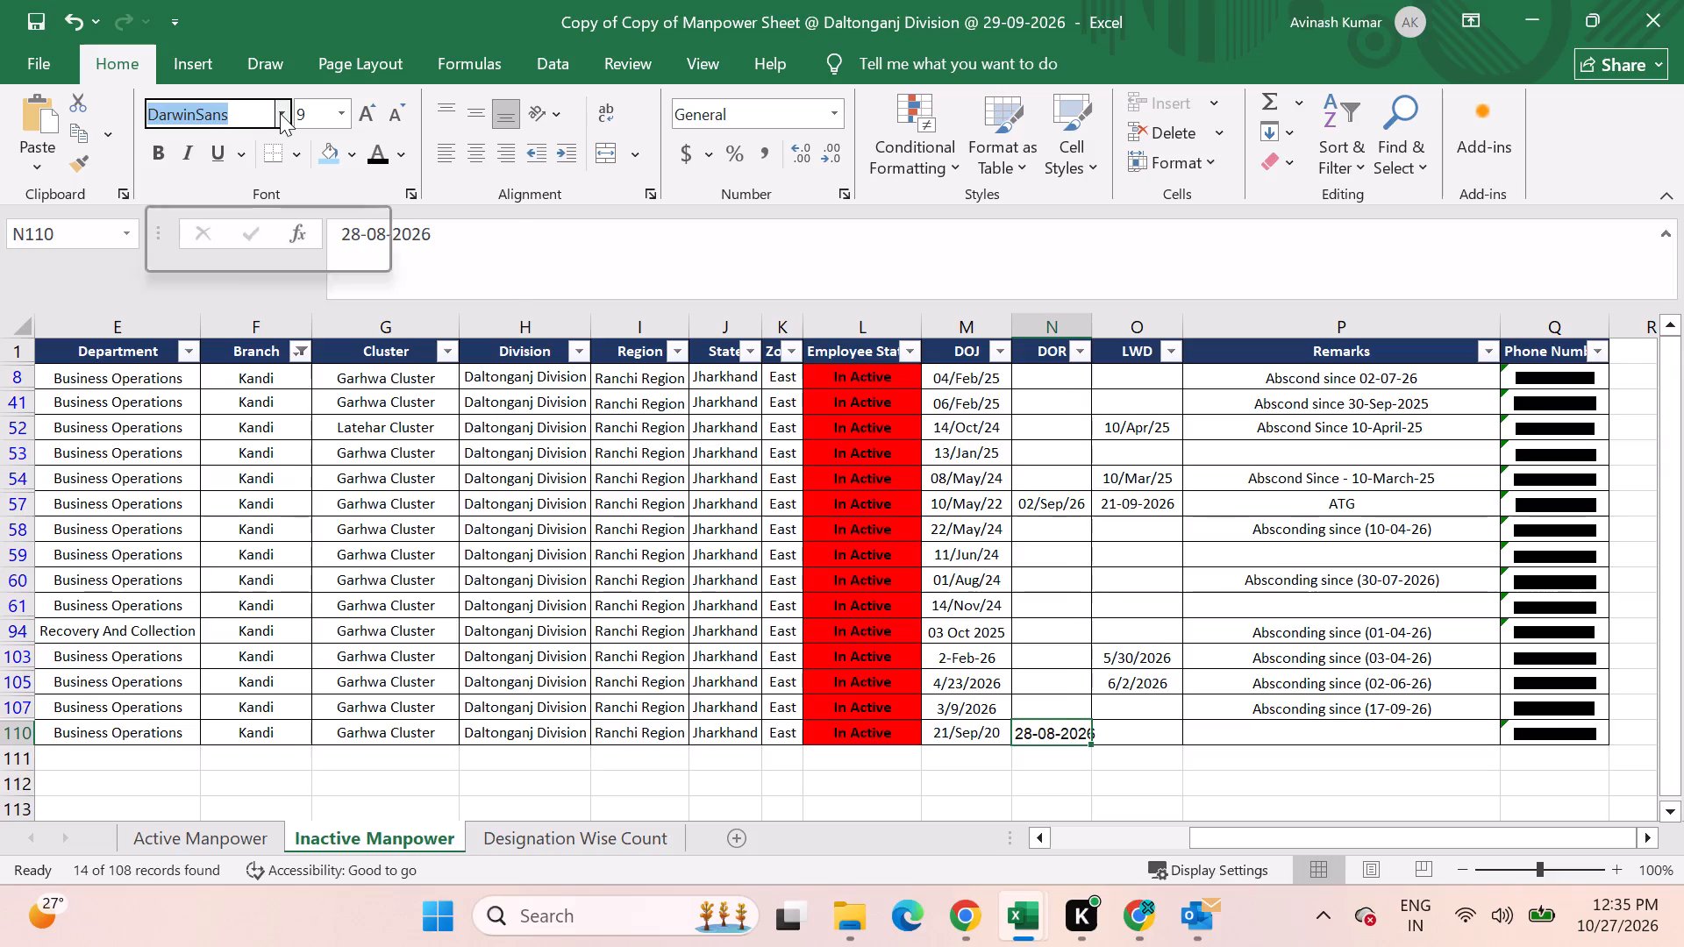
left_click(280, 113)
left_click(253, 212)
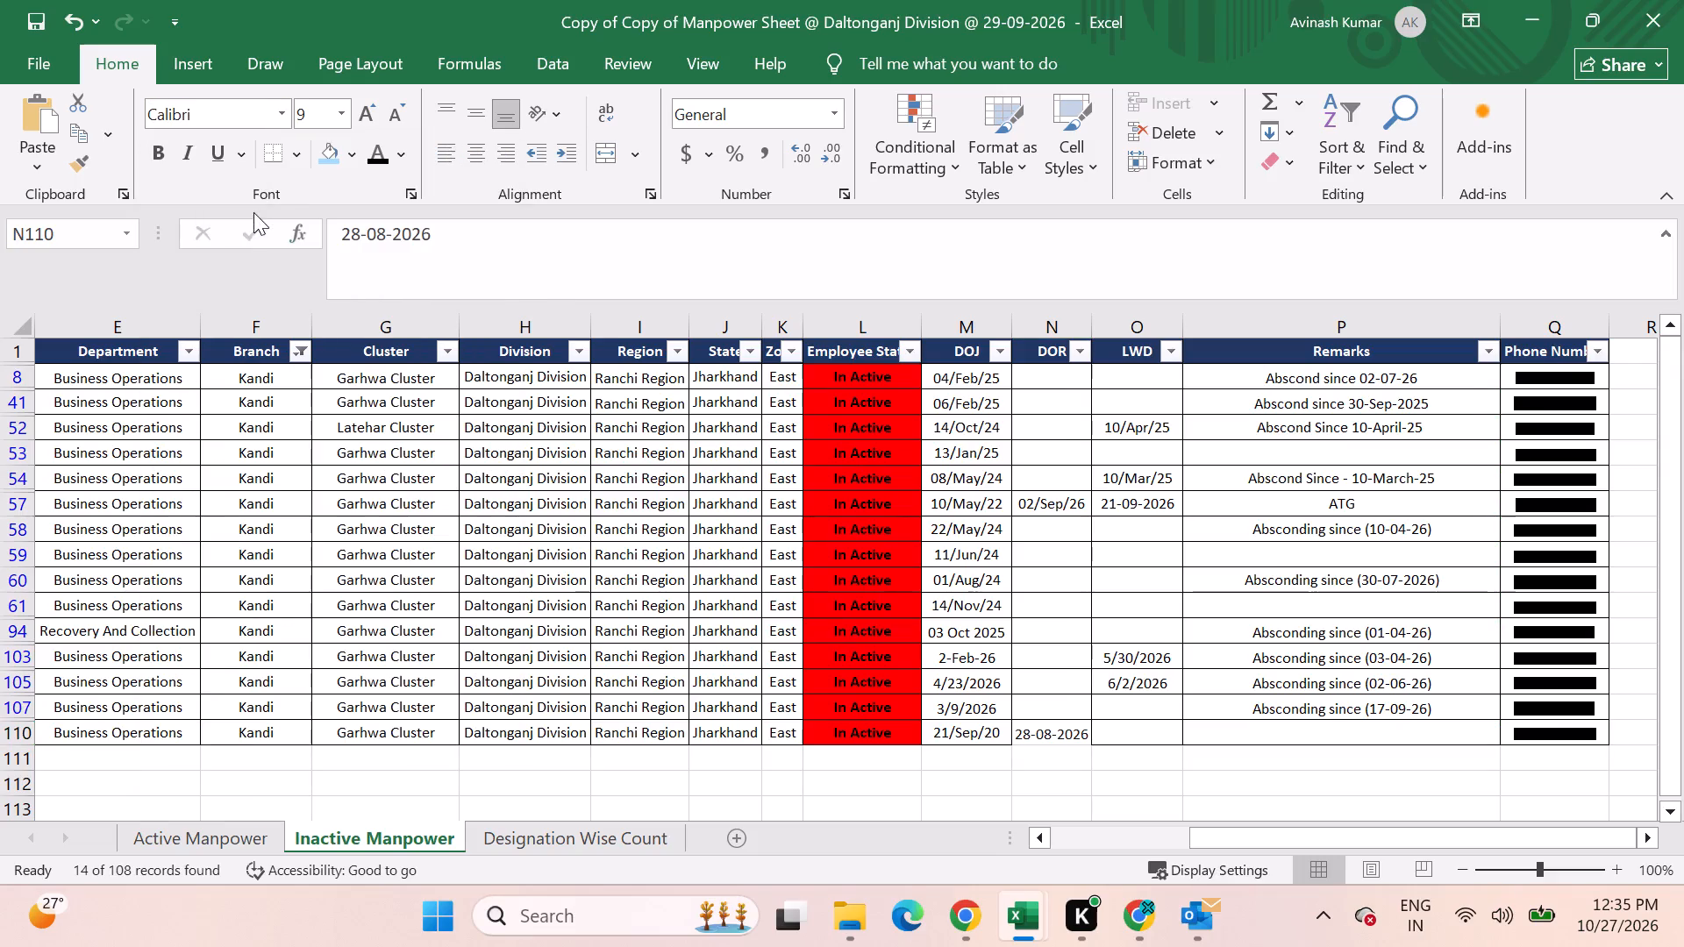
Save the manpower workbook.
left_click(1110, 759)
key("ctrl+s")
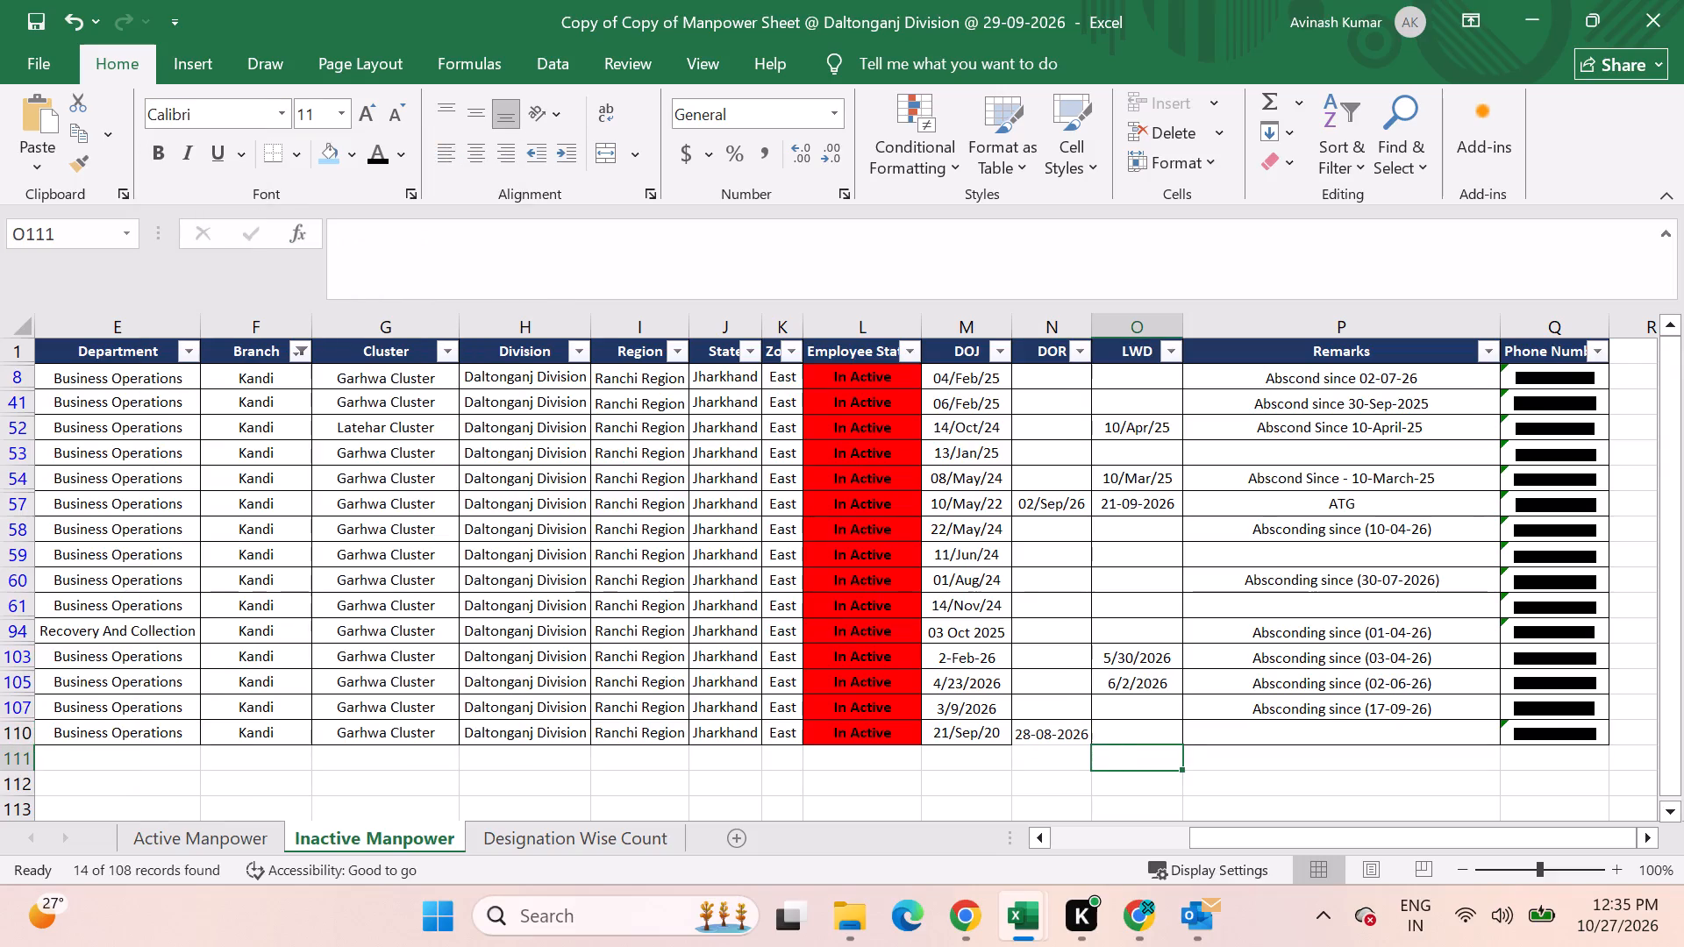
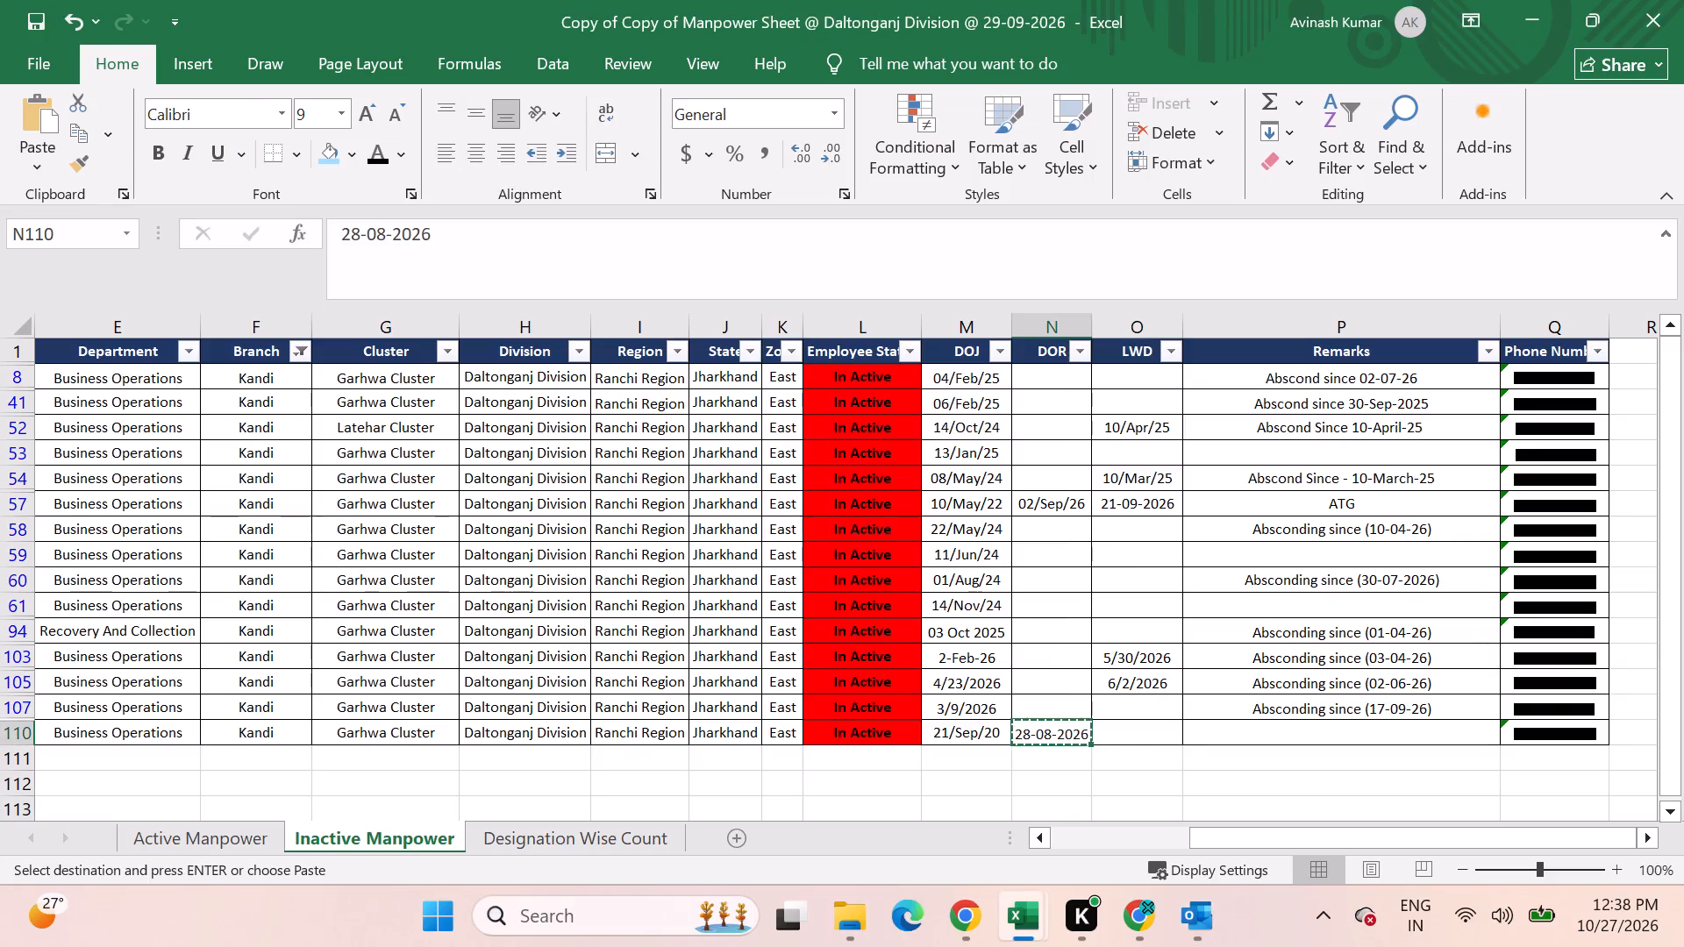
Paste the copied resignation date 28-08-2026 into the LWD cell of row 110.
key("ctrl+v")
Fill the remark "Absconding since (17-09-26)" from row 107 down into the Remarks cell of row 110.
key("Right")
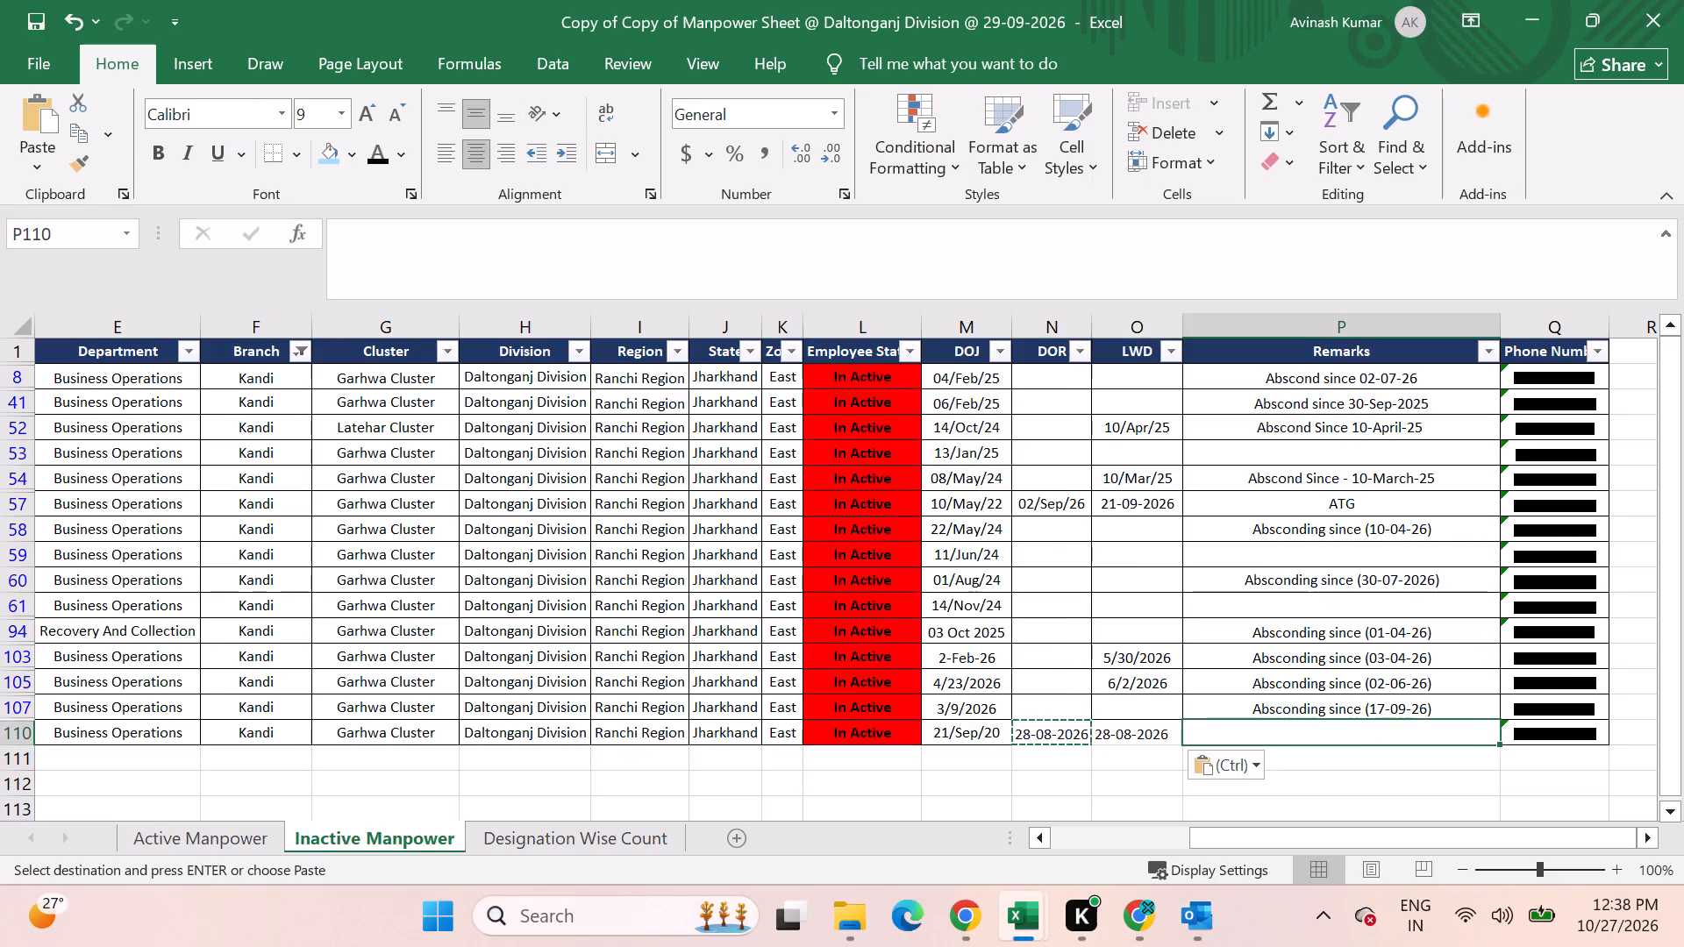
key("Left")
key("Right")
key("Up")
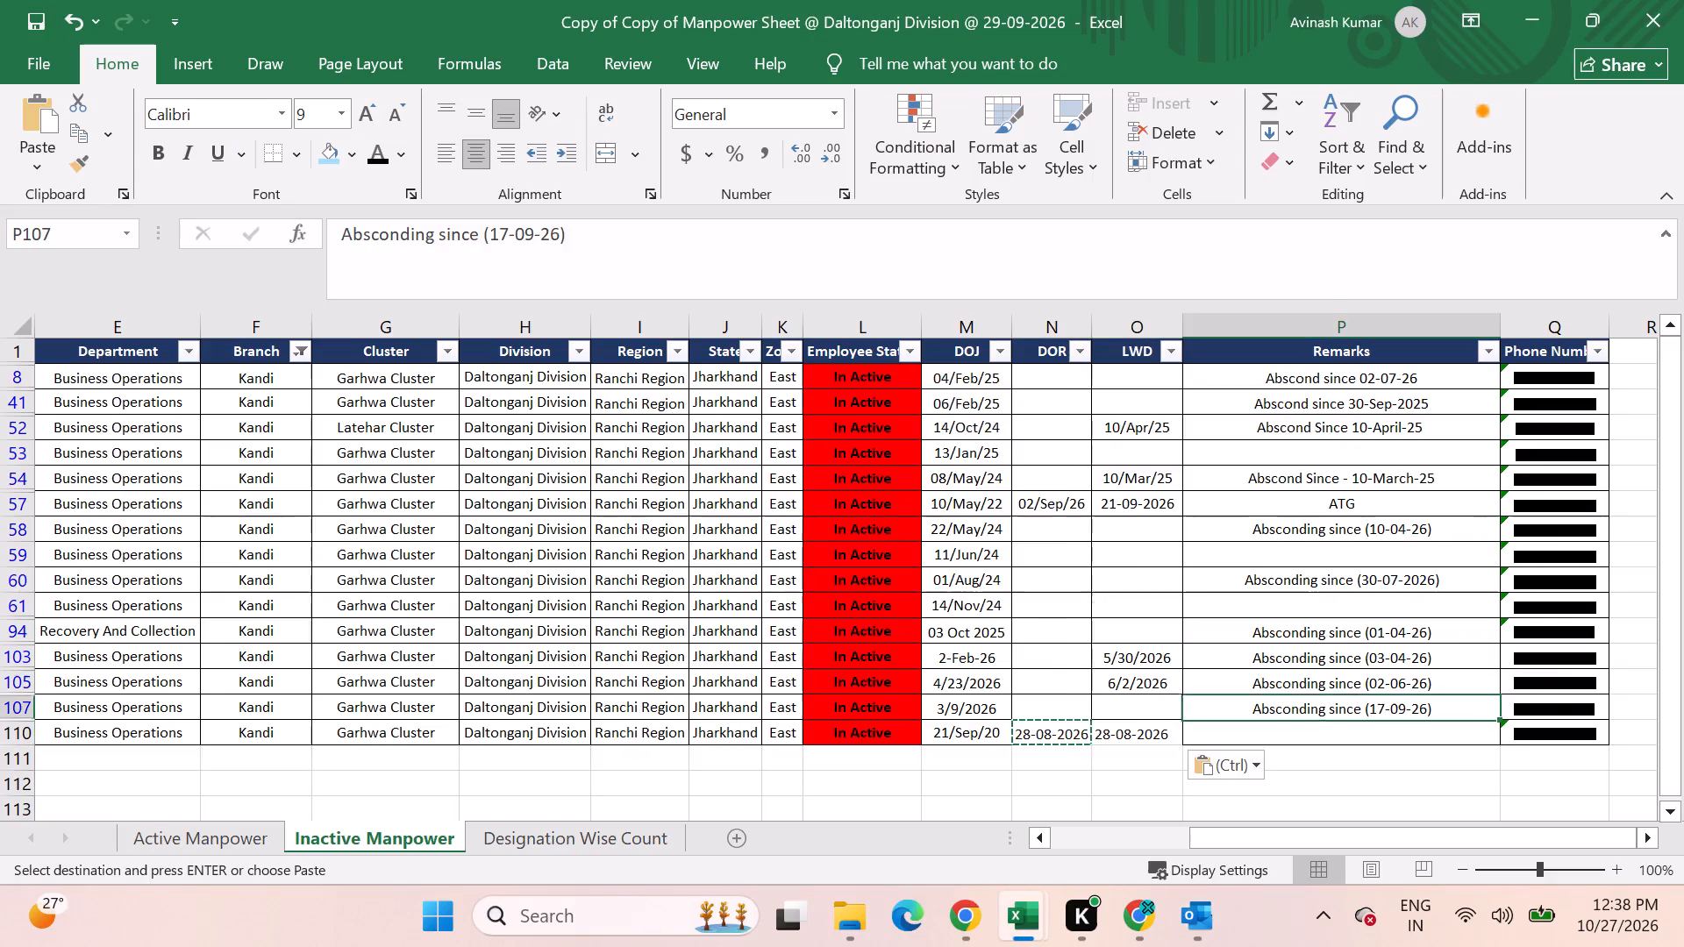
key("shift+Down")
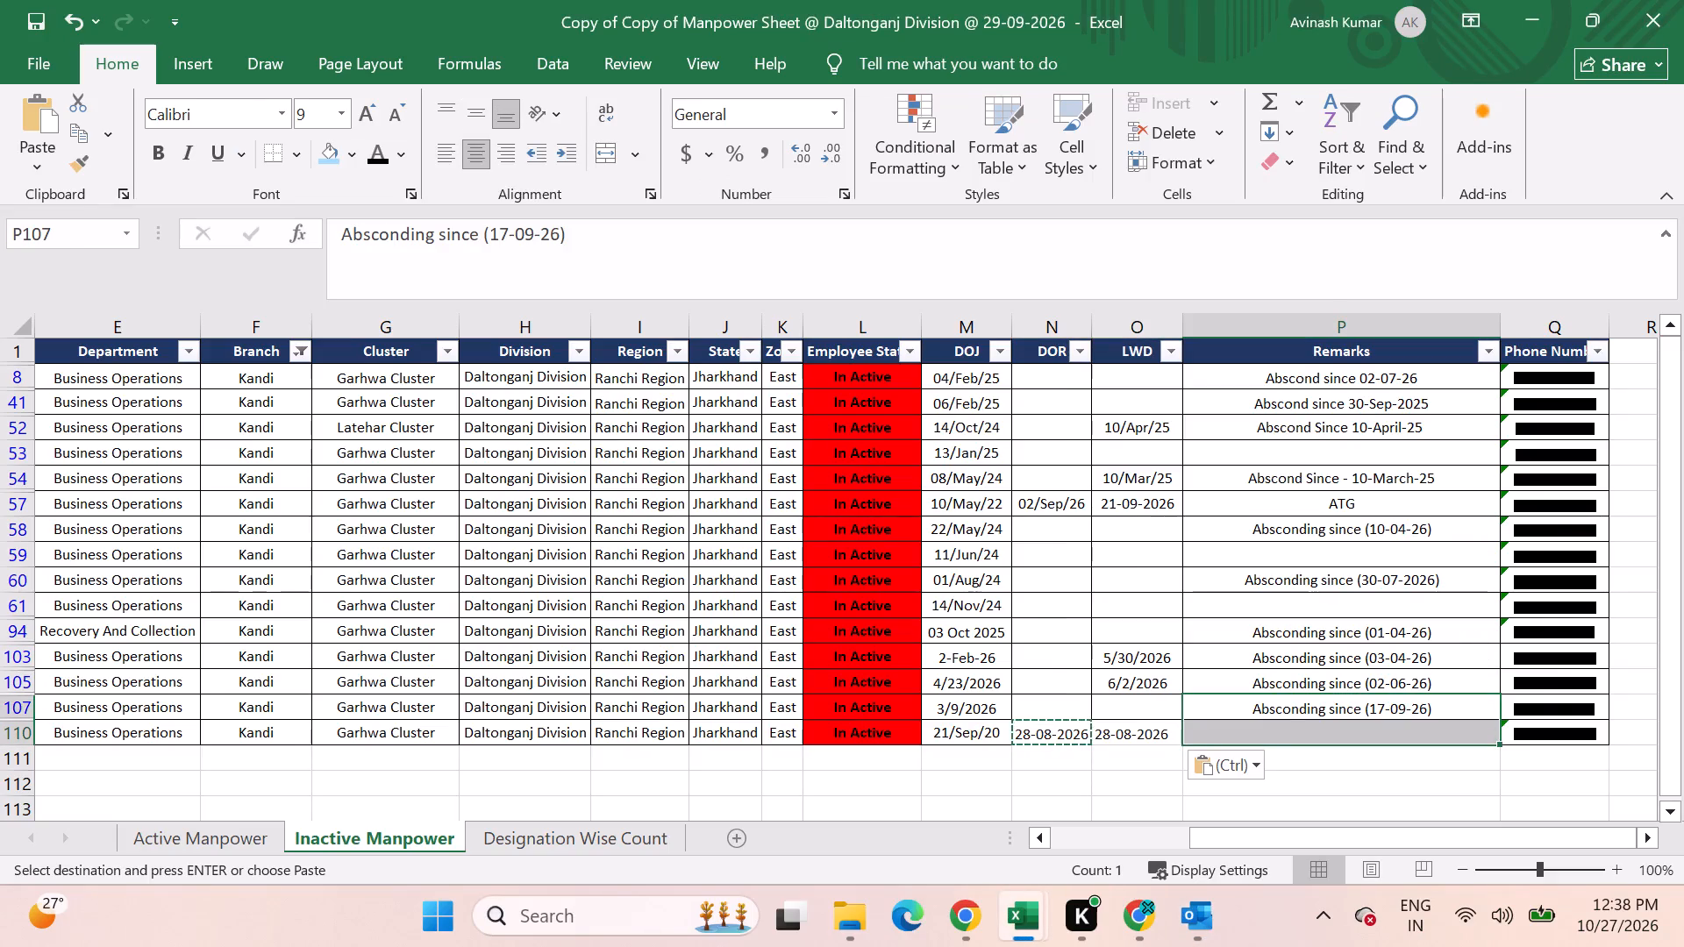
key("ctrl+d")
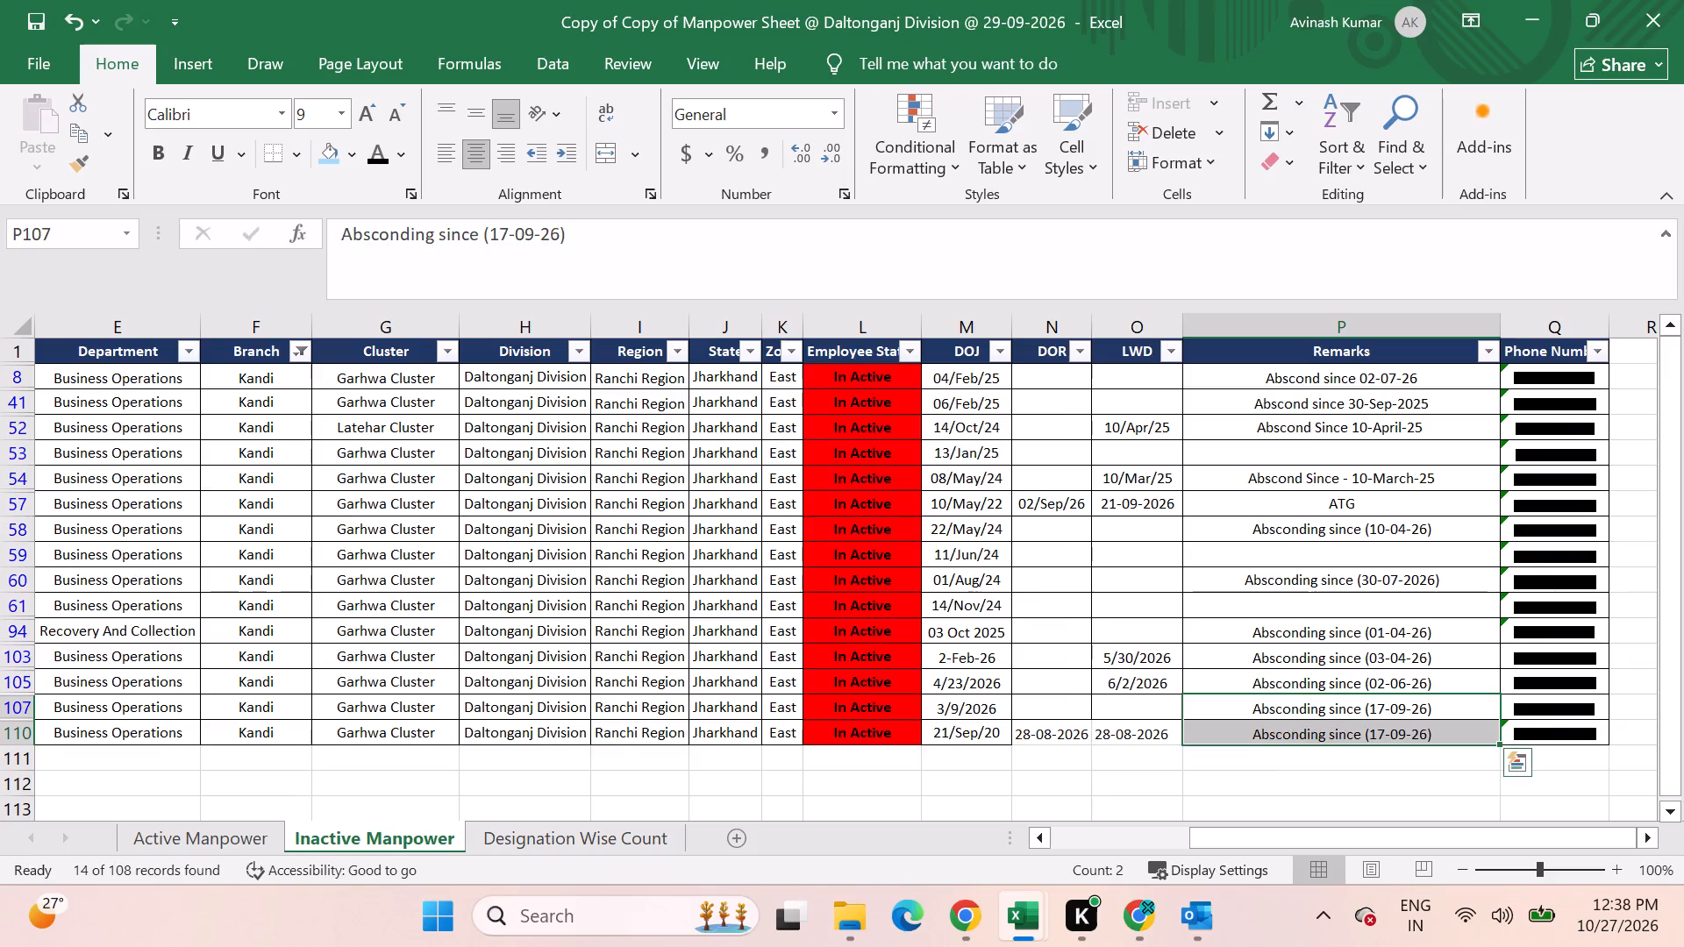
Correct the absconding date in the Remarks cell P110 so it reads Absconding since (28-08-26).
double_click(1405, 732)
left_click(1382, 737)
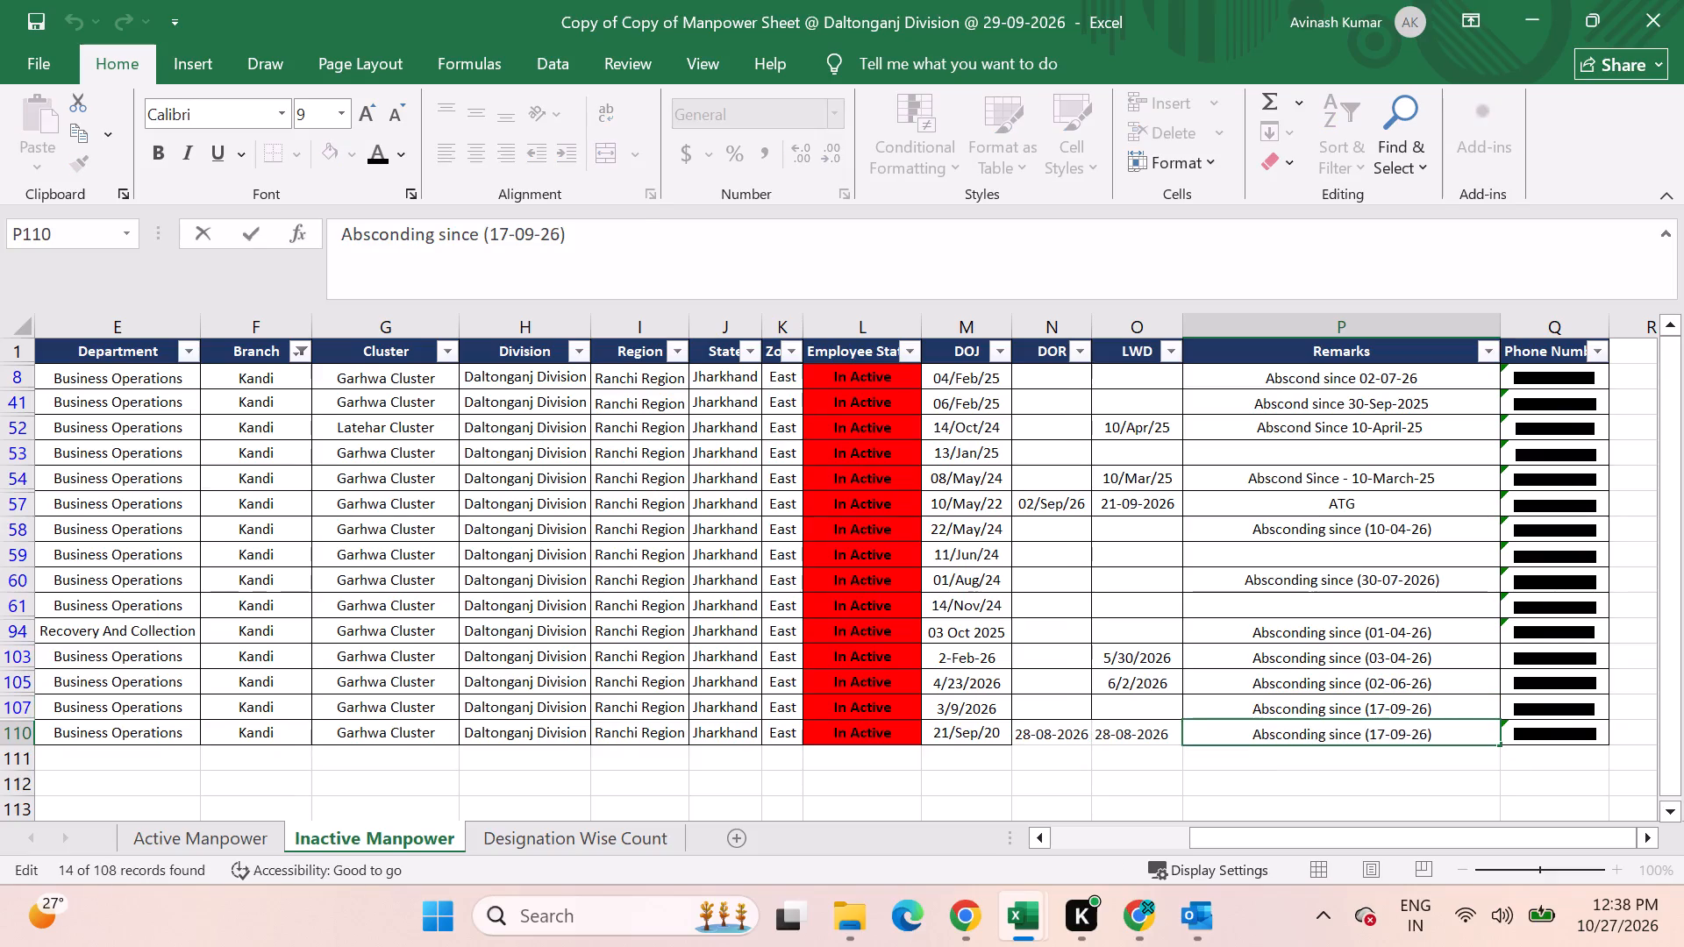
key("BackSpace")
key("BackSpace")
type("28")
left_click(1409, 736)
key("BackSpace")
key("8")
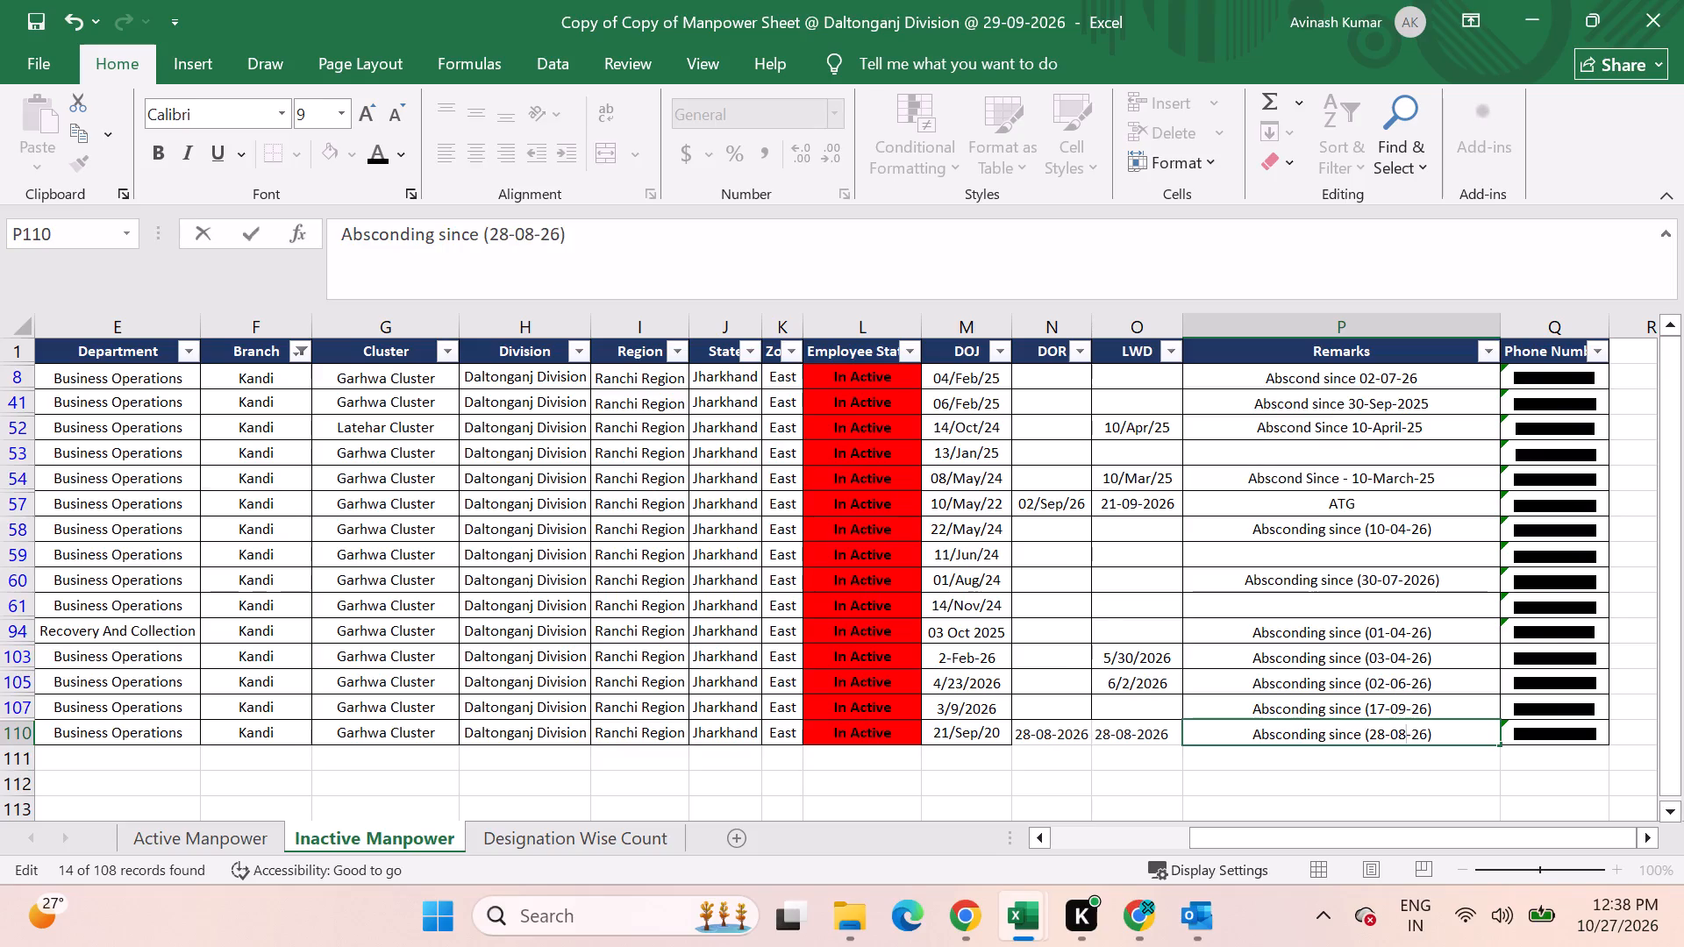
left_click(1405, 762)
Apply cell borders to the whole filtered Inactive Manpower table, from the Sr.No header in A1 through the Phone Number column in row 110.
key("Left")
key("Left")
key("Left")
key("Left")
key("Left")
key("Left")
key("Left")
key("Left")
key("Left")
key("Left")
key("Left")
key("Left")
key("Left")
key("Left")
key("Left")
key("Left")
key("Left")
key("Left")
key("Left")
key("Left")
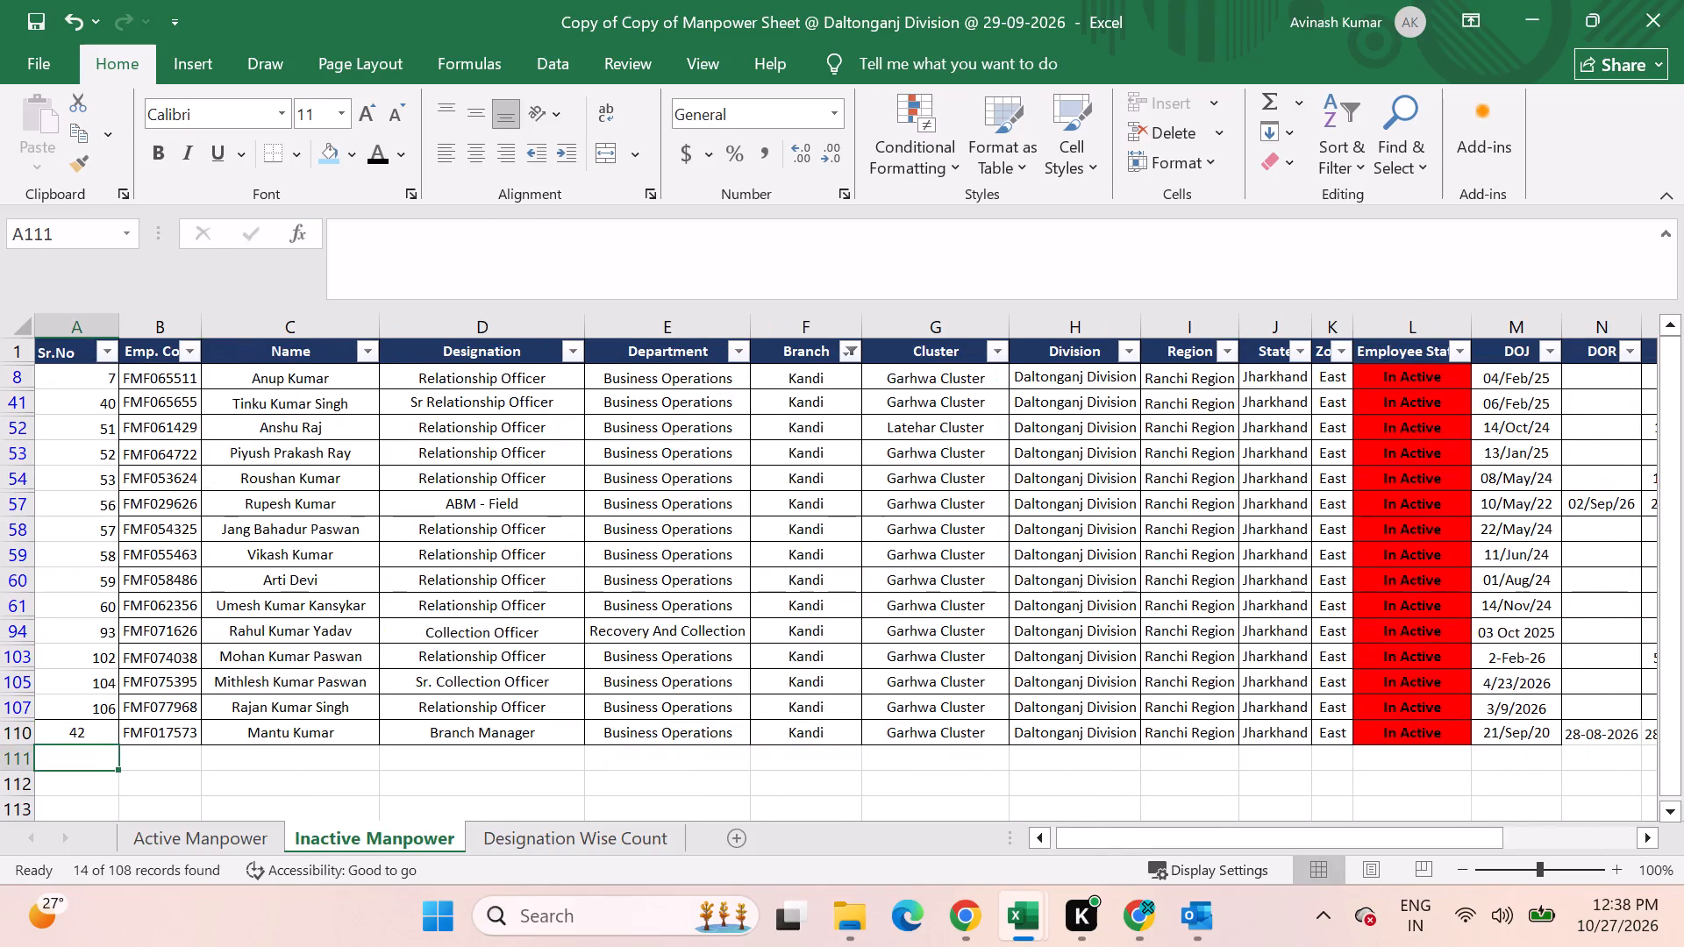
key("Up")
key("Up")
key("ctrl+Up")
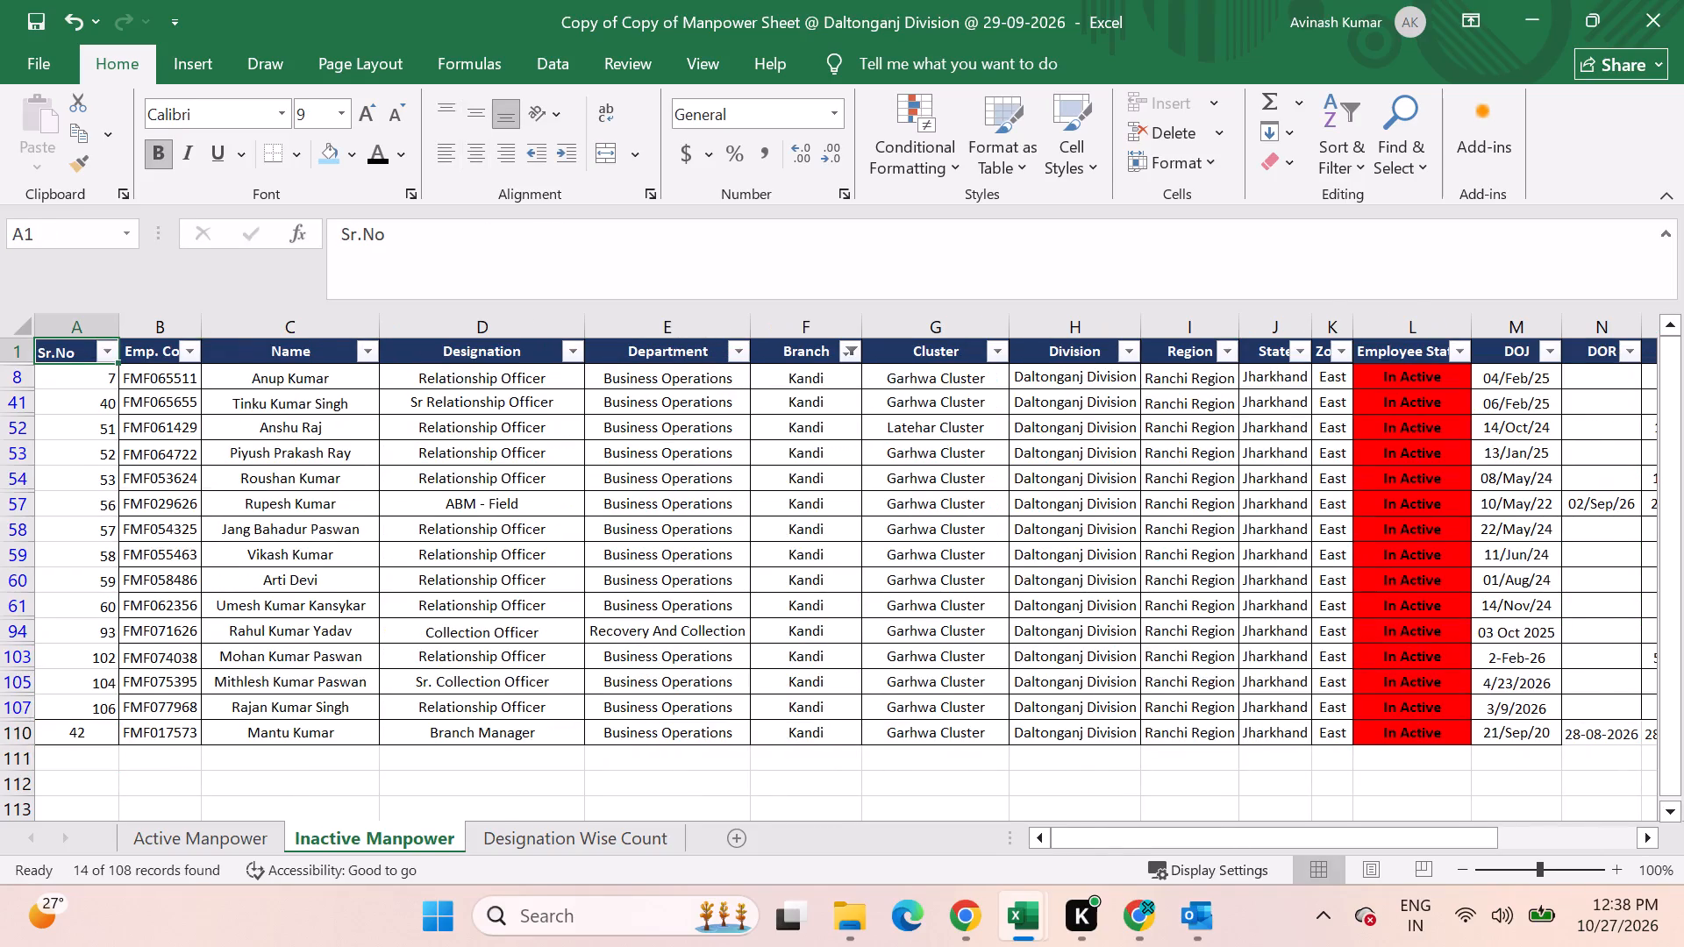
key("ctrl+shift+Down")
key("shift+Right")
key("shift+Right")
key("shift+Right")
key("shift+Right")
key("shift+Right")
key("shift+Right")
key("shift+Right")
key("shift+Right")
key("shift+Right")
key("shift+Right")
key("shift+Right")
key("shift+Right")
key("shift+Right")
key("shift+Right")
key("shift+Right")
key("shift+Right")
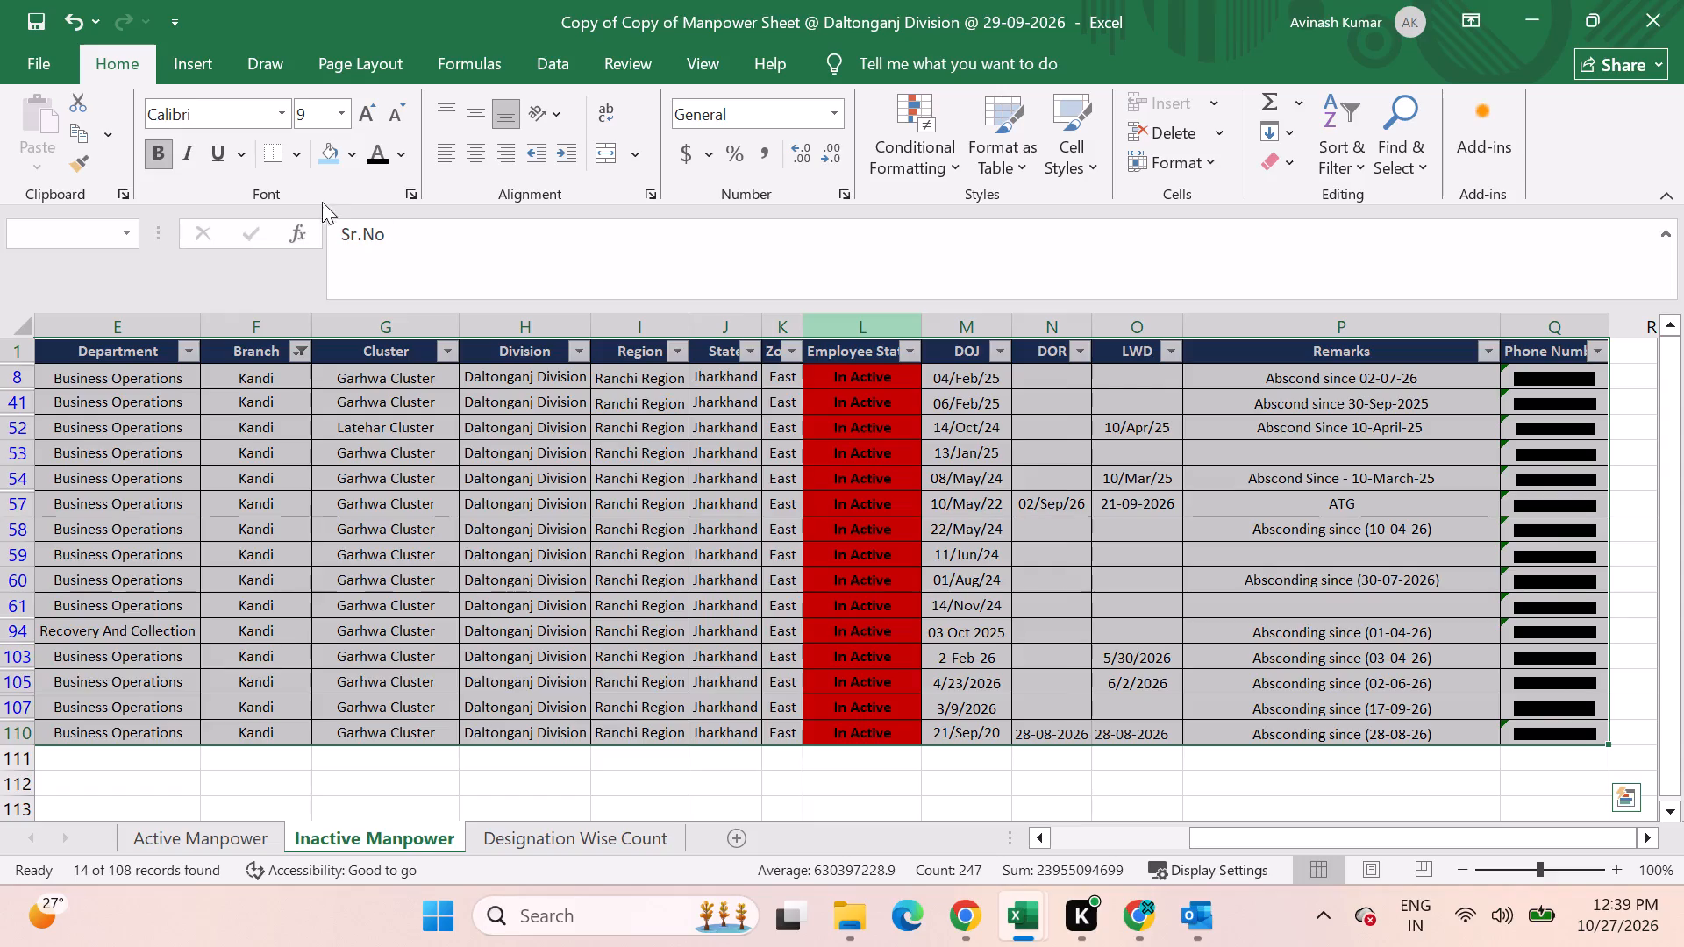
left_click(299, 157)
left_click(337, 378)
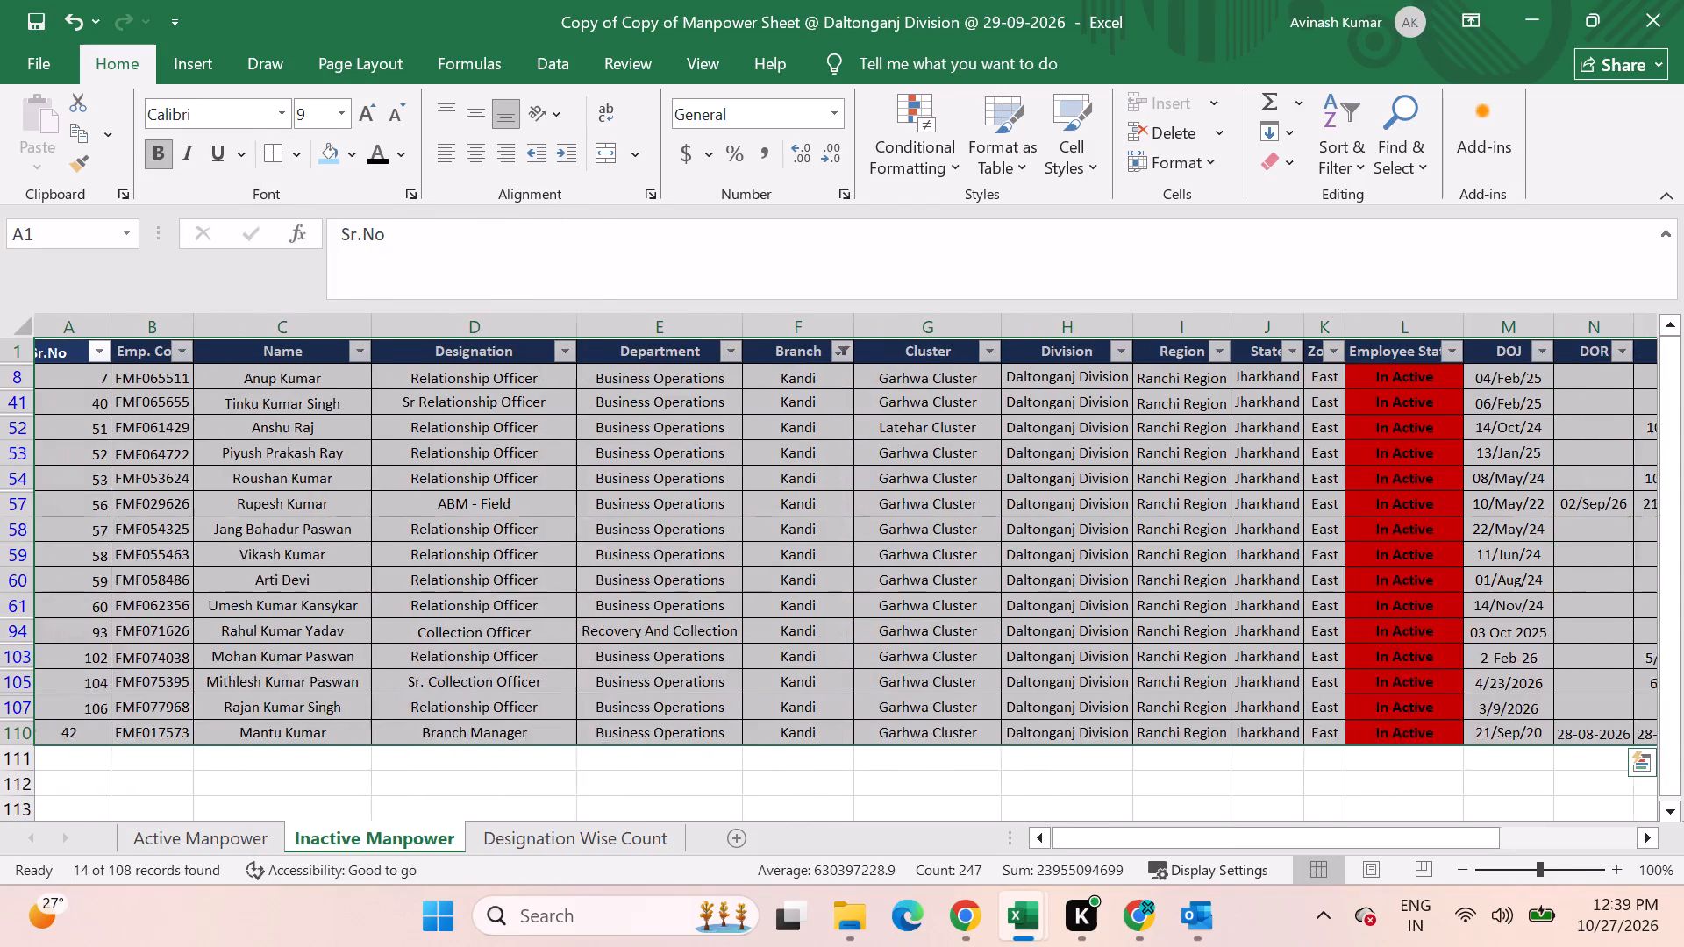
left_click(132, 647)
key("Down")
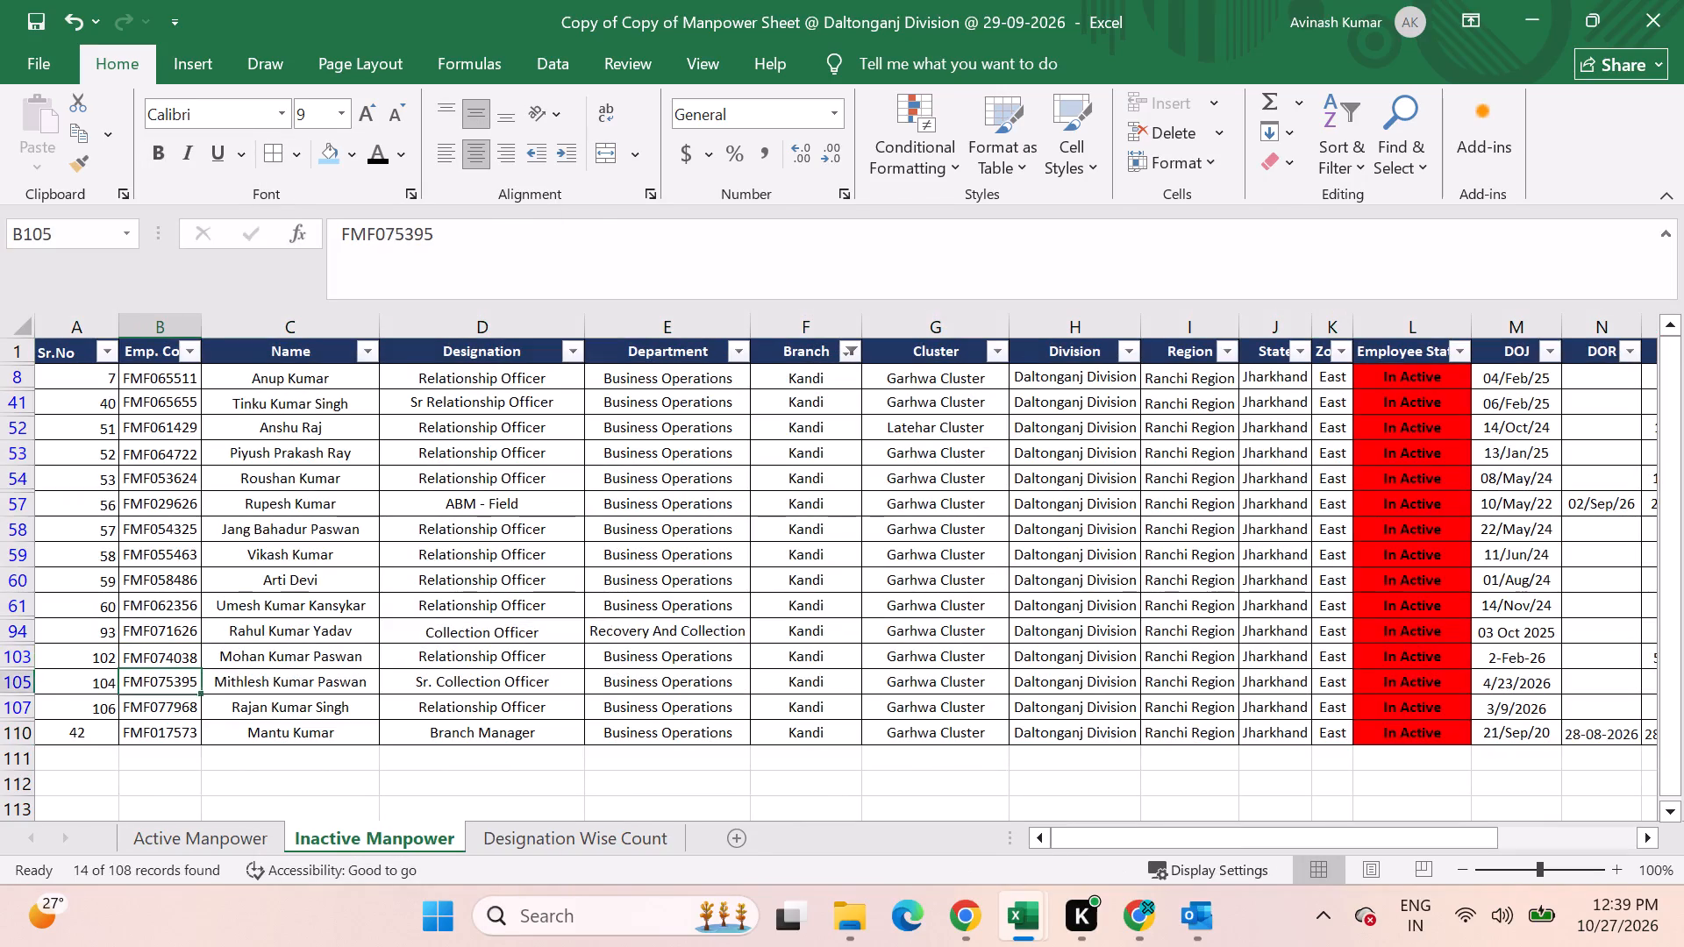
key("Down")
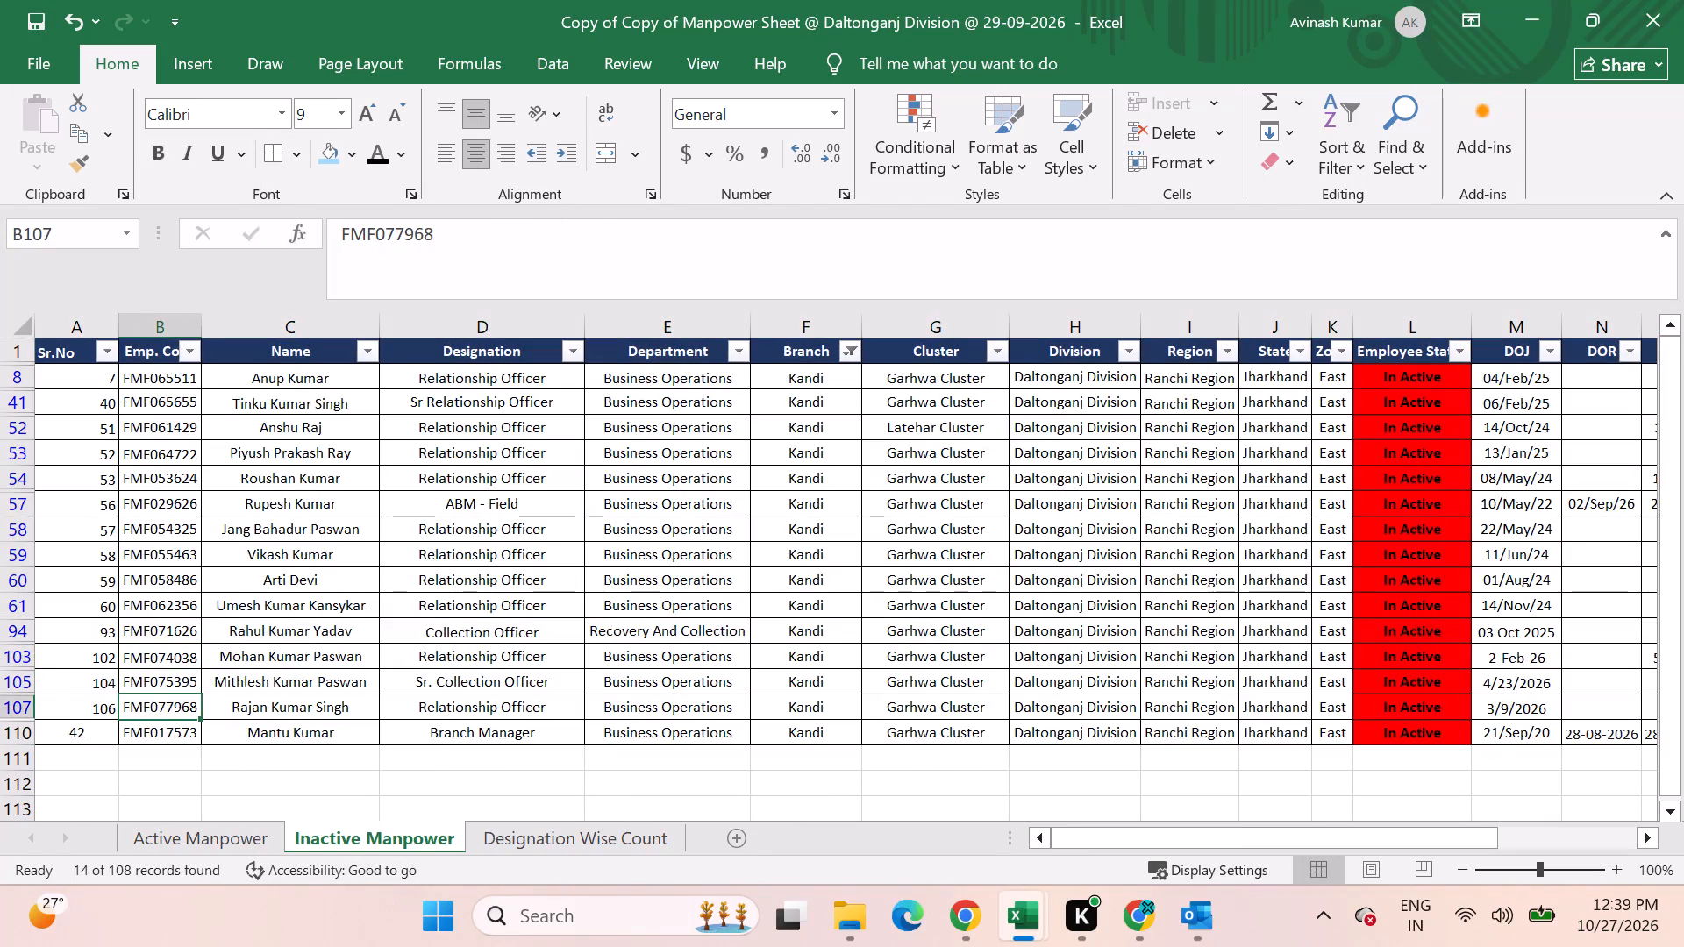
Delete the Kandi Branch Manager's row, row 43, from the Active Manpower sheet.
left_click(186, 827)
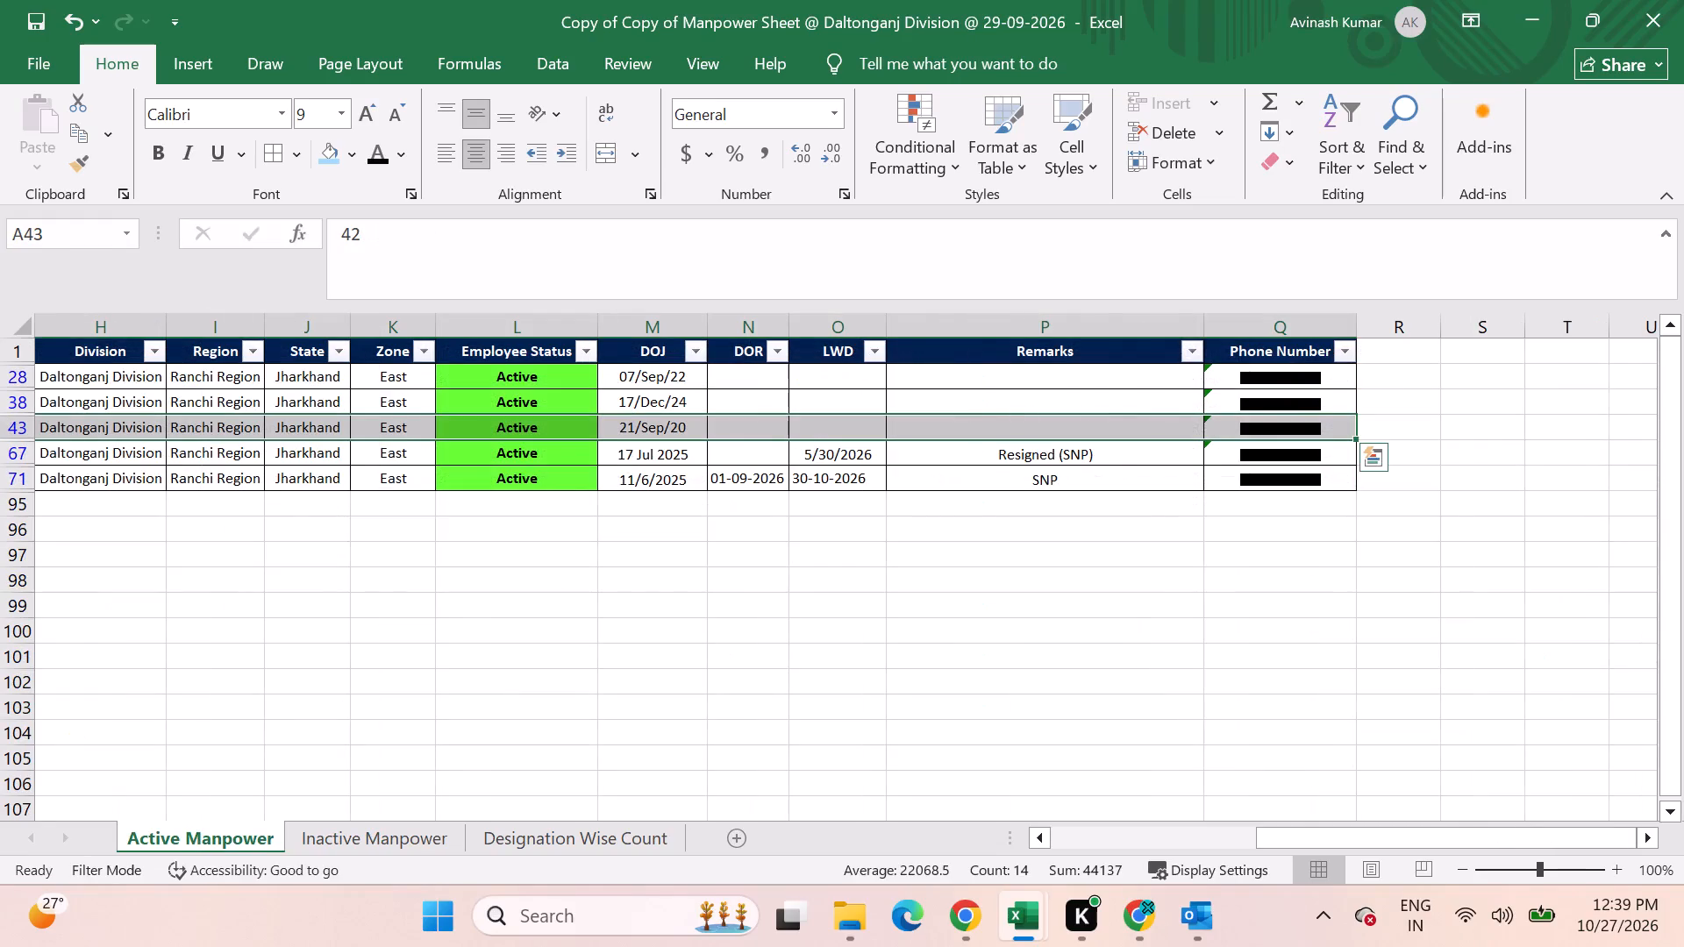
scroll(401, 656, "right", 12)
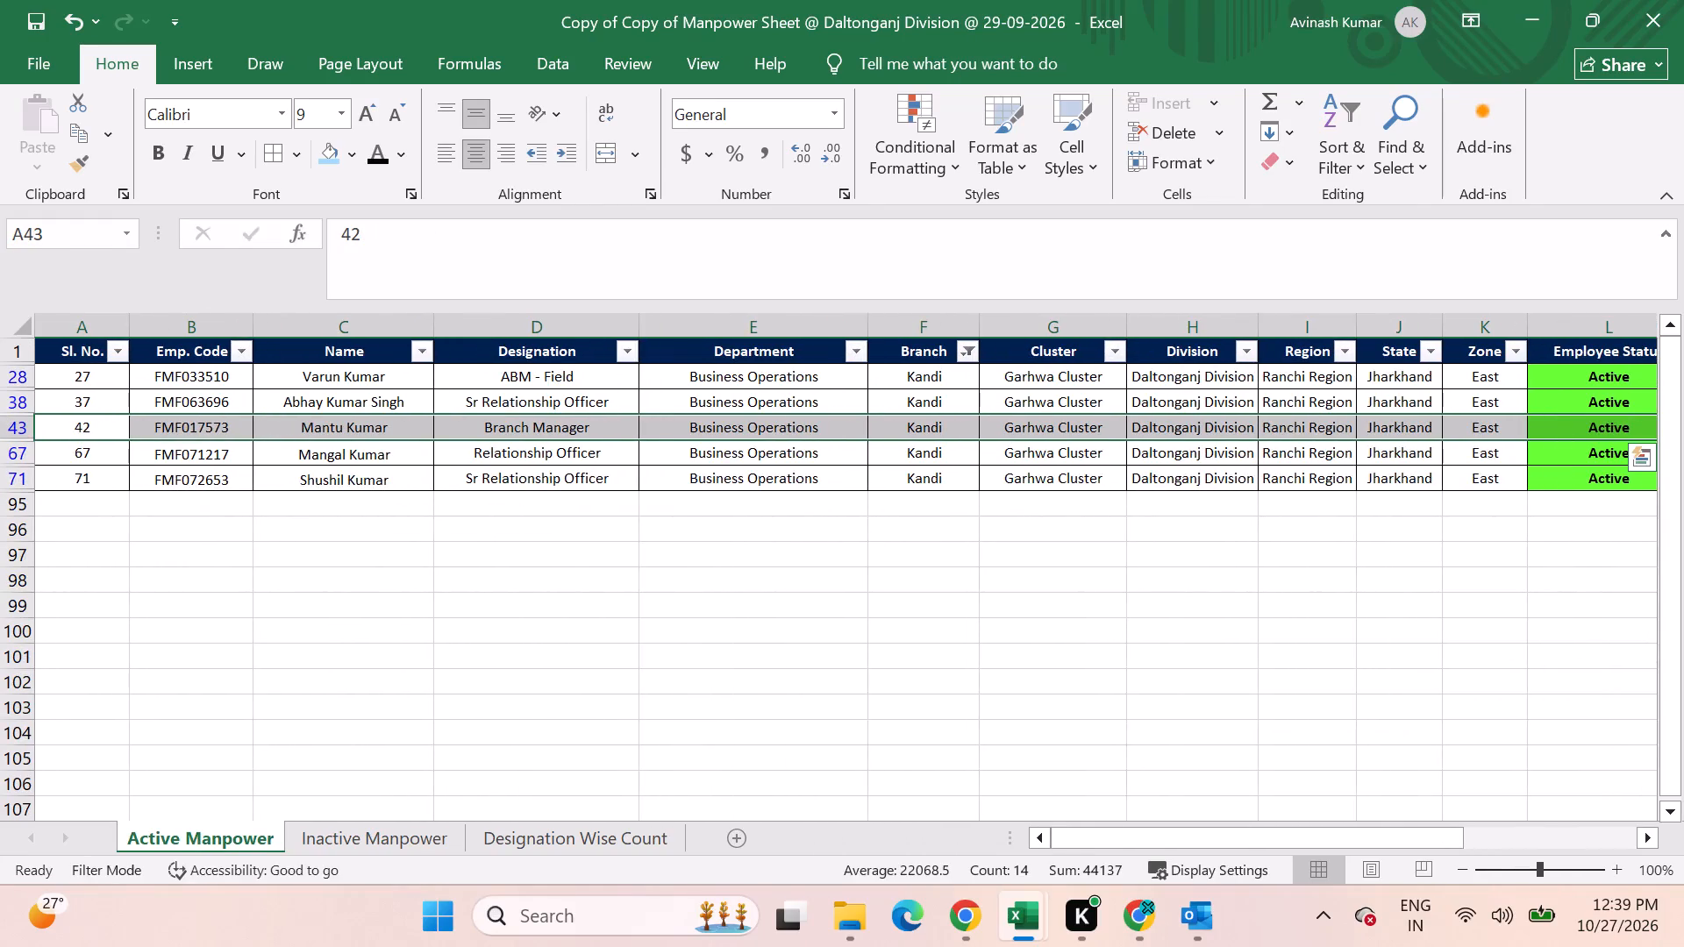
left_click(24, 432)
key("ctrl+minus")
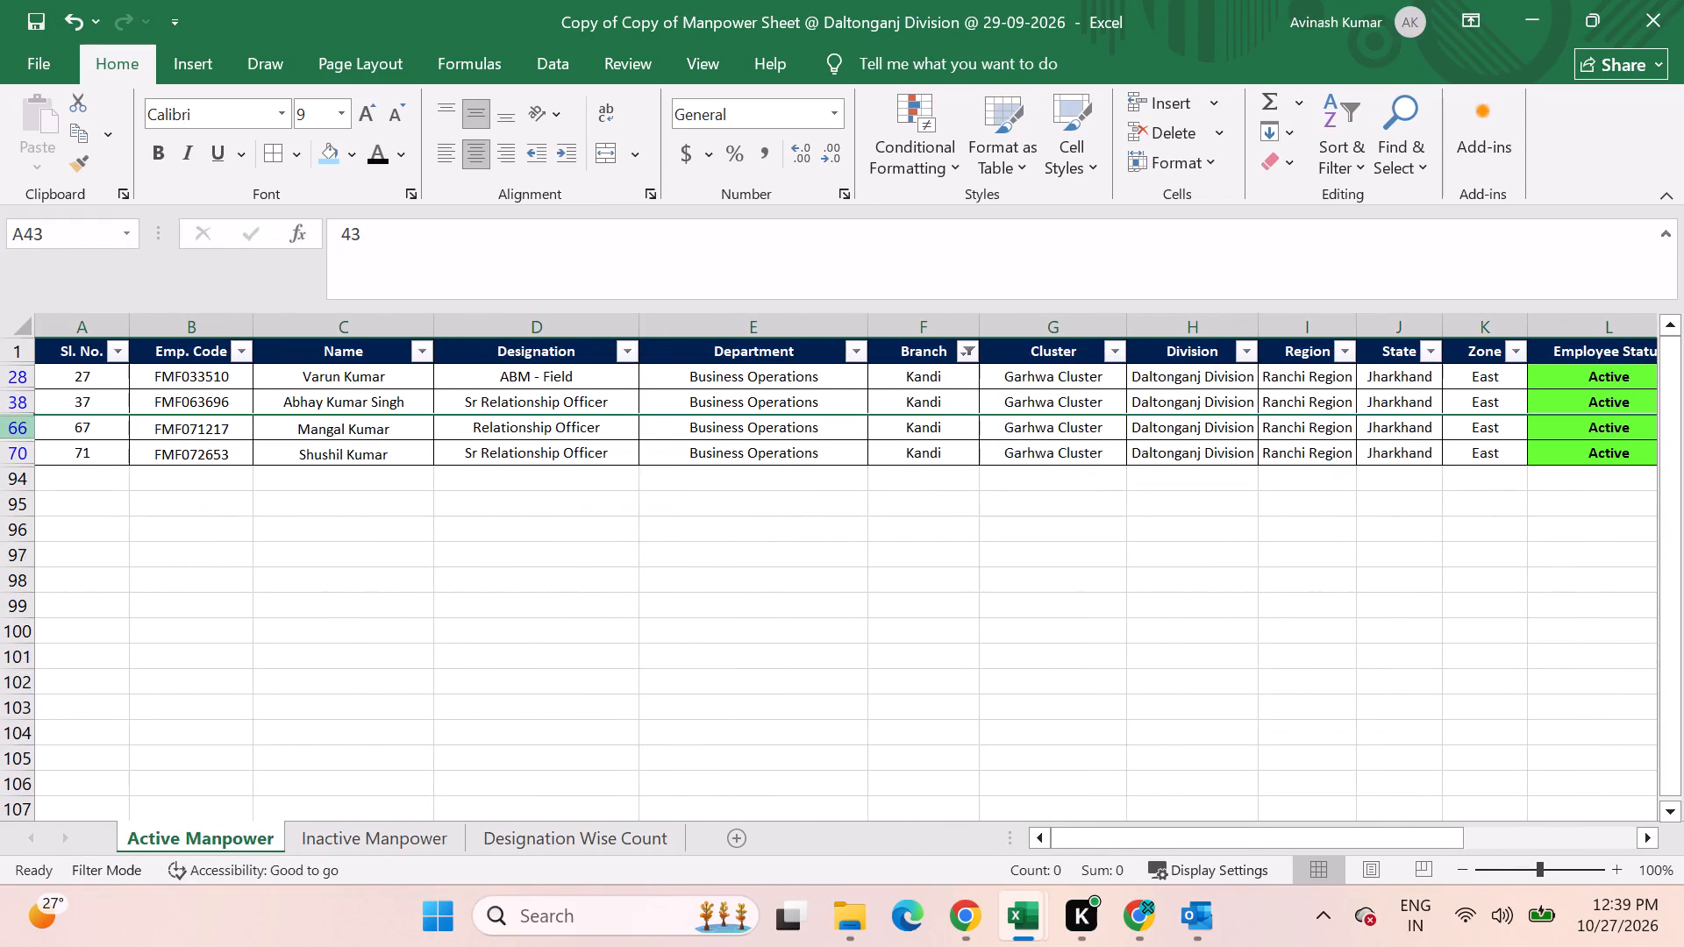
left_click(286, 459)
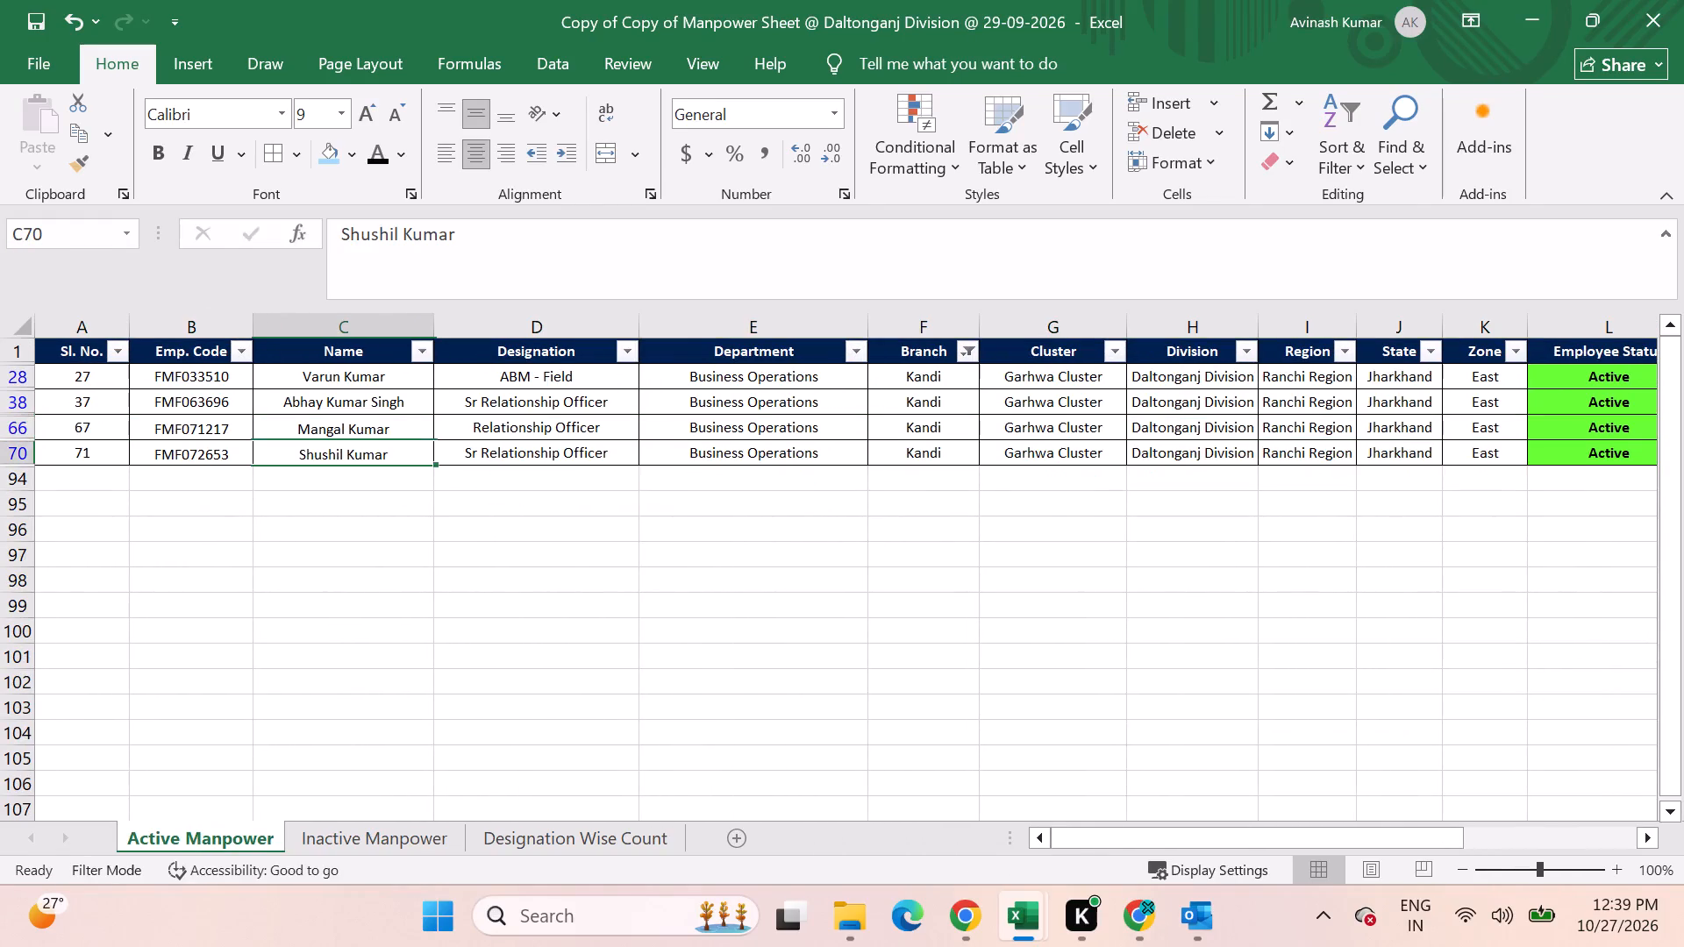
left_click(344, 485)
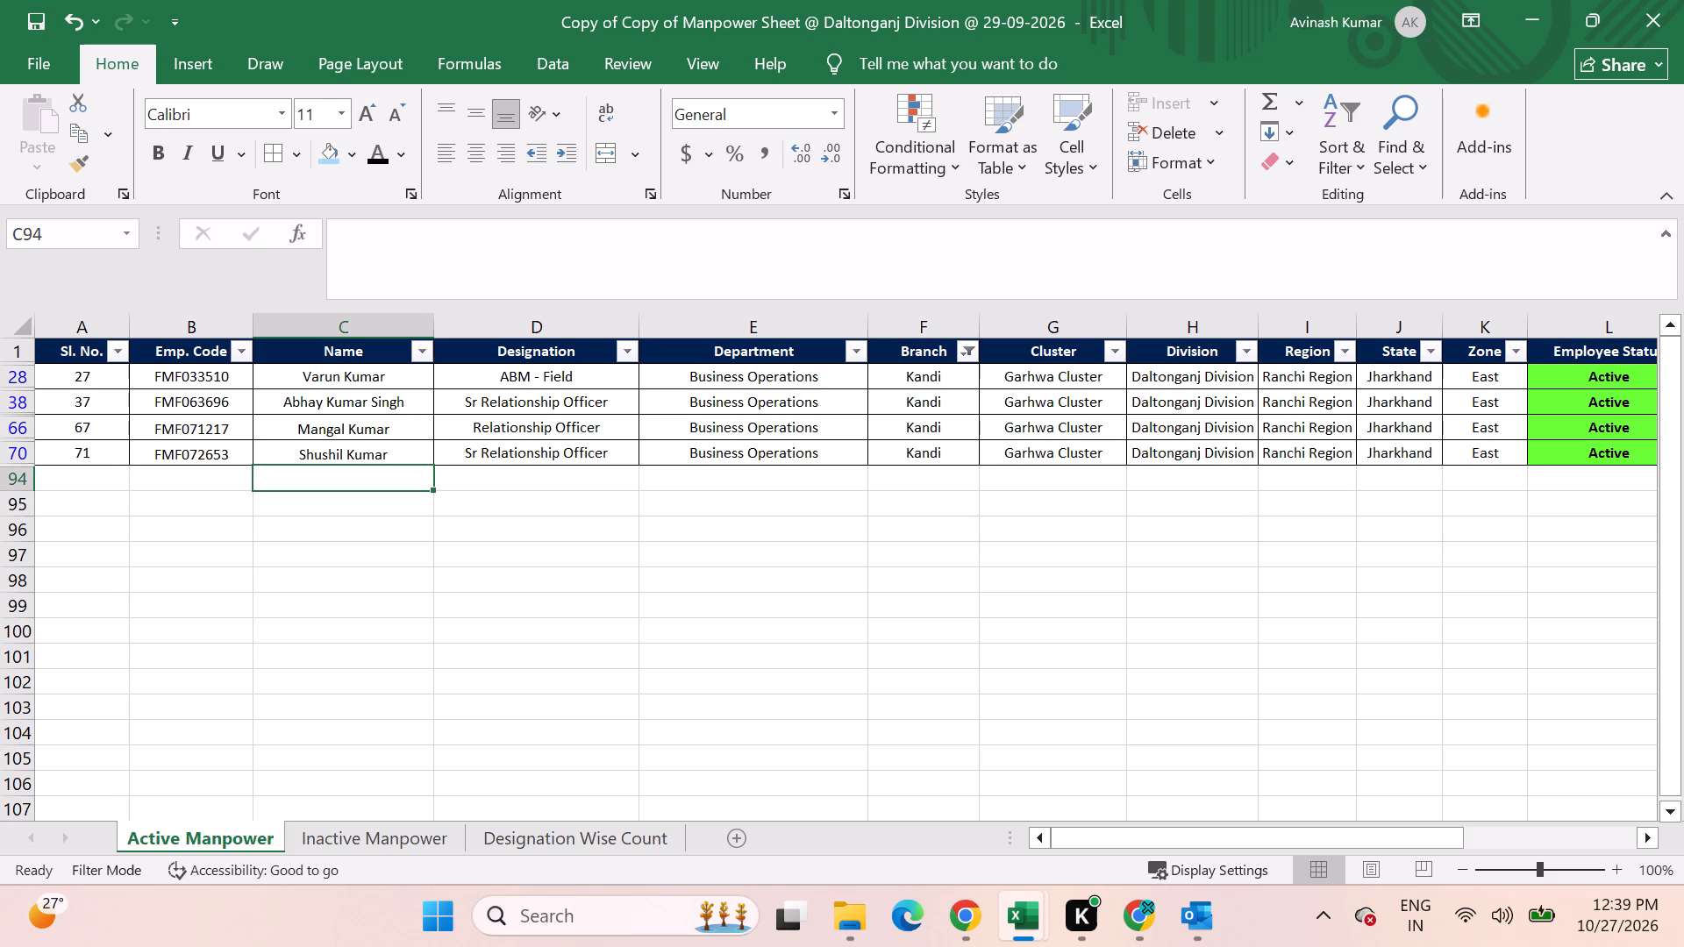
Enter New joinee as the Emp. Code in B94 and B95, below the Kandi branch records.
left_click(178, 482)
key("Right")
key("Left")
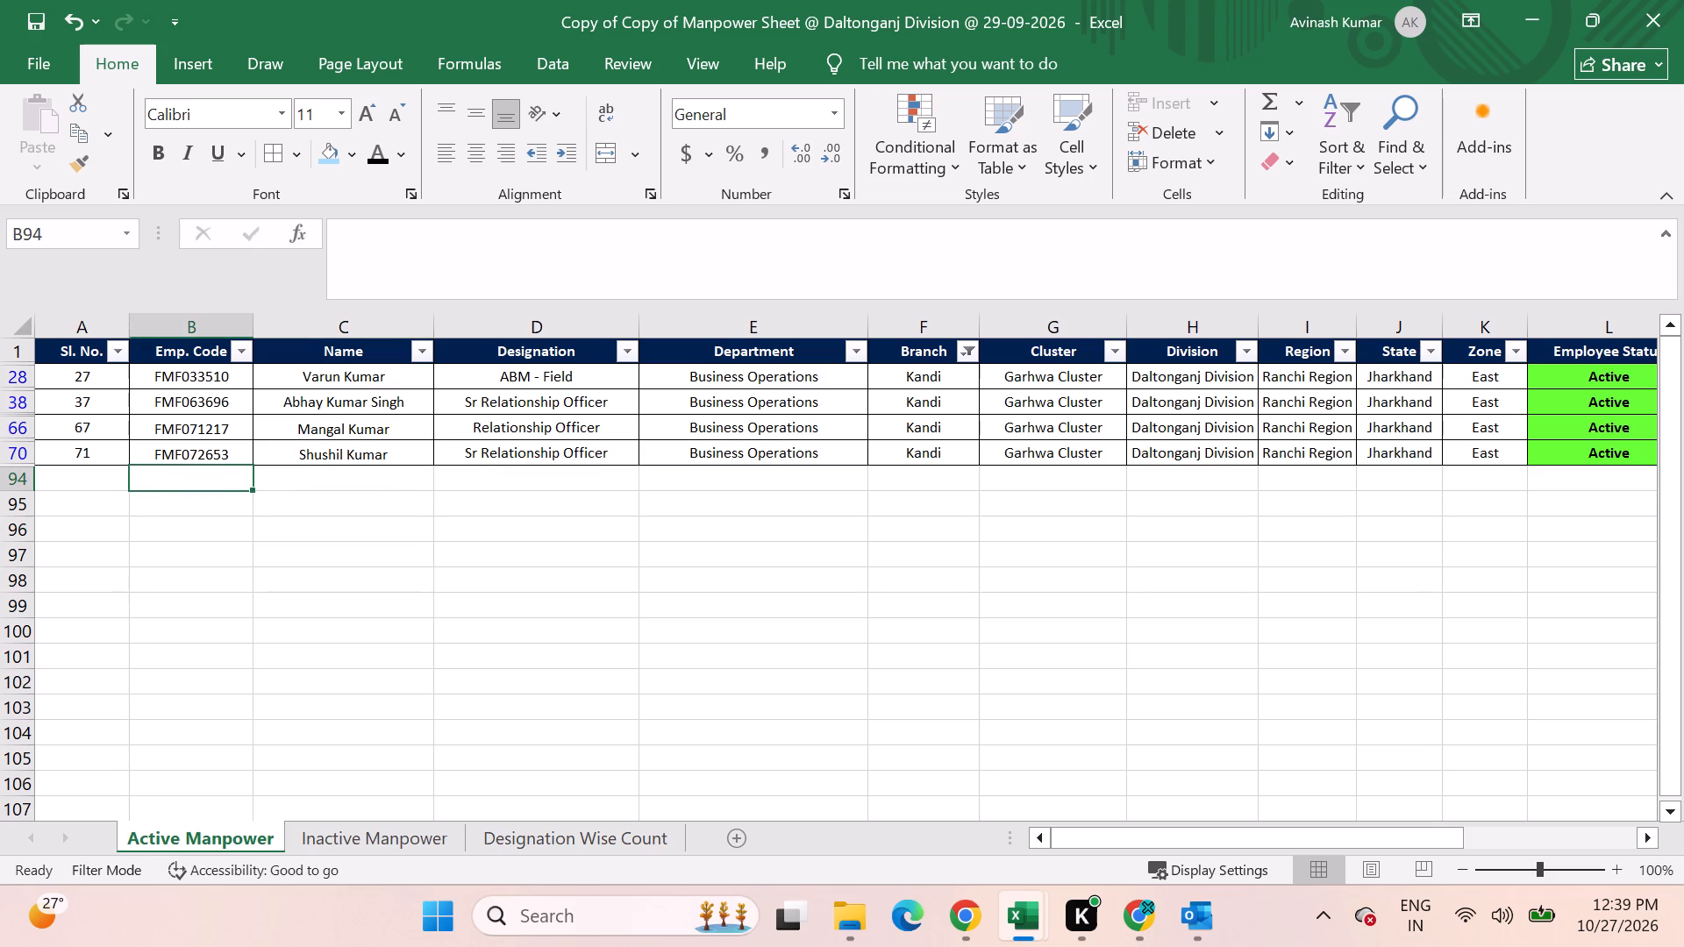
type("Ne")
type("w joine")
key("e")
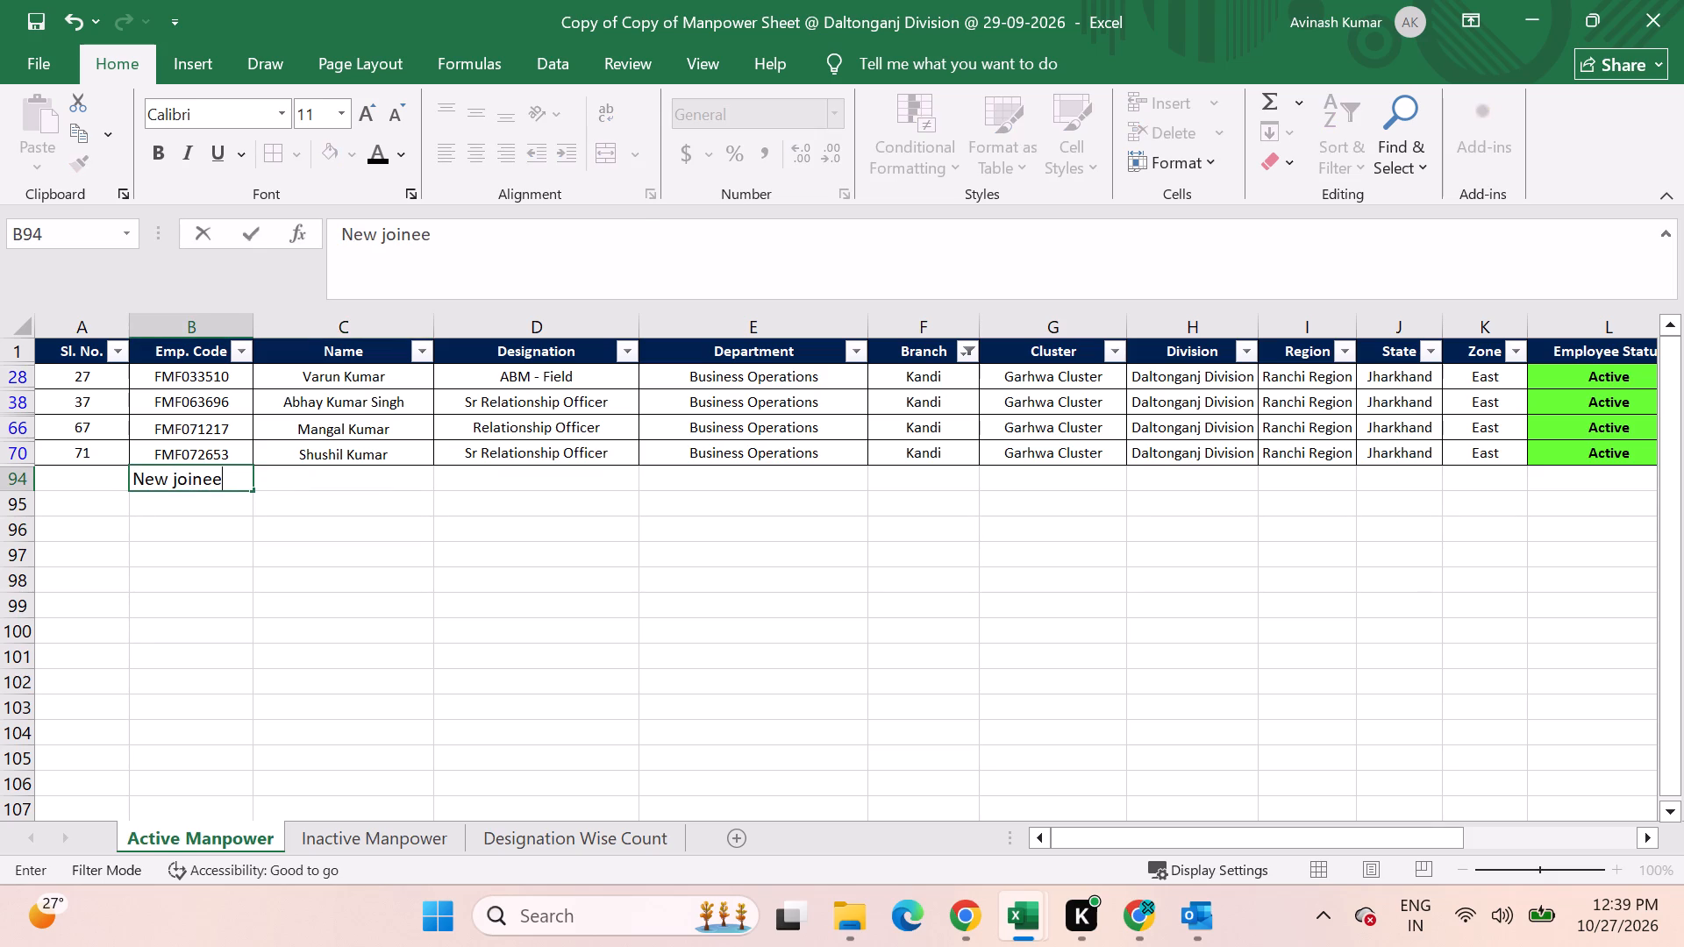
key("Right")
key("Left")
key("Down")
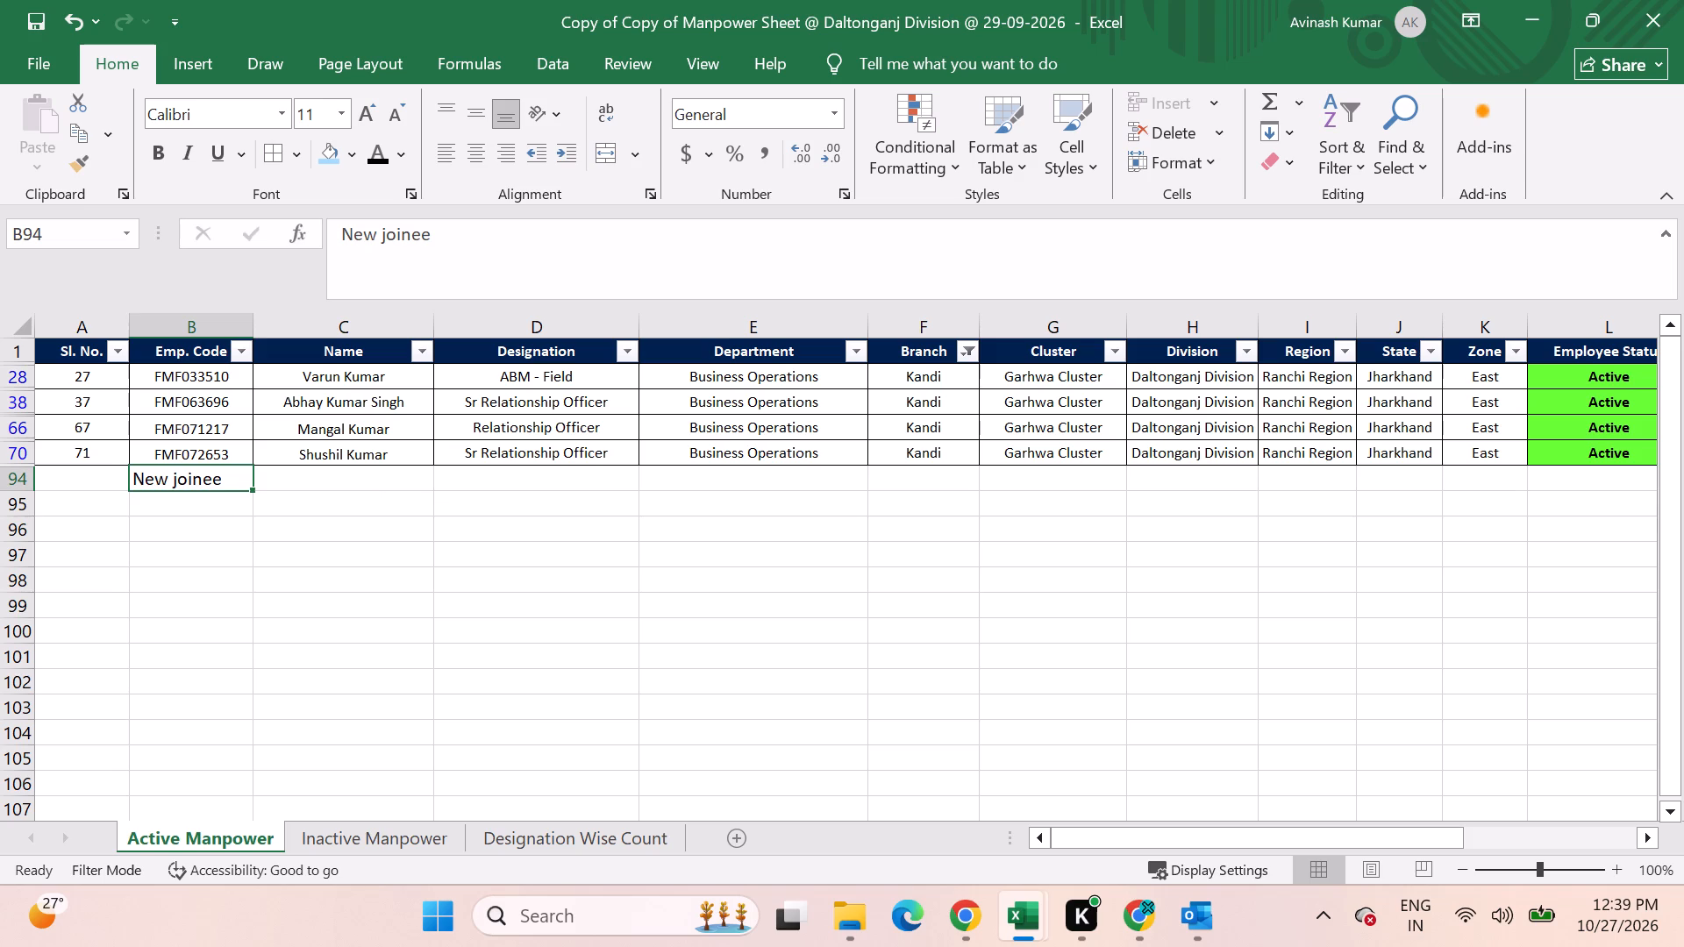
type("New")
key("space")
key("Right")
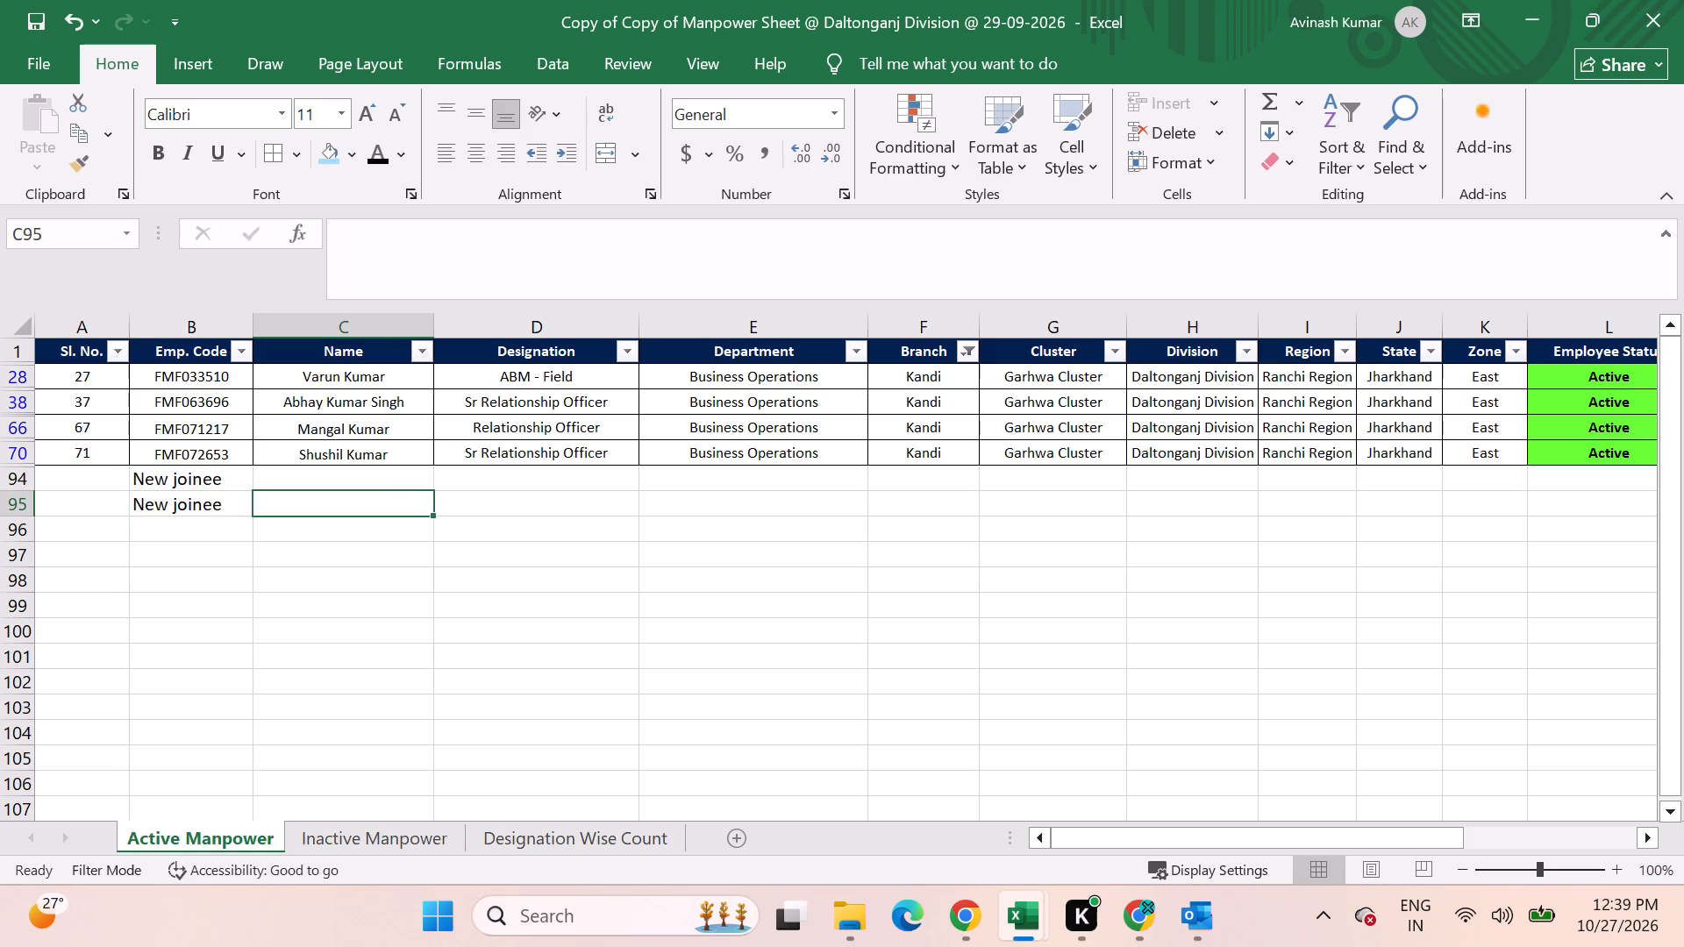
Format the New joinee entries in B94:B95 at font size 9 and centre them horizontally.
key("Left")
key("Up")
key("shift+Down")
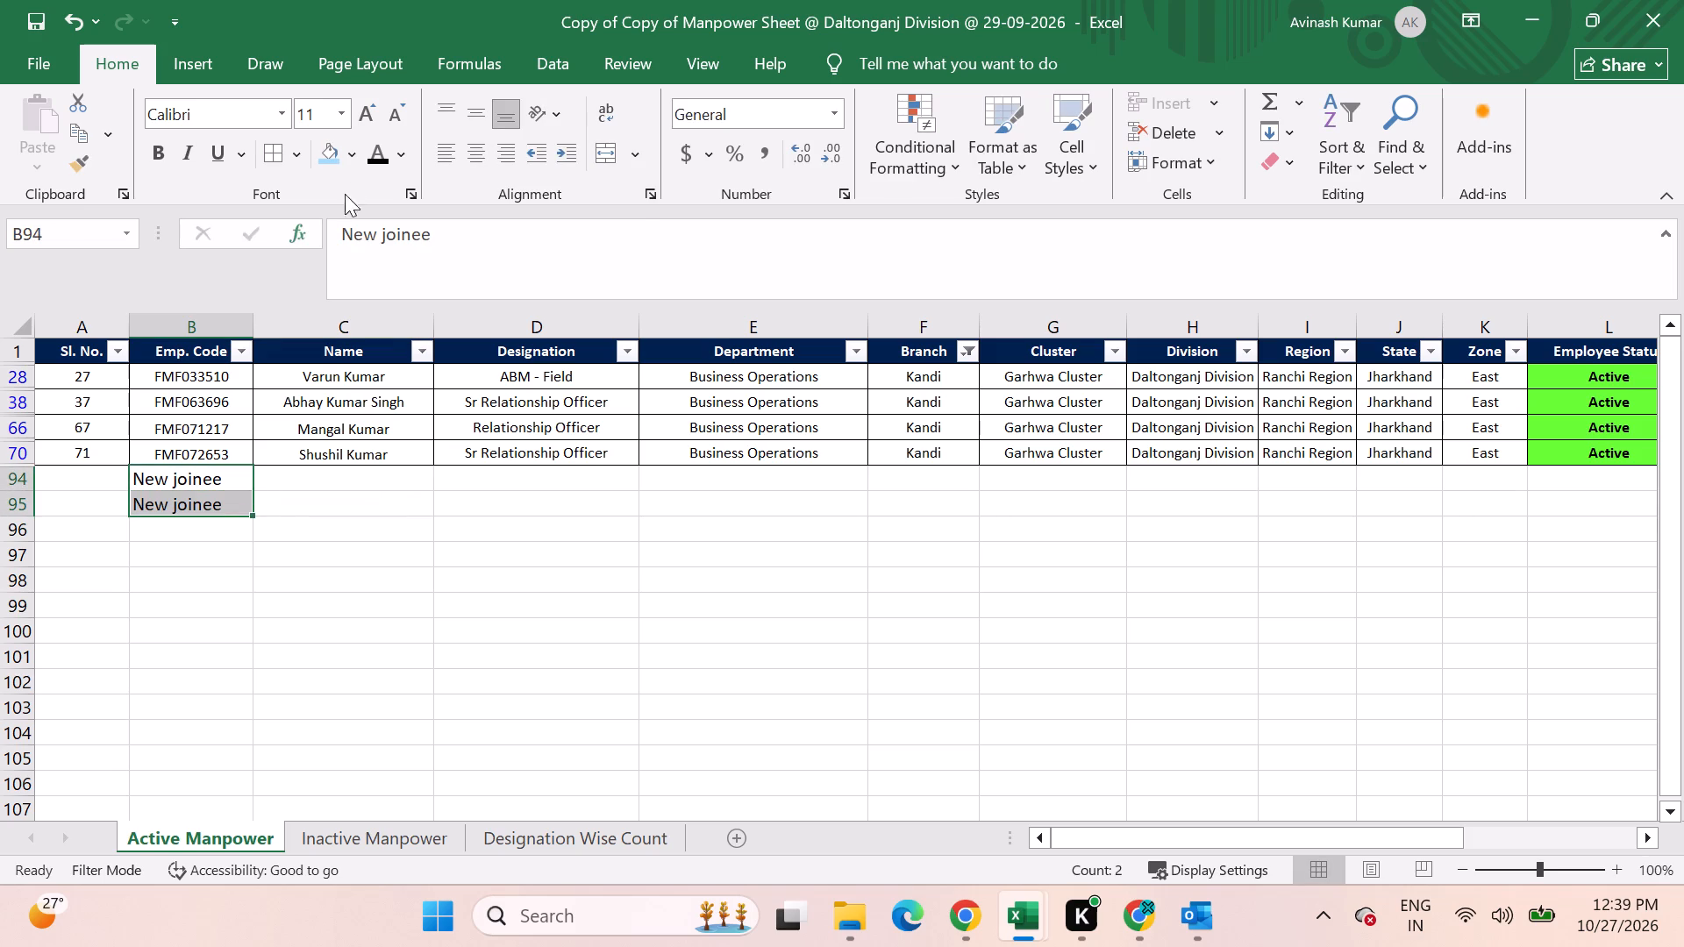
left_click(341, 113)
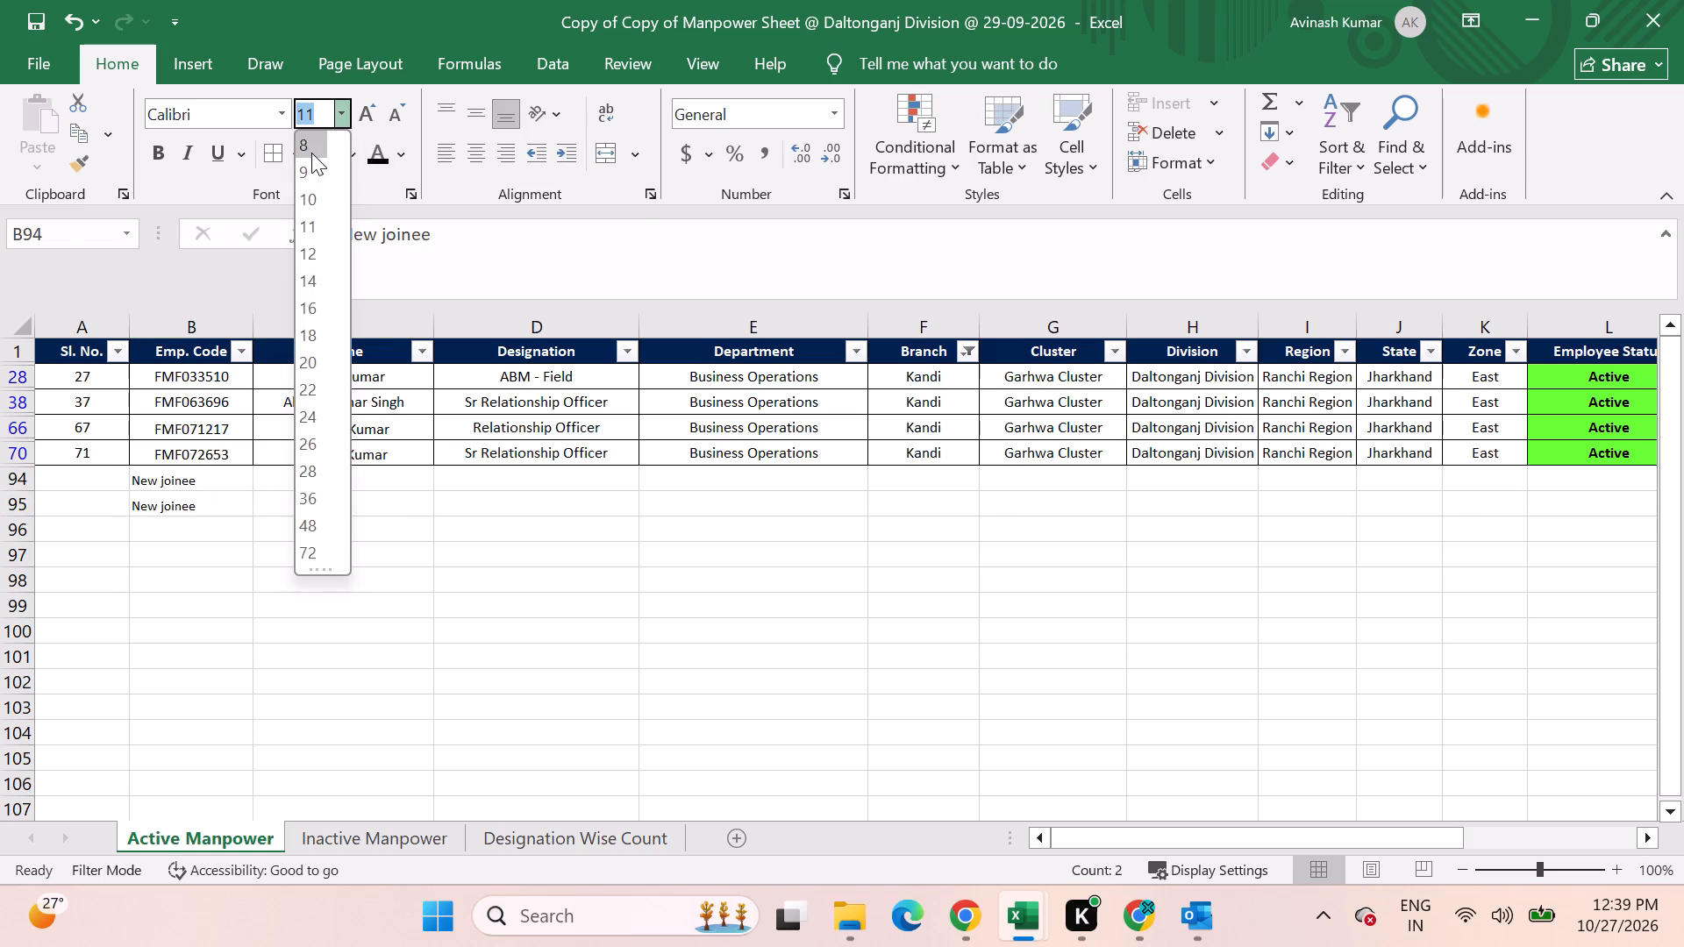
left_click(305, 174)
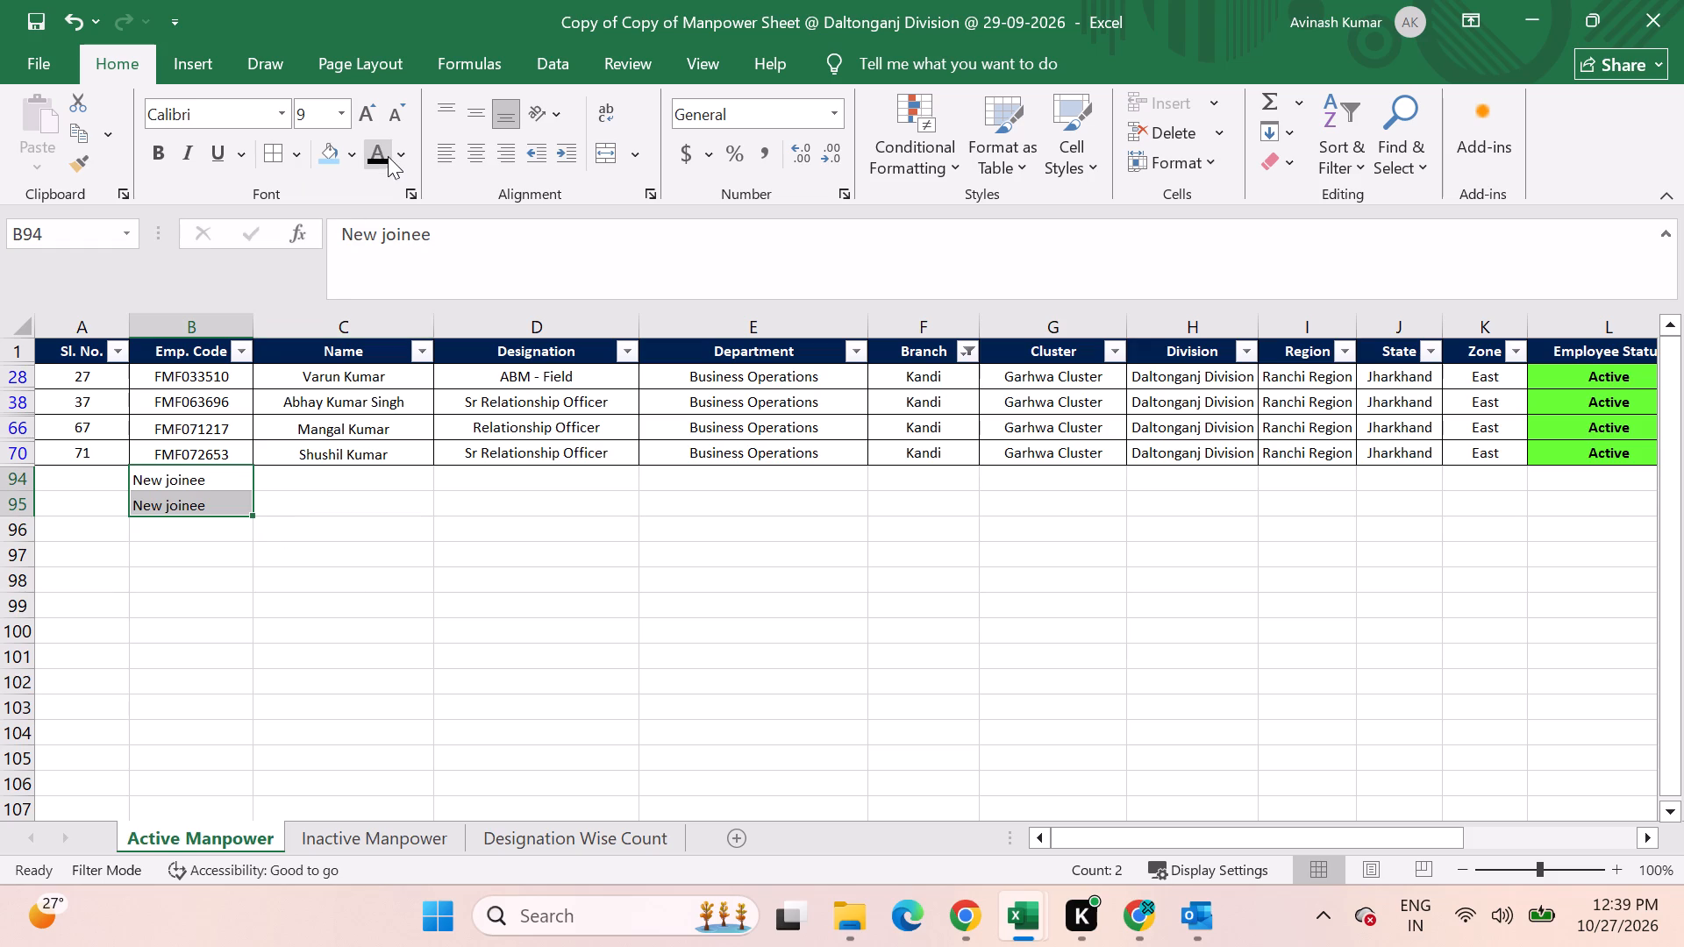
left_click(482, 150)
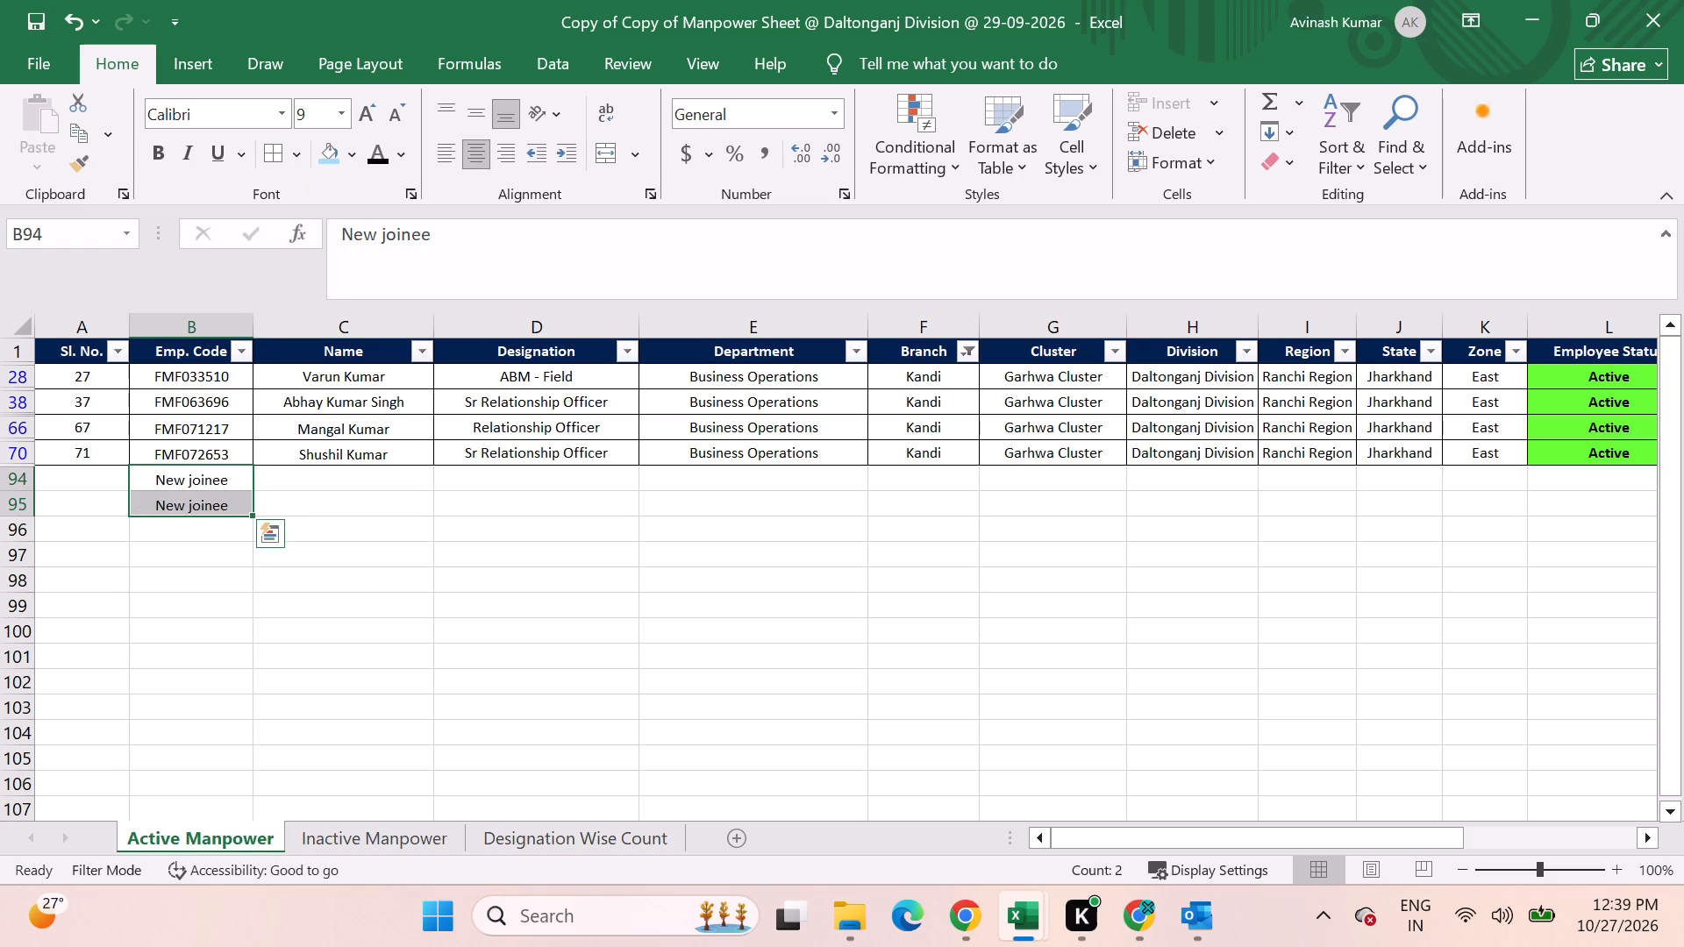
Enter the names of the two new joinees in the Name cells C94 and C95.
left_click(298, 484)
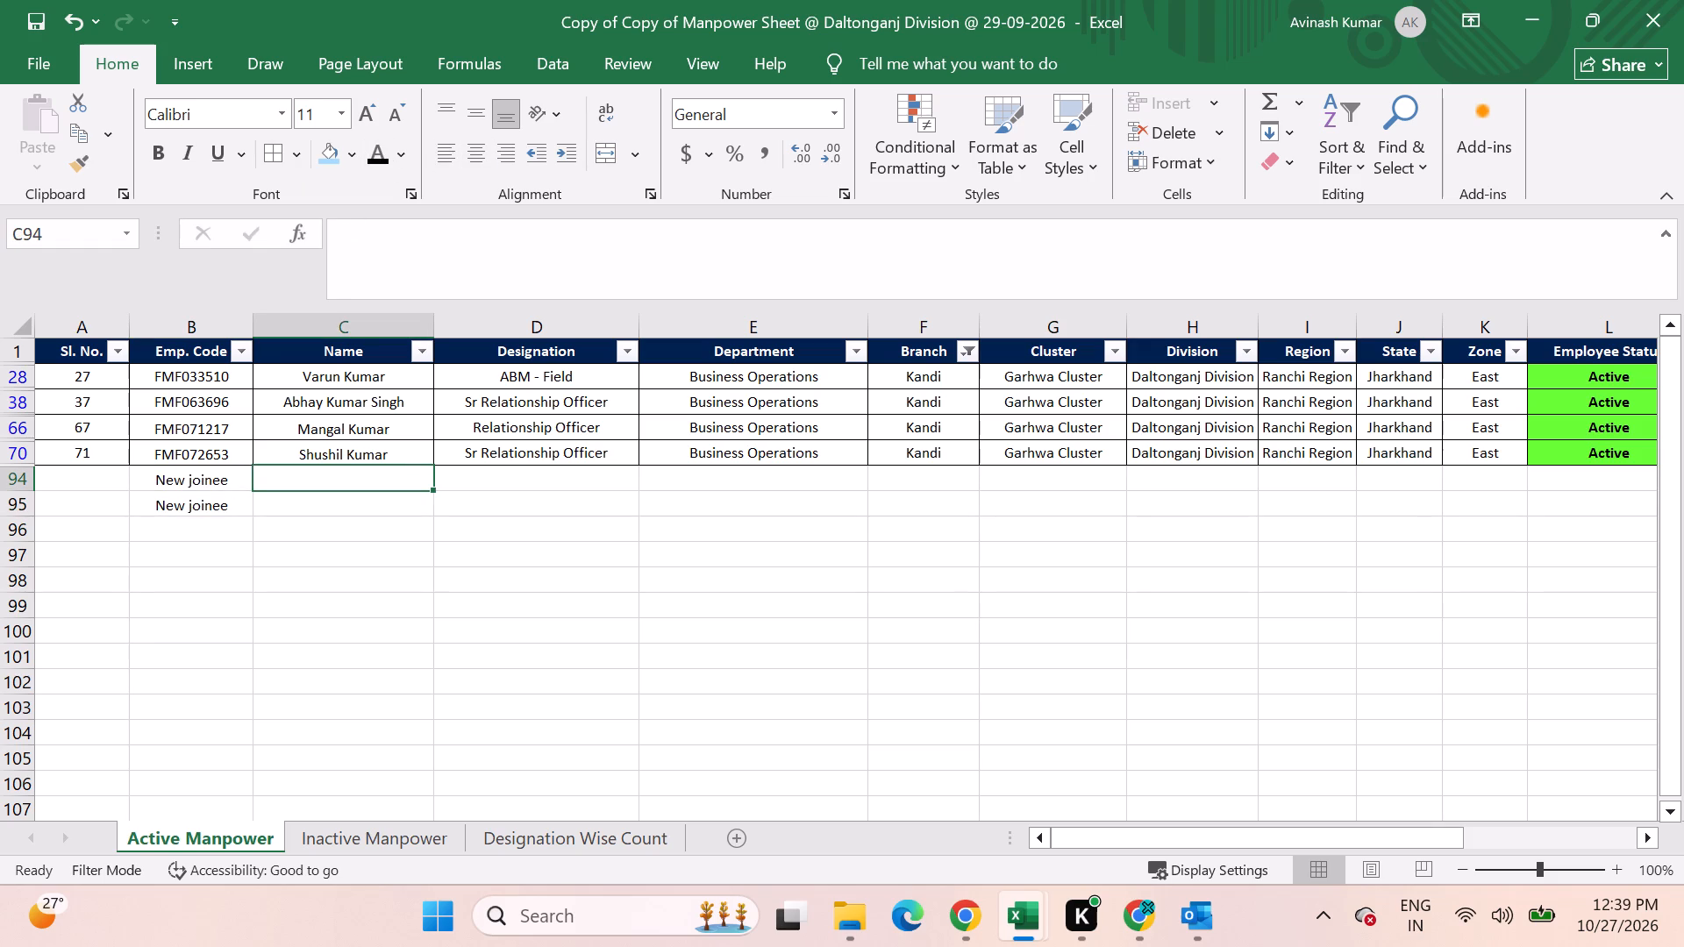
key("Left")
key("Left")
key("Left")
key("Left")
key("Right")
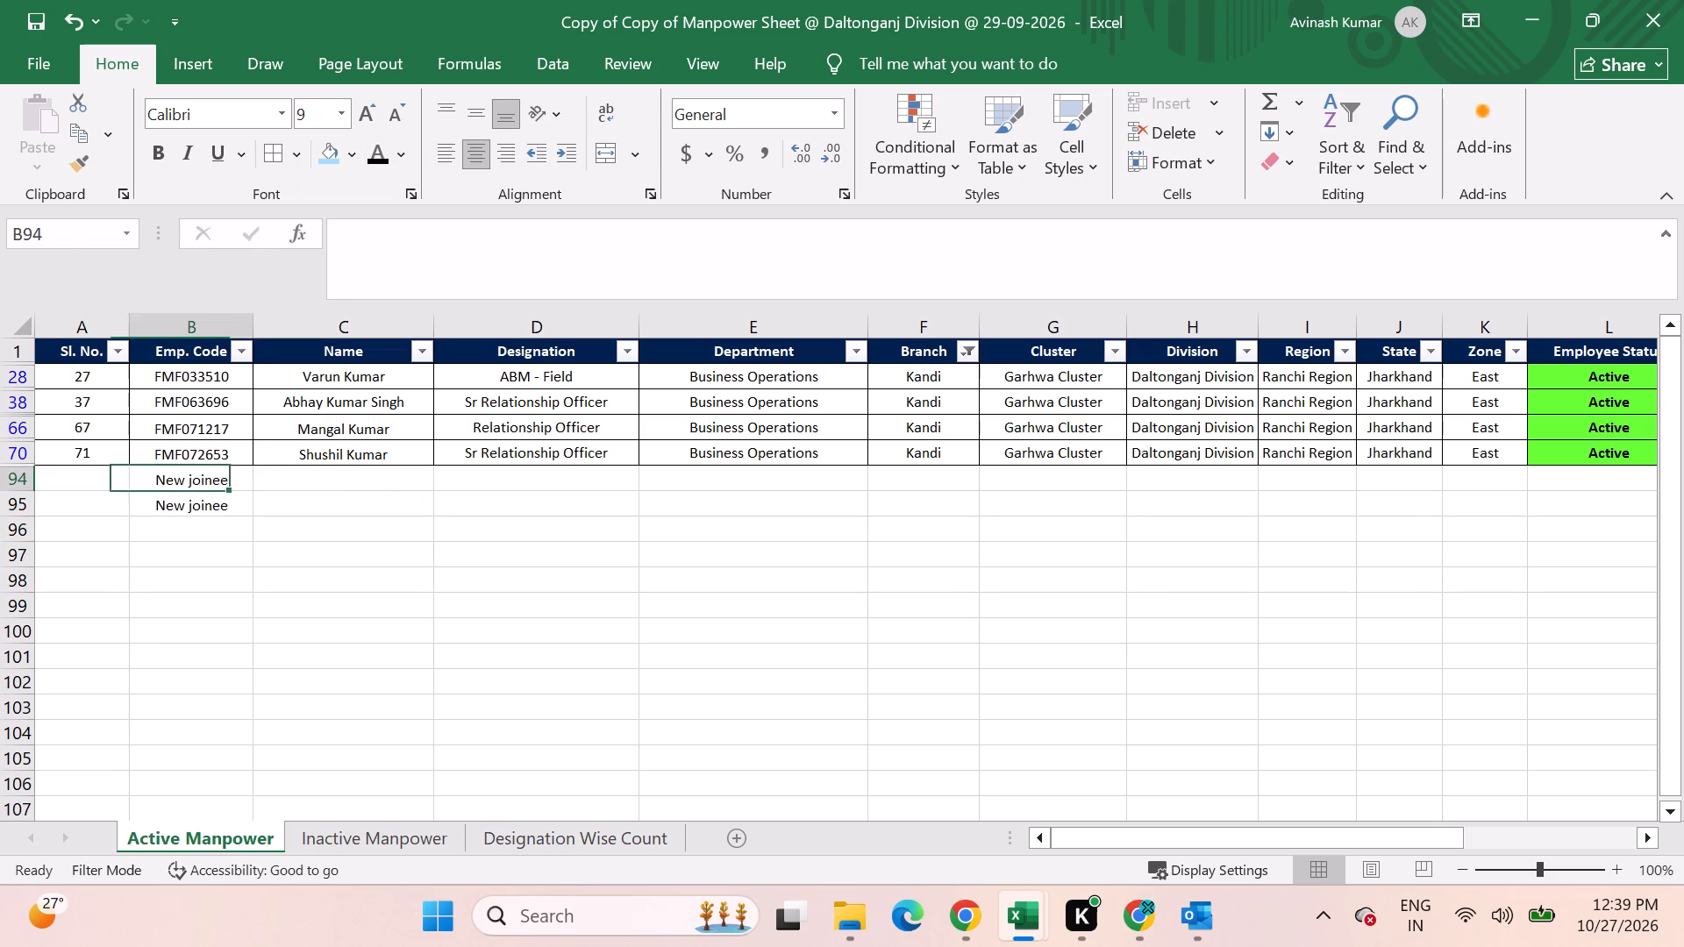
key("Right")
key("Left")
key("Right")
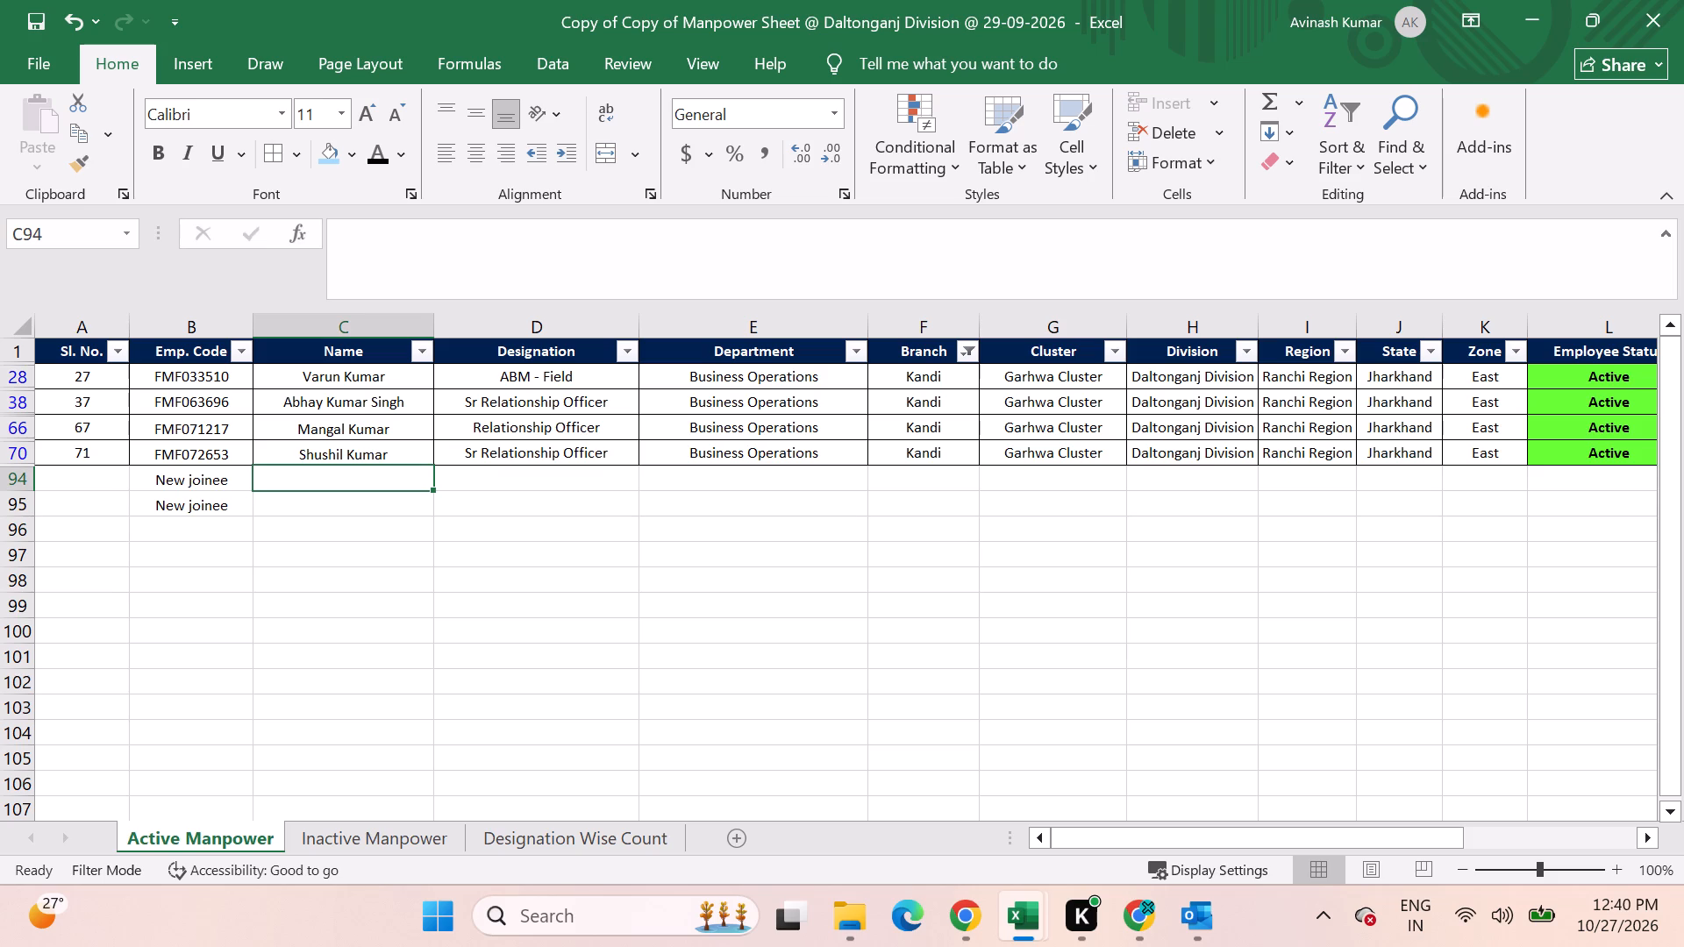
key("Down")
key("Left")
key("Up")
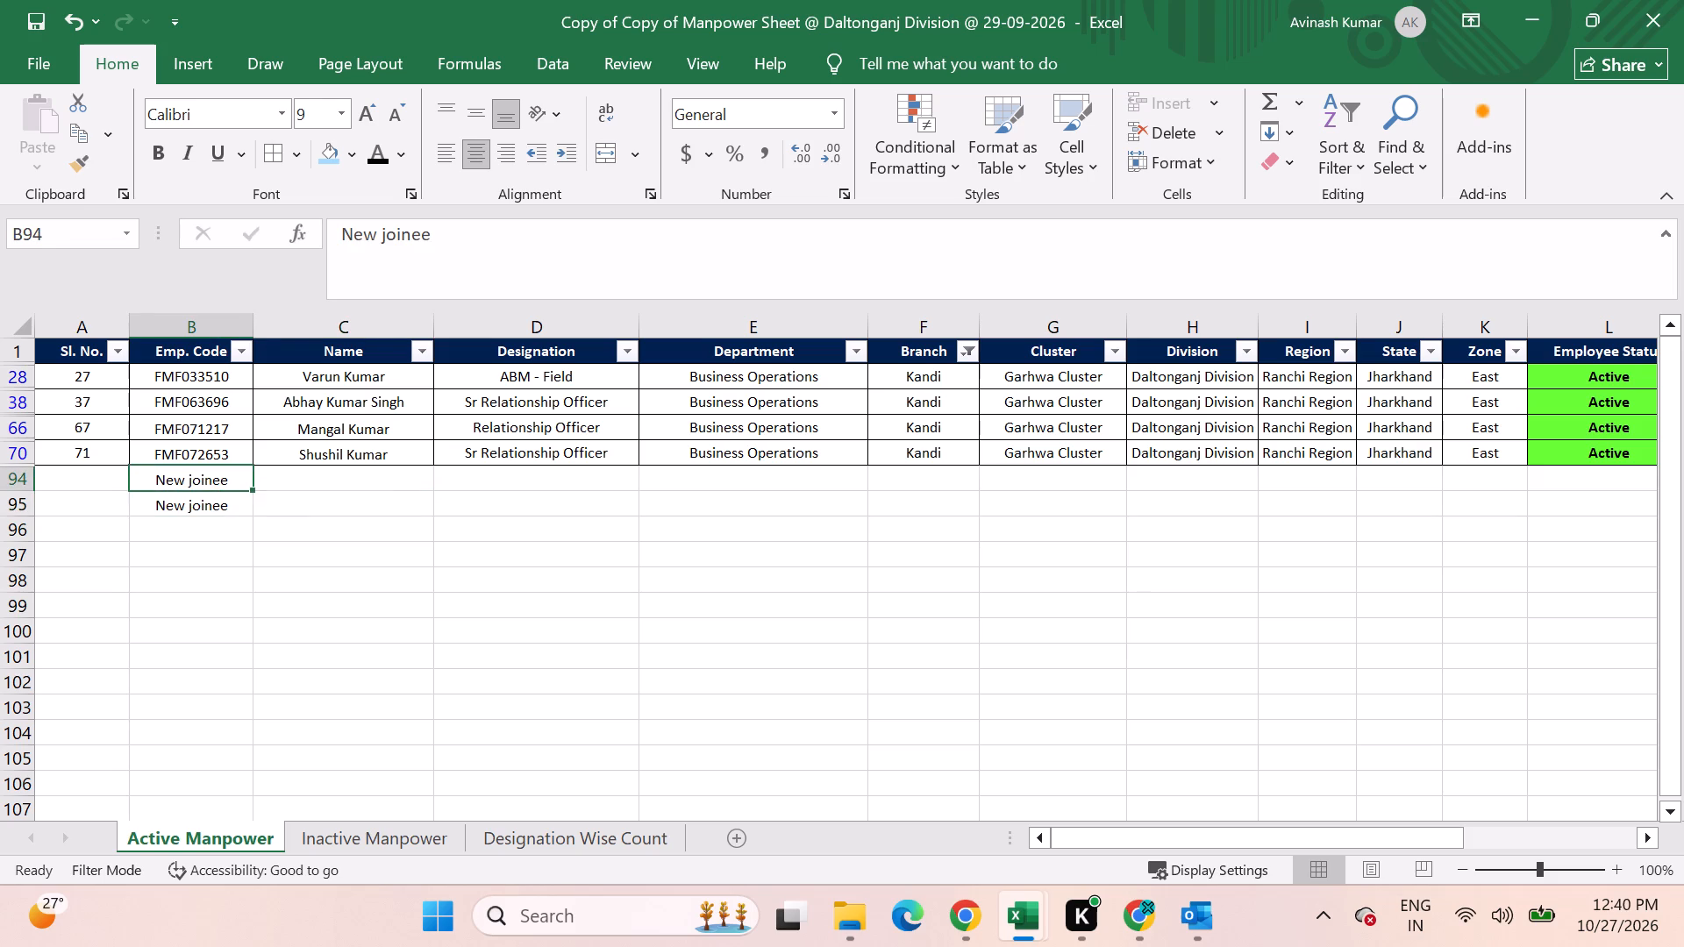
key("Left")
key("Right")
key("Right")
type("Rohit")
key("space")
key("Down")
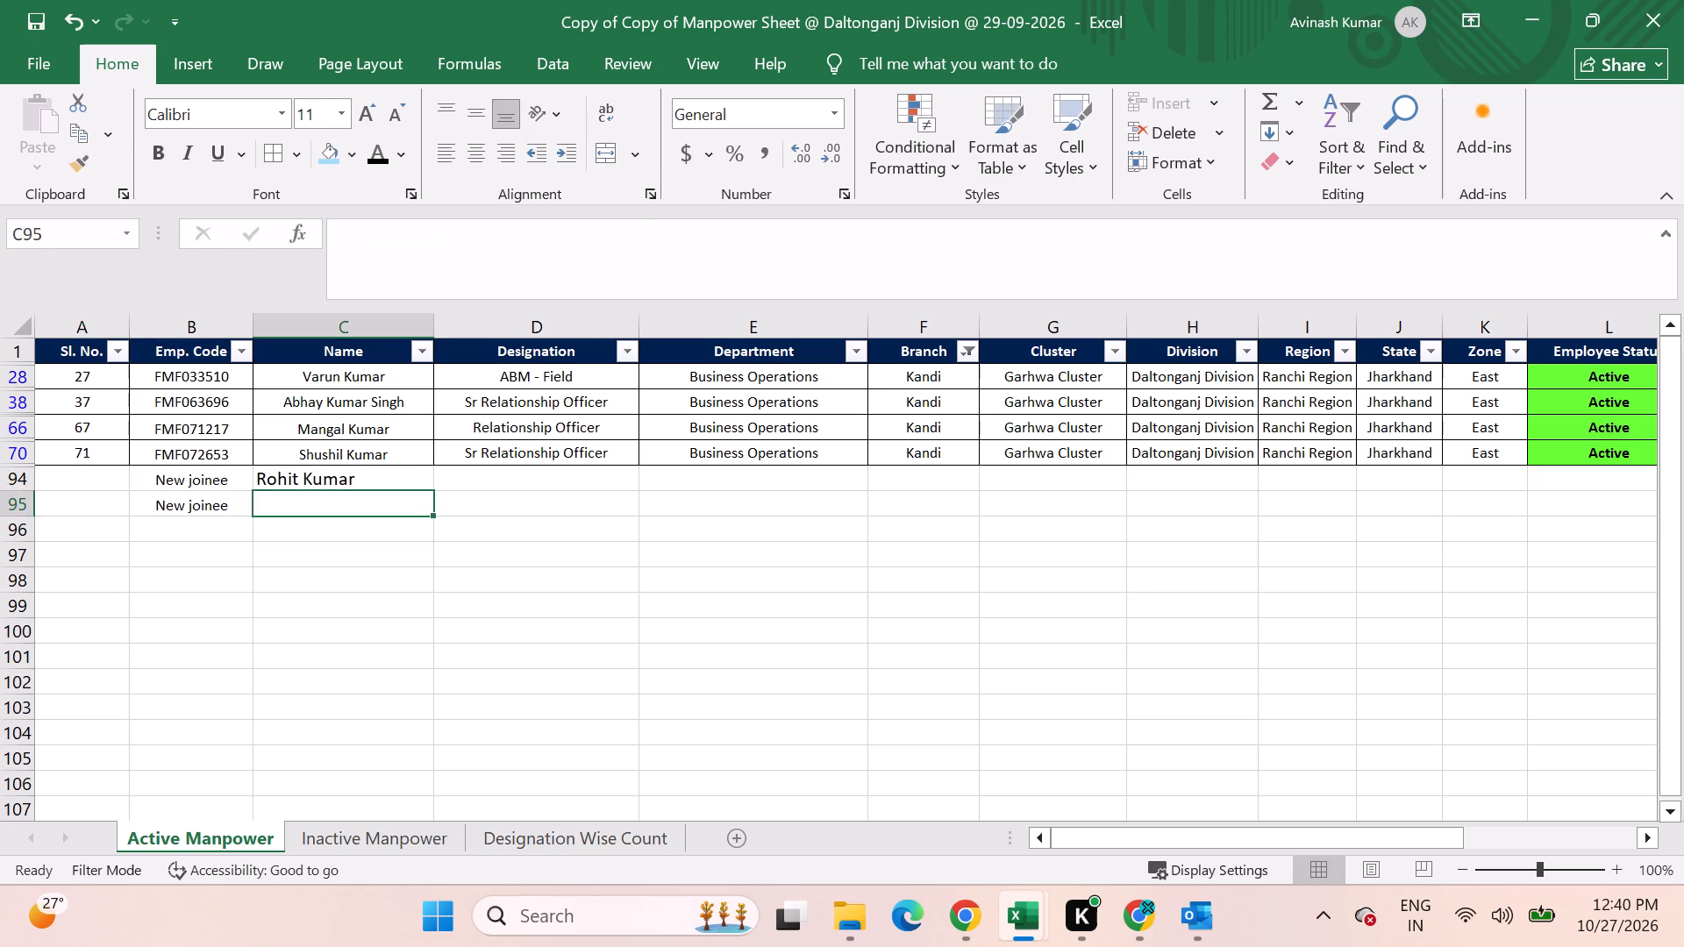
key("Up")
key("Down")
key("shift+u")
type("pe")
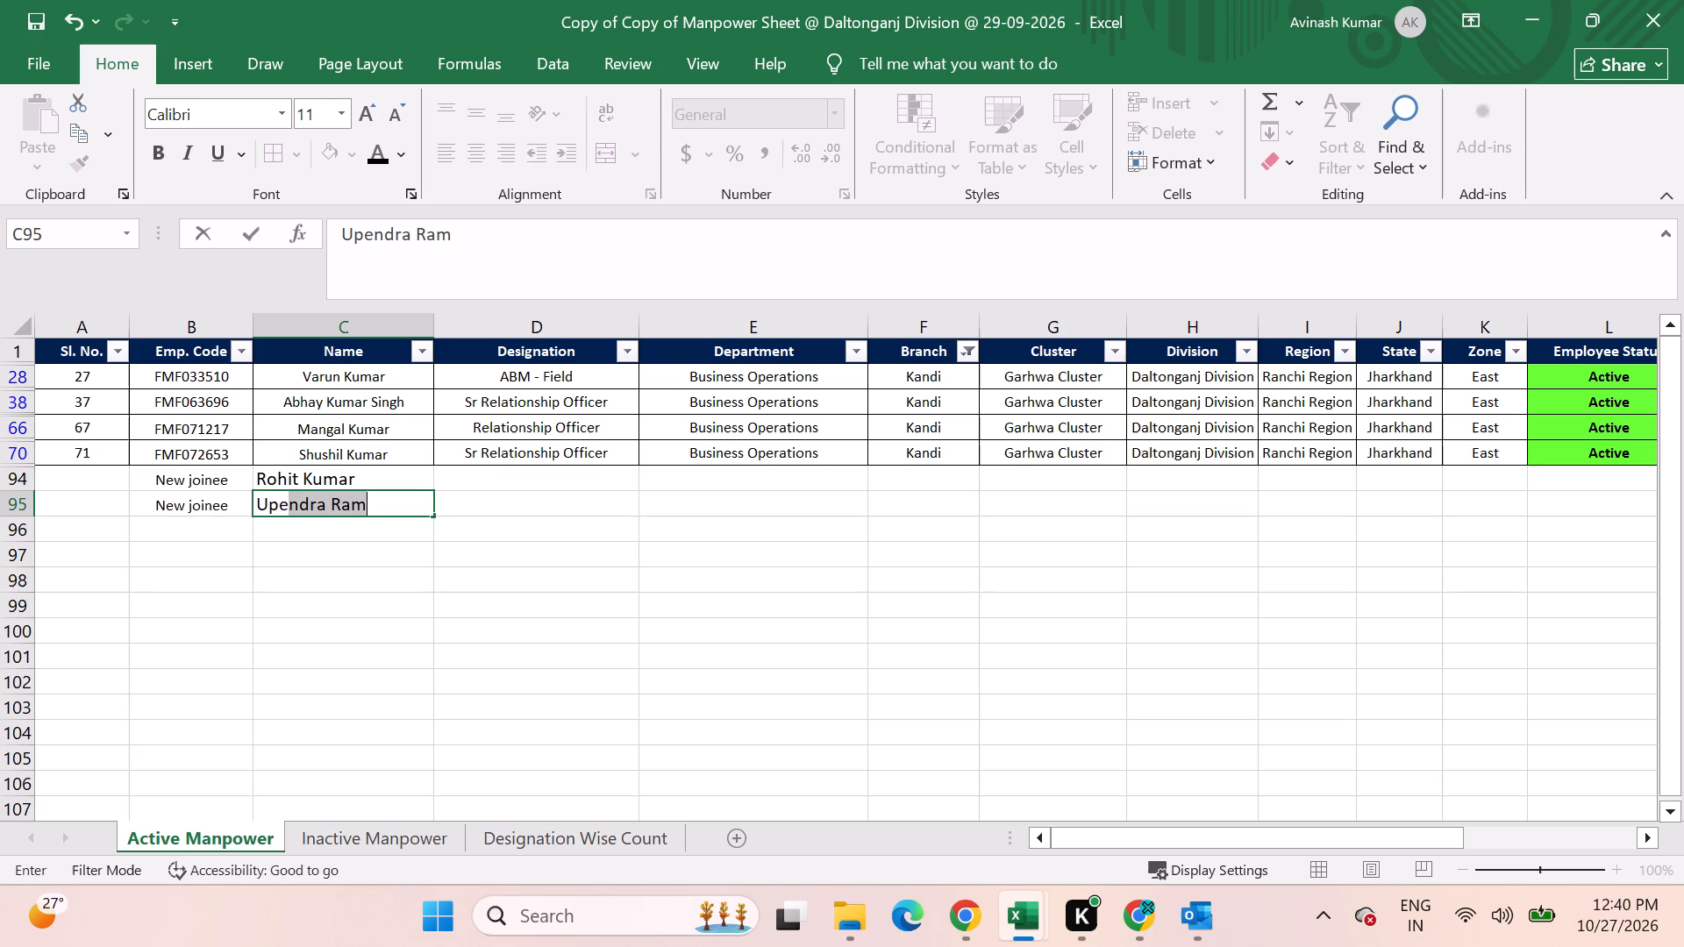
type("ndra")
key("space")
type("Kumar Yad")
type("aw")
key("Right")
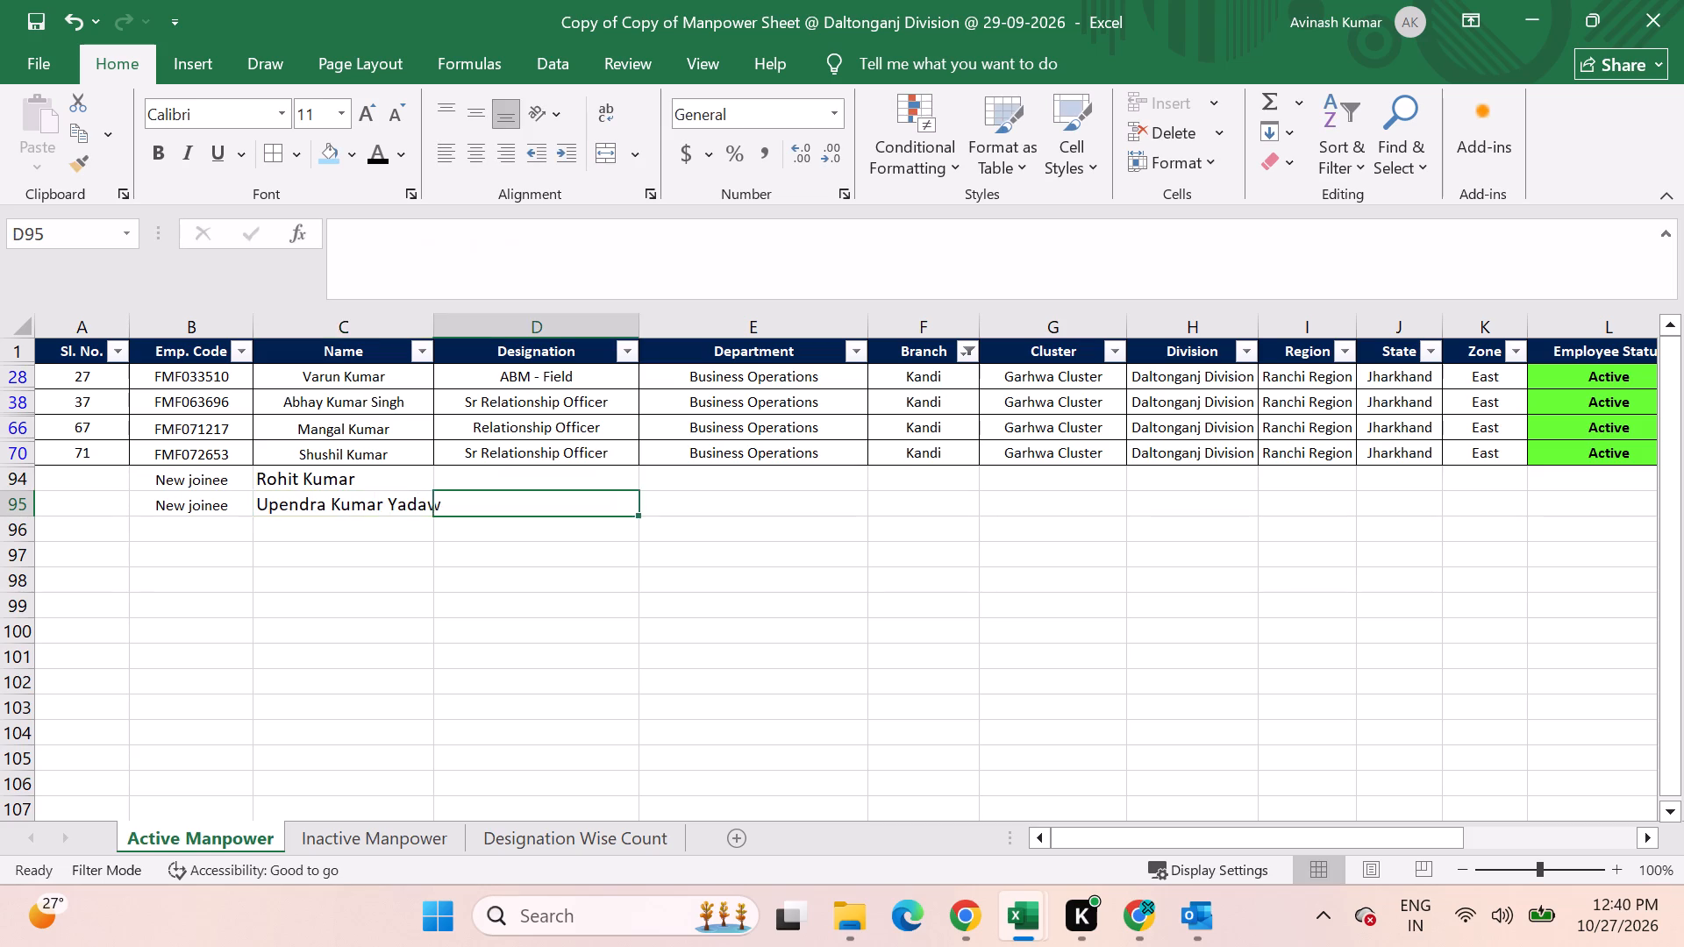
Format the new joinees' names in C94:C95 at font size 9 and centre them horizontally.
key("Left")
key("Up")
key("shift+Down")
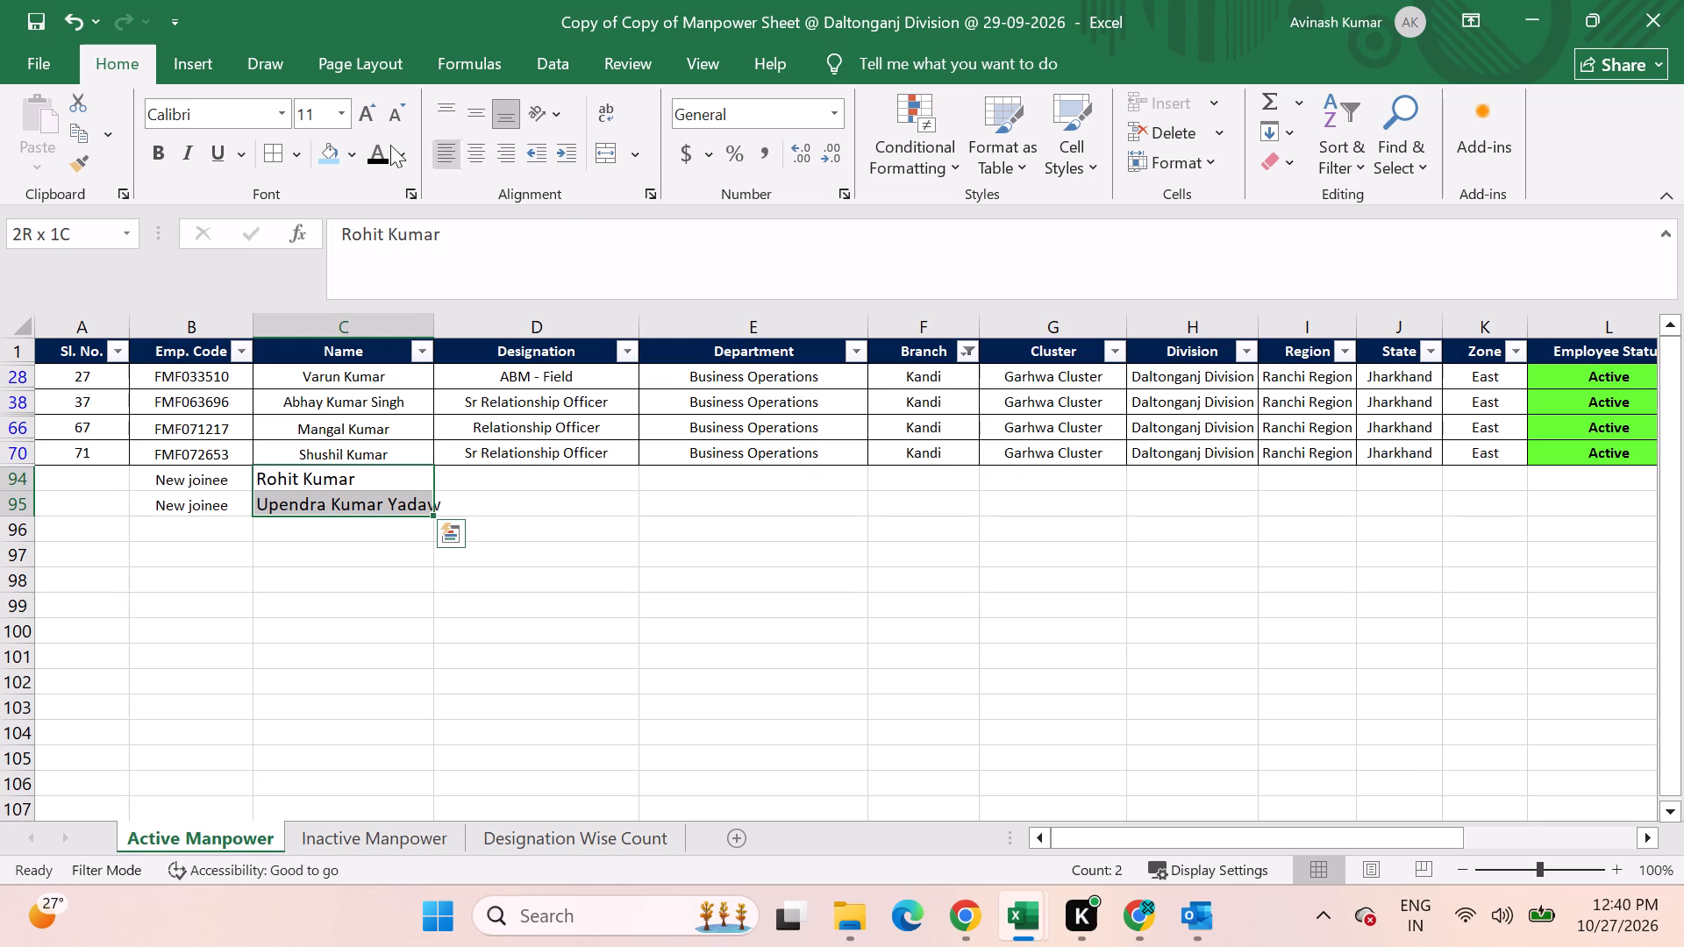
left_click(339, 114)
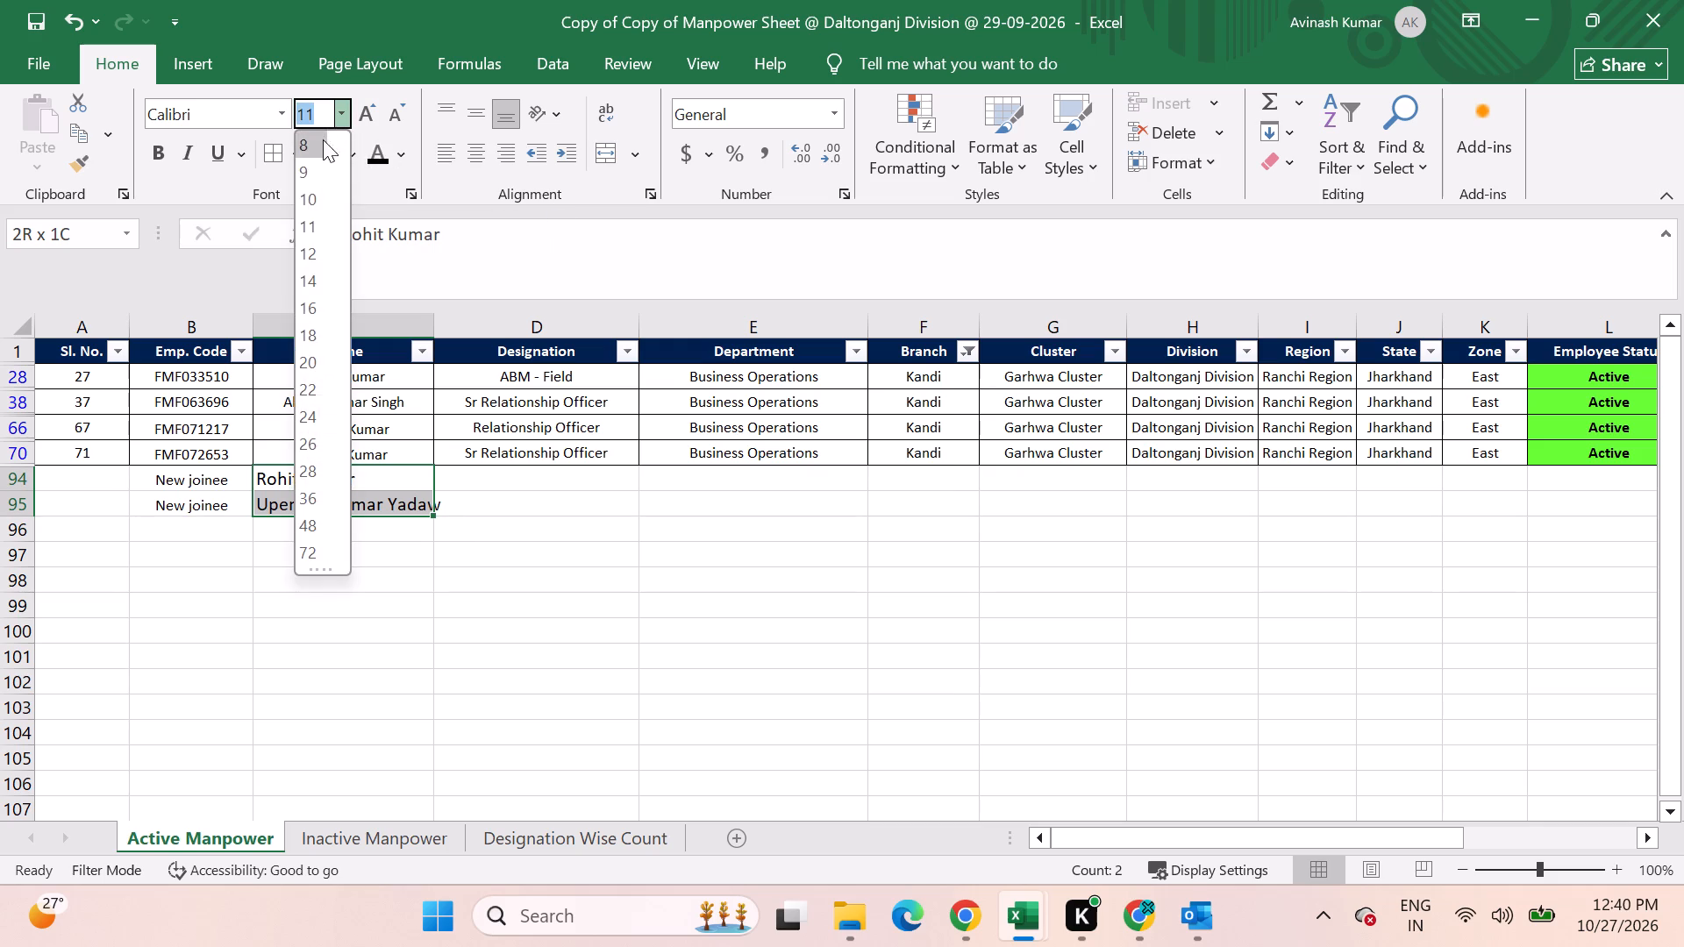
left_click(310, 172)
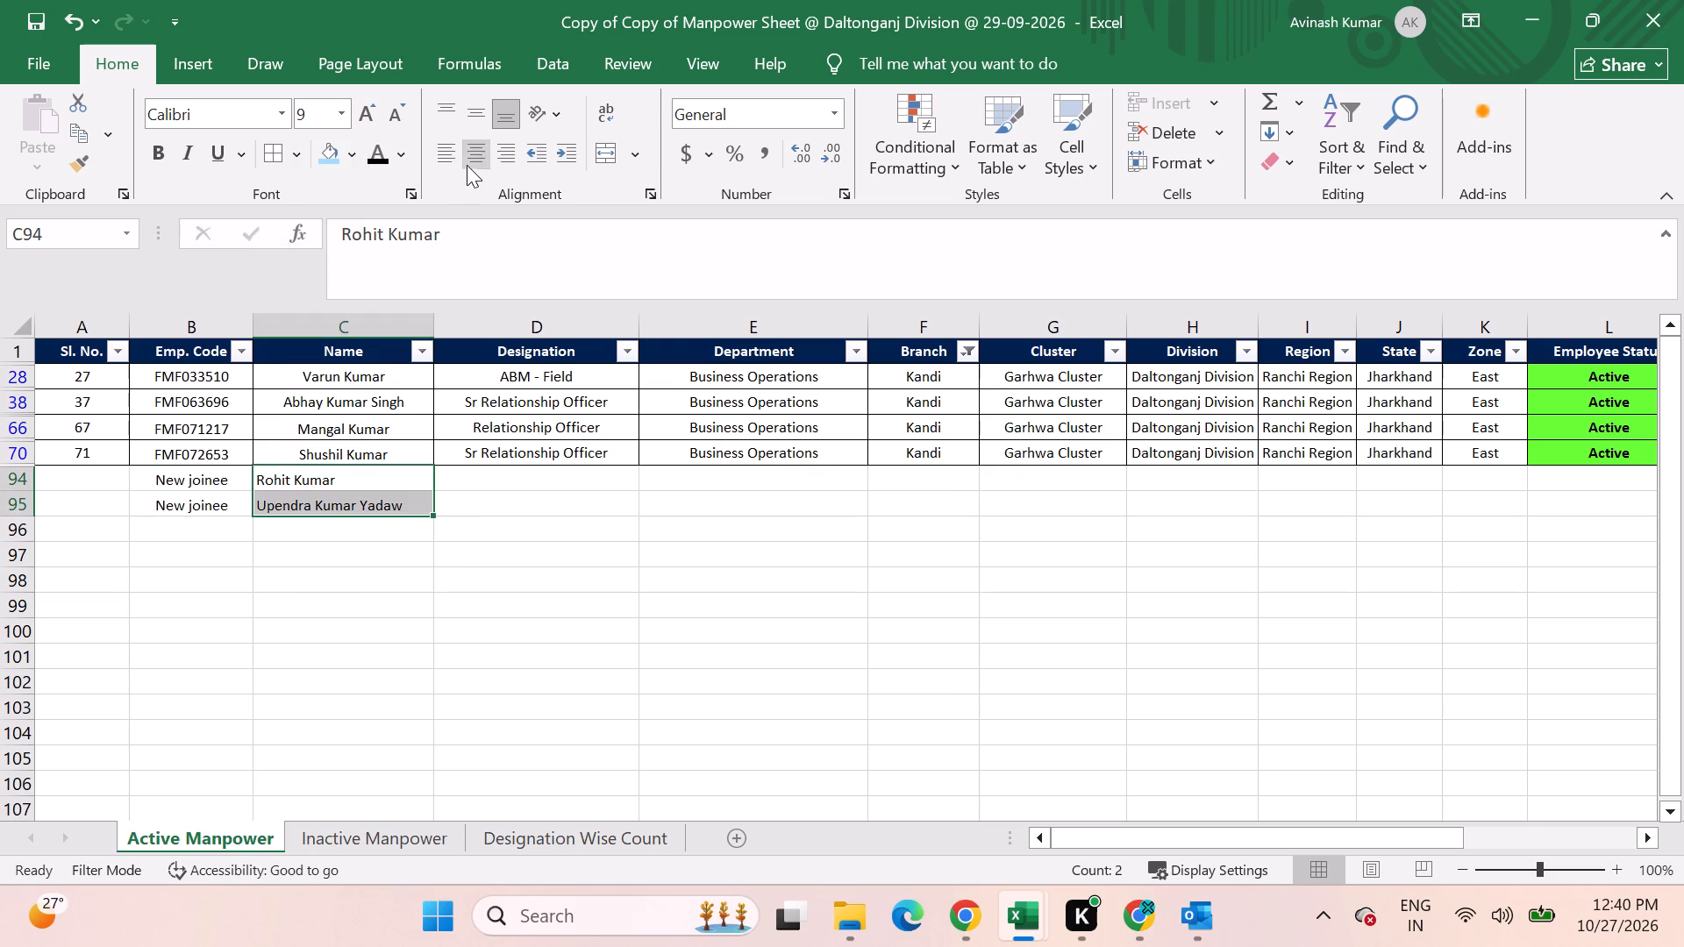
left_click(467, 165)
left_click(513, 461)
left_click(513, 466)
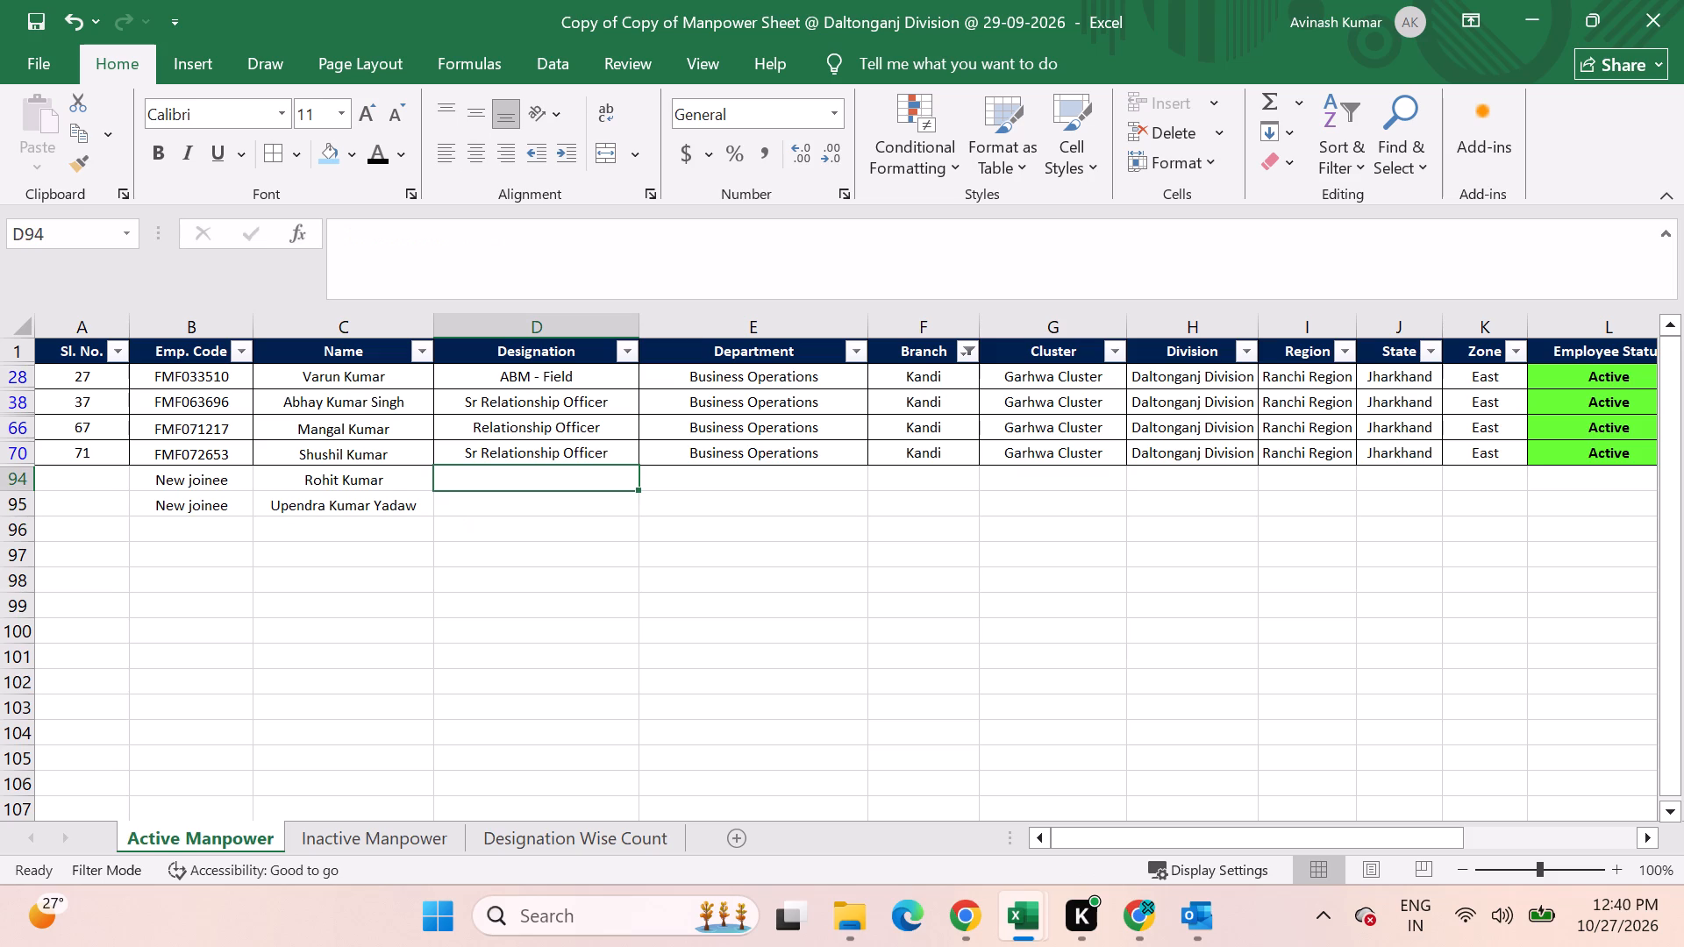
Set the Designation of both new joinees in D94:D95 to Relationship Officer.
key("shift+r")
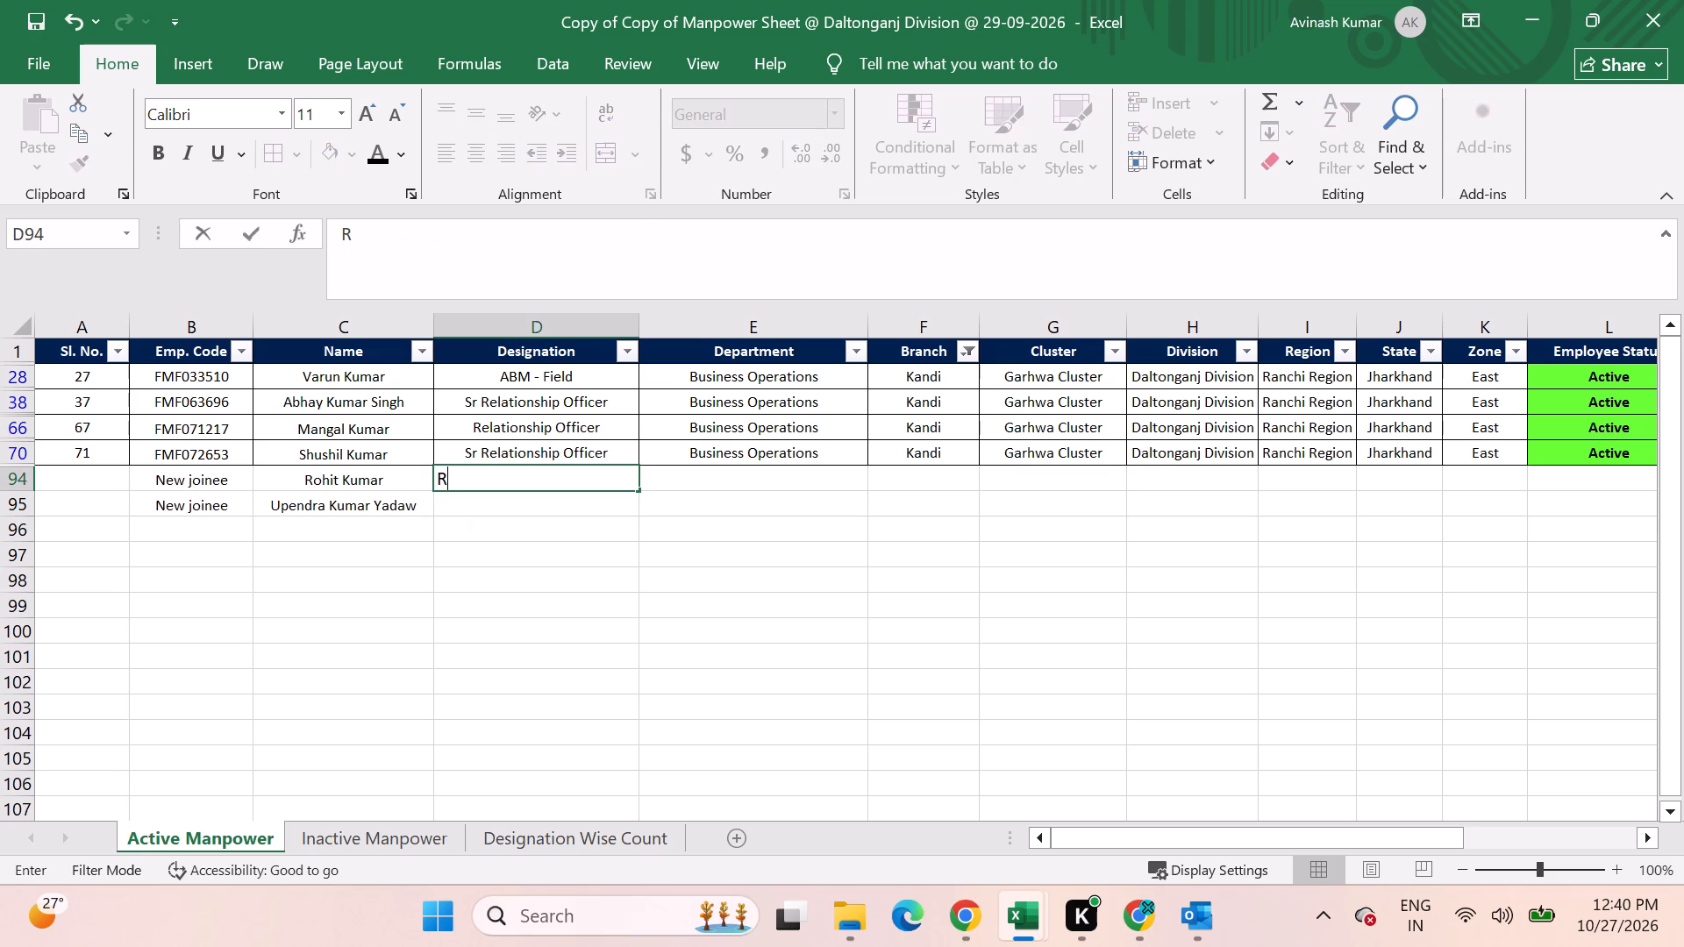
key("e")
key("Down")
key("Up")
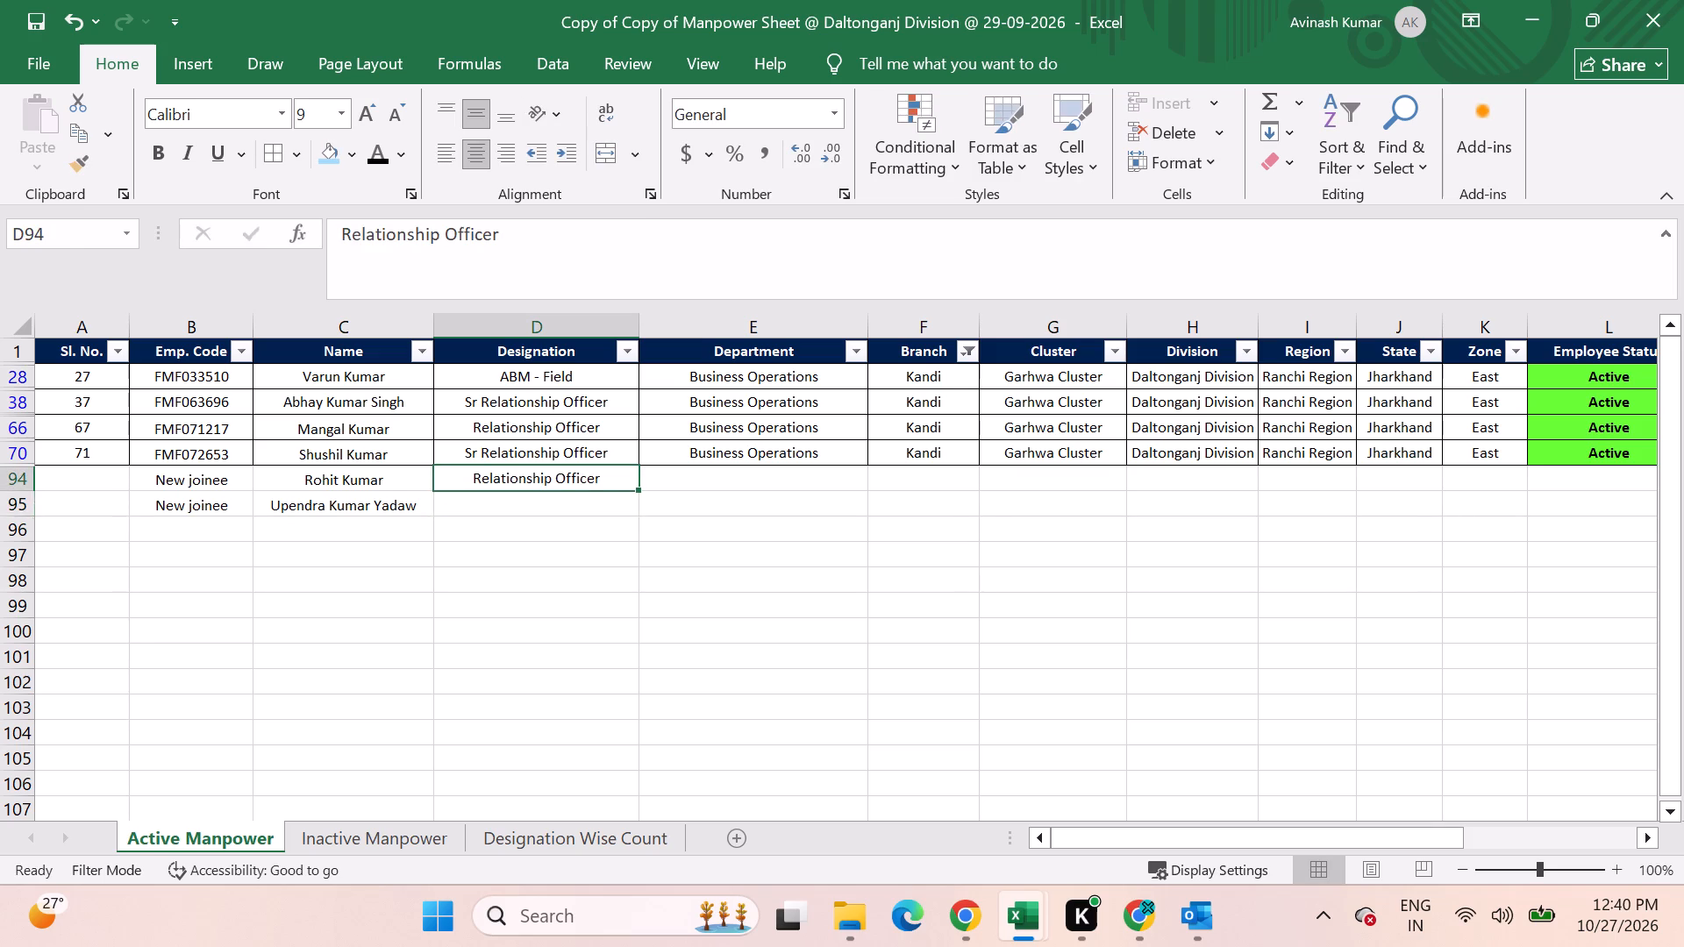
key("shift+Down")
key("ctrl+d")
Fill Department Business Operations and Branch Kandi down from row 70 into the new joinee rows 94 and 95.
key("Right")
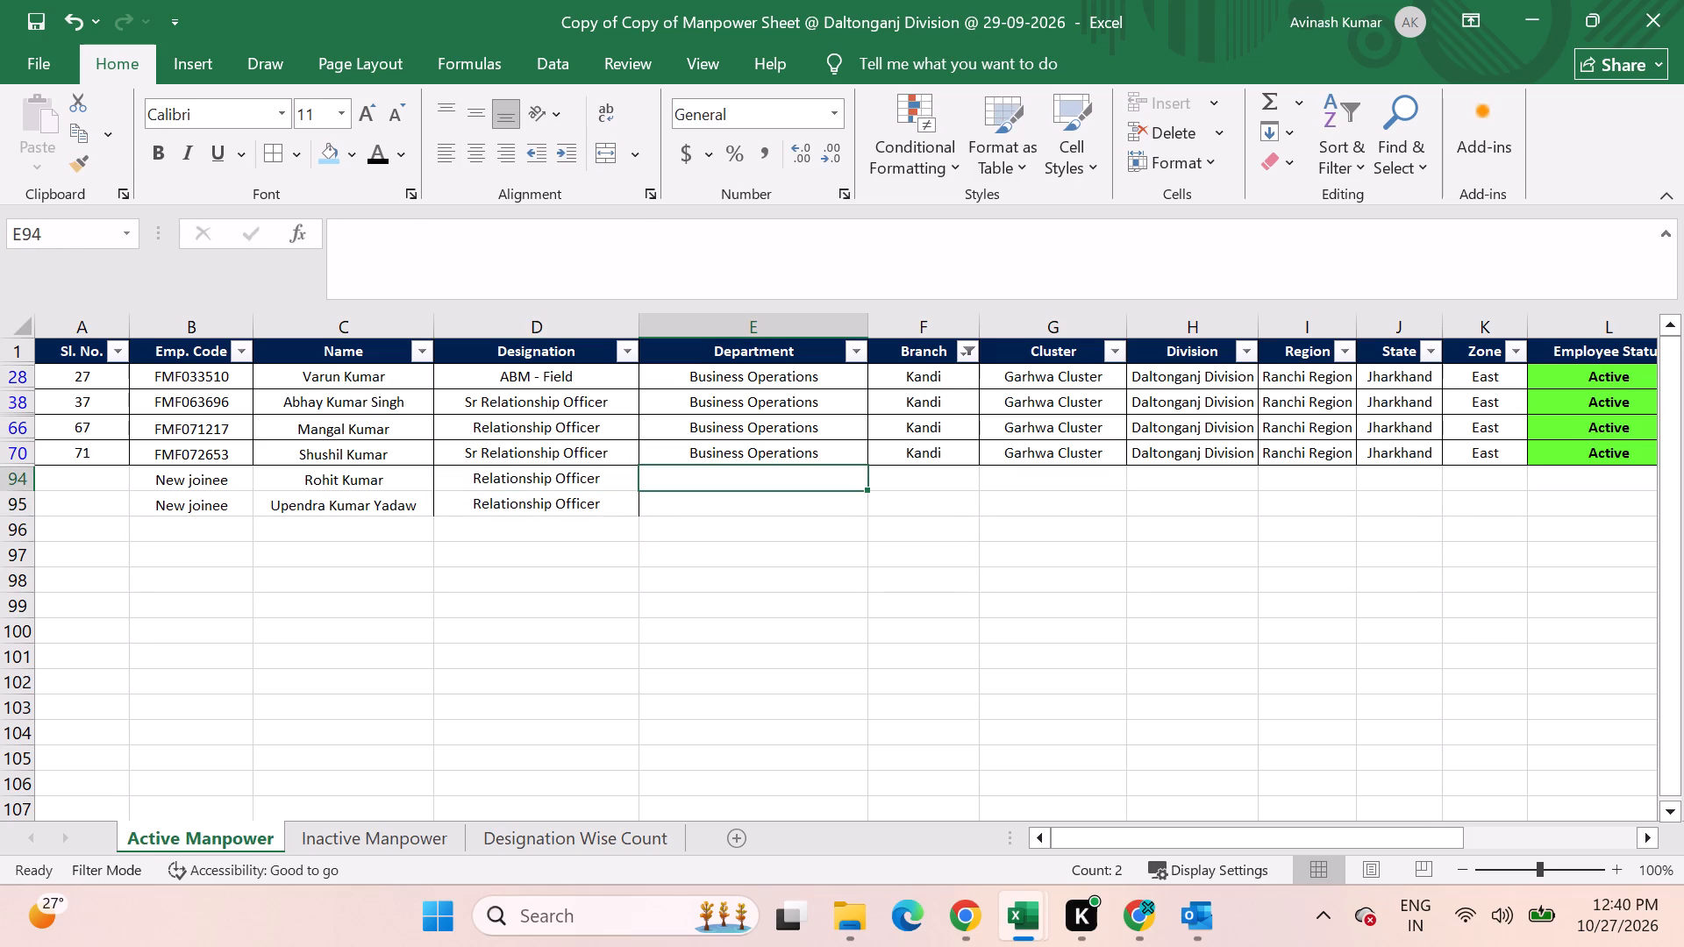
key("Up")
key("shift+Down")
key("shift+Down")
key("ctrl+d")
key("Right")
key("shift+Down")
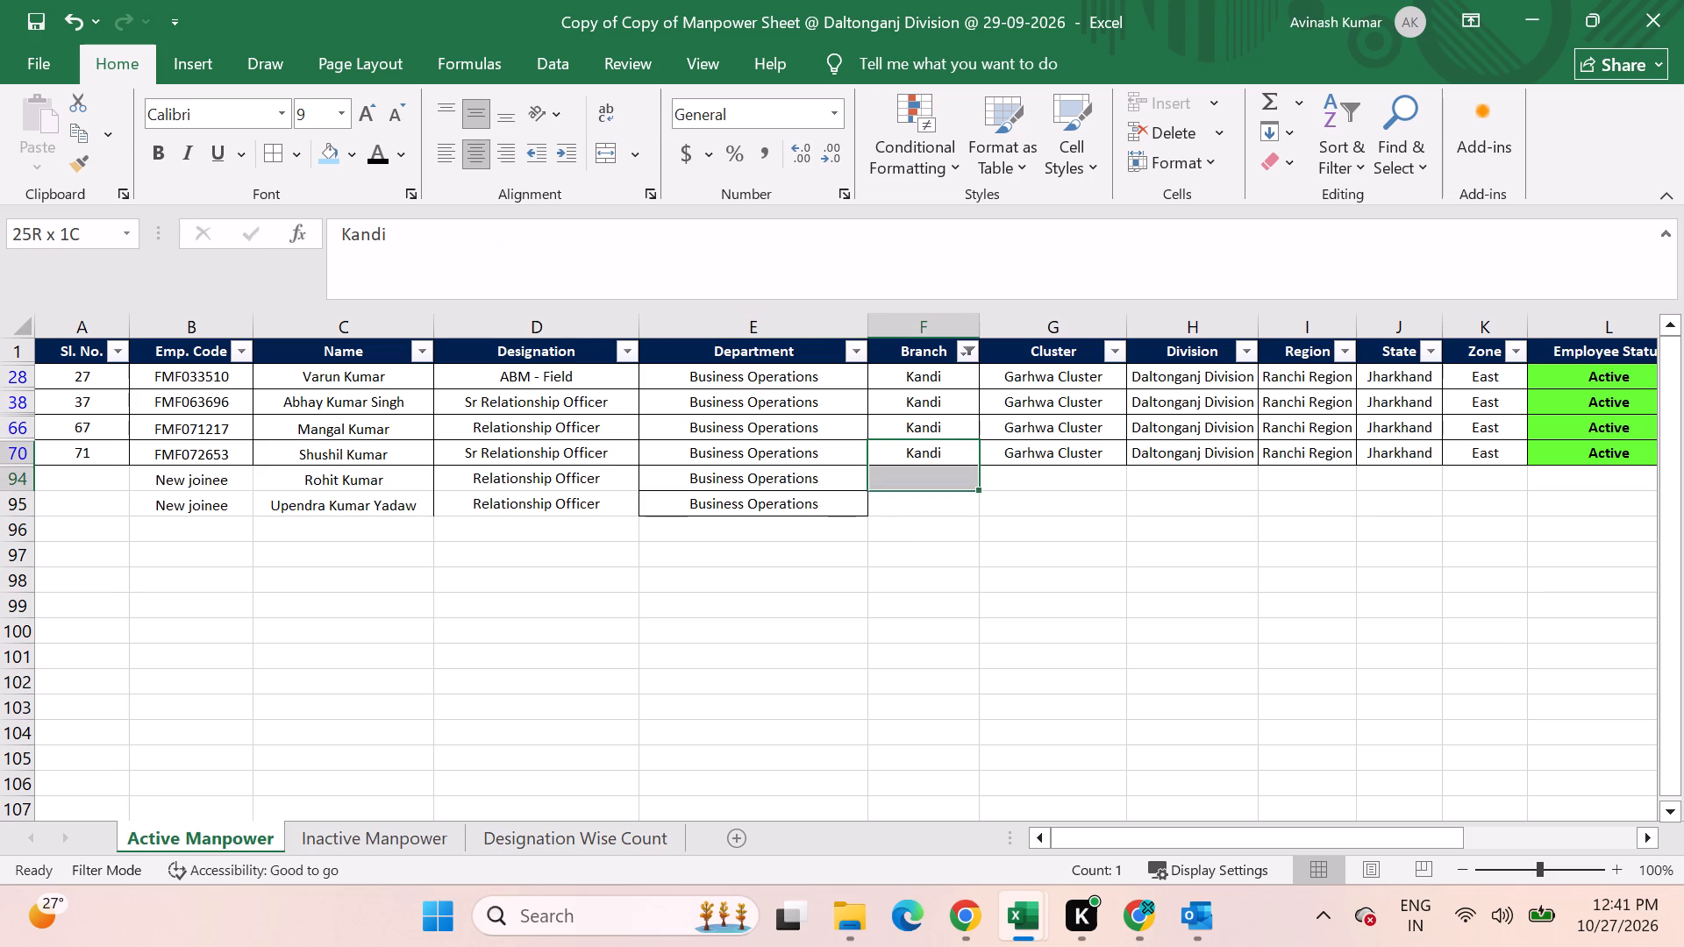
key("shift+Down")
key("ctrl+d")
Fill the Cluster through Employee Status values (G to L) down from row 70 into new joinee rows 94 and 95.
key("Right")
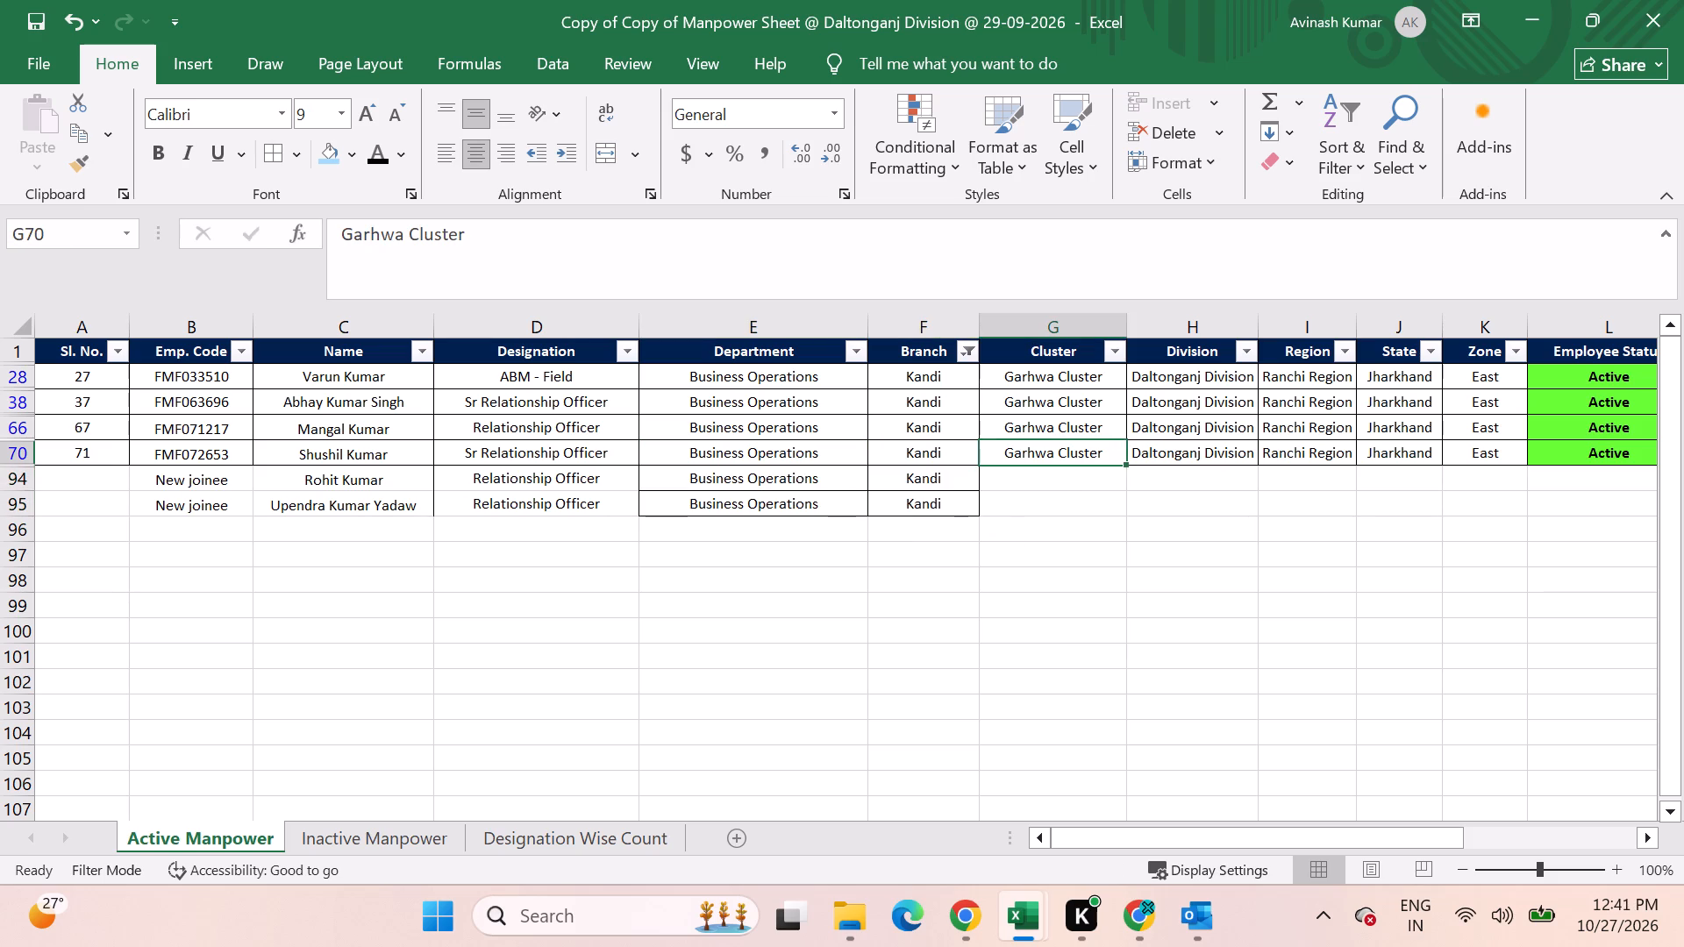
key("shift+Down")
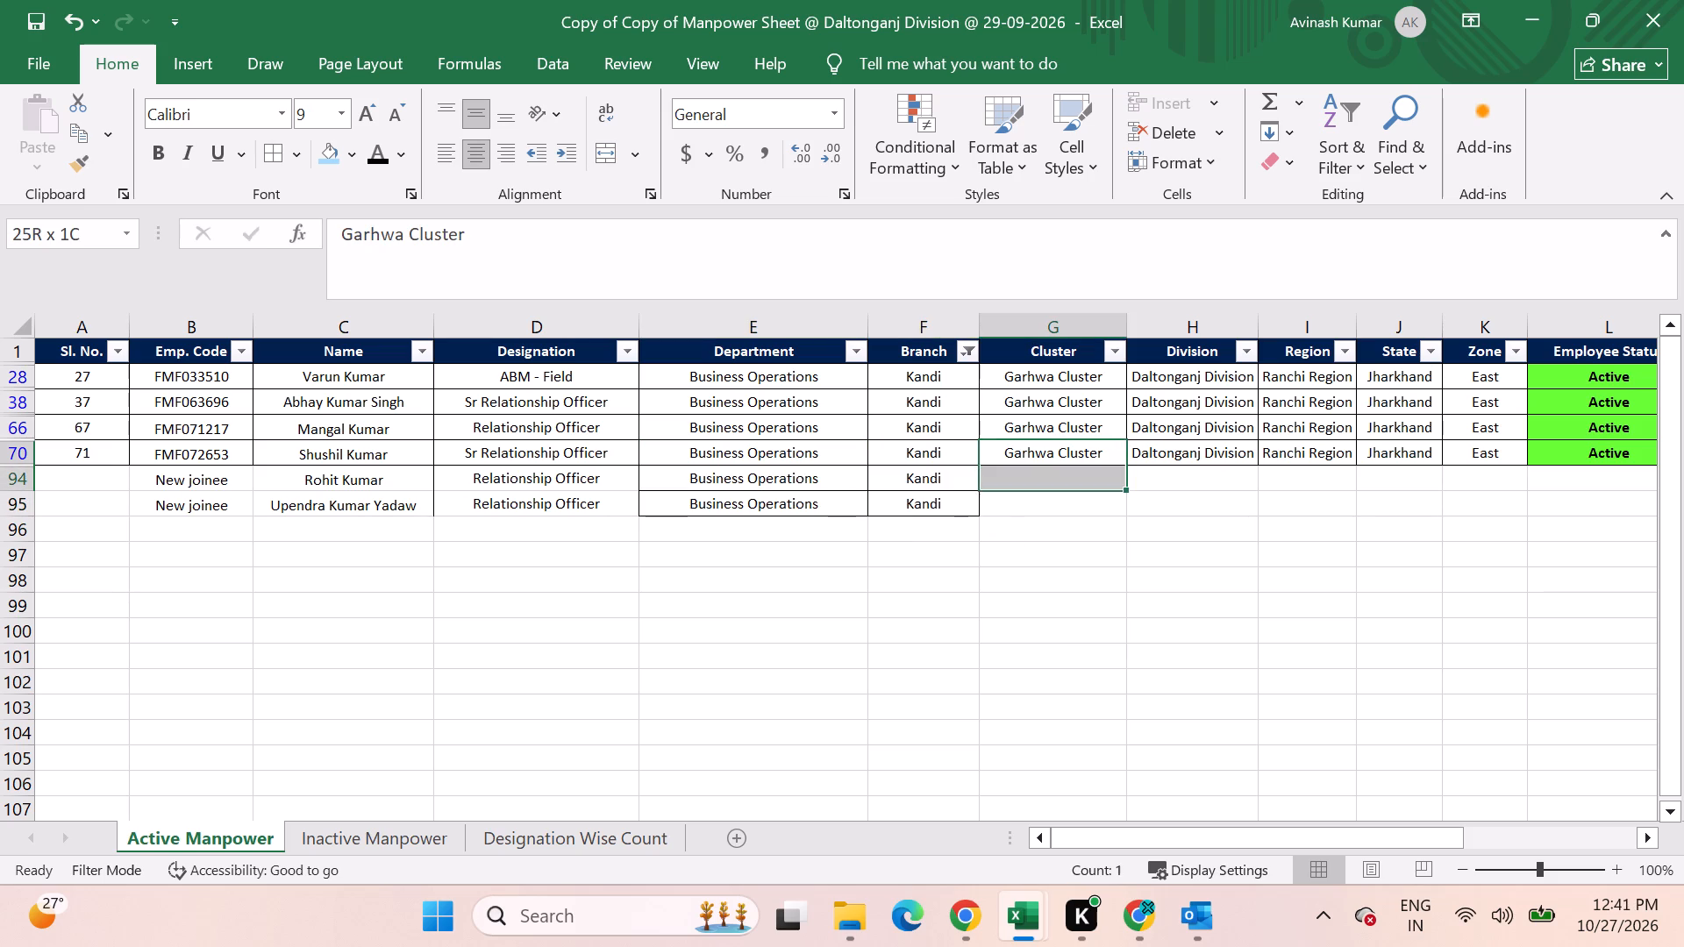
key("shift+Down")
key("shift+Right")
key("shift+Right")
key("shift+Right")
key("shift+Right")
key("shift+Right")
key("shift+Right")
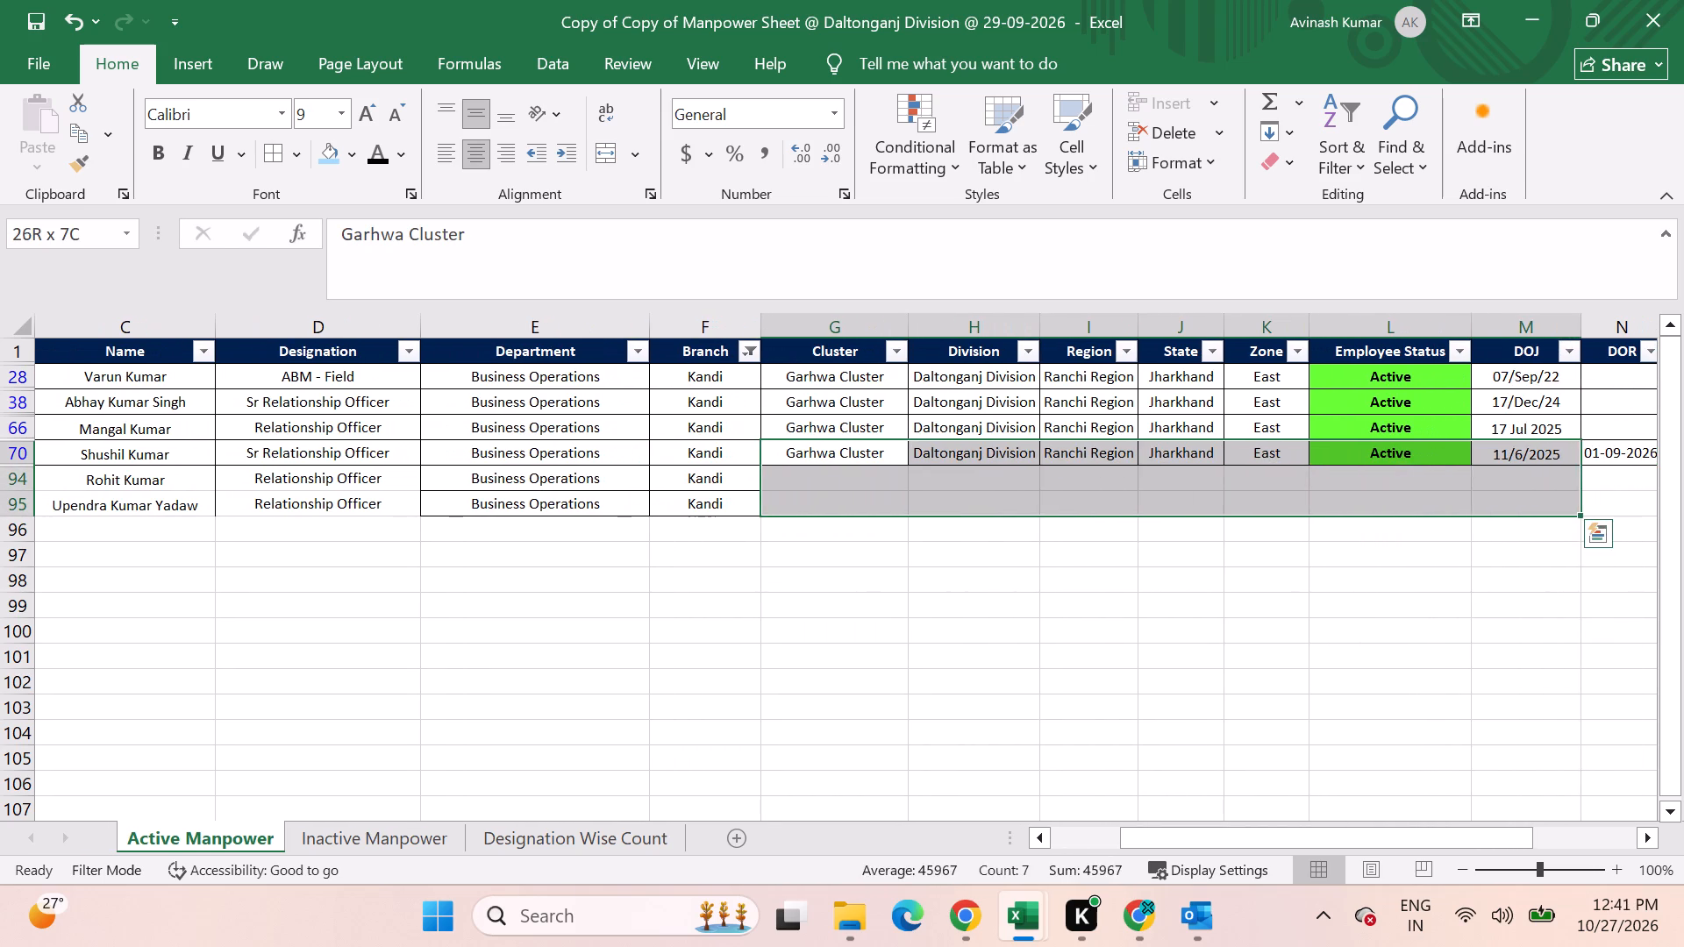
key("shift+Left")
key("ctrl+d")
Enter the first new joinee's joining date in DOJ cell M94, starting with 26-1.
key("Right")
key("Right")
key("Right")
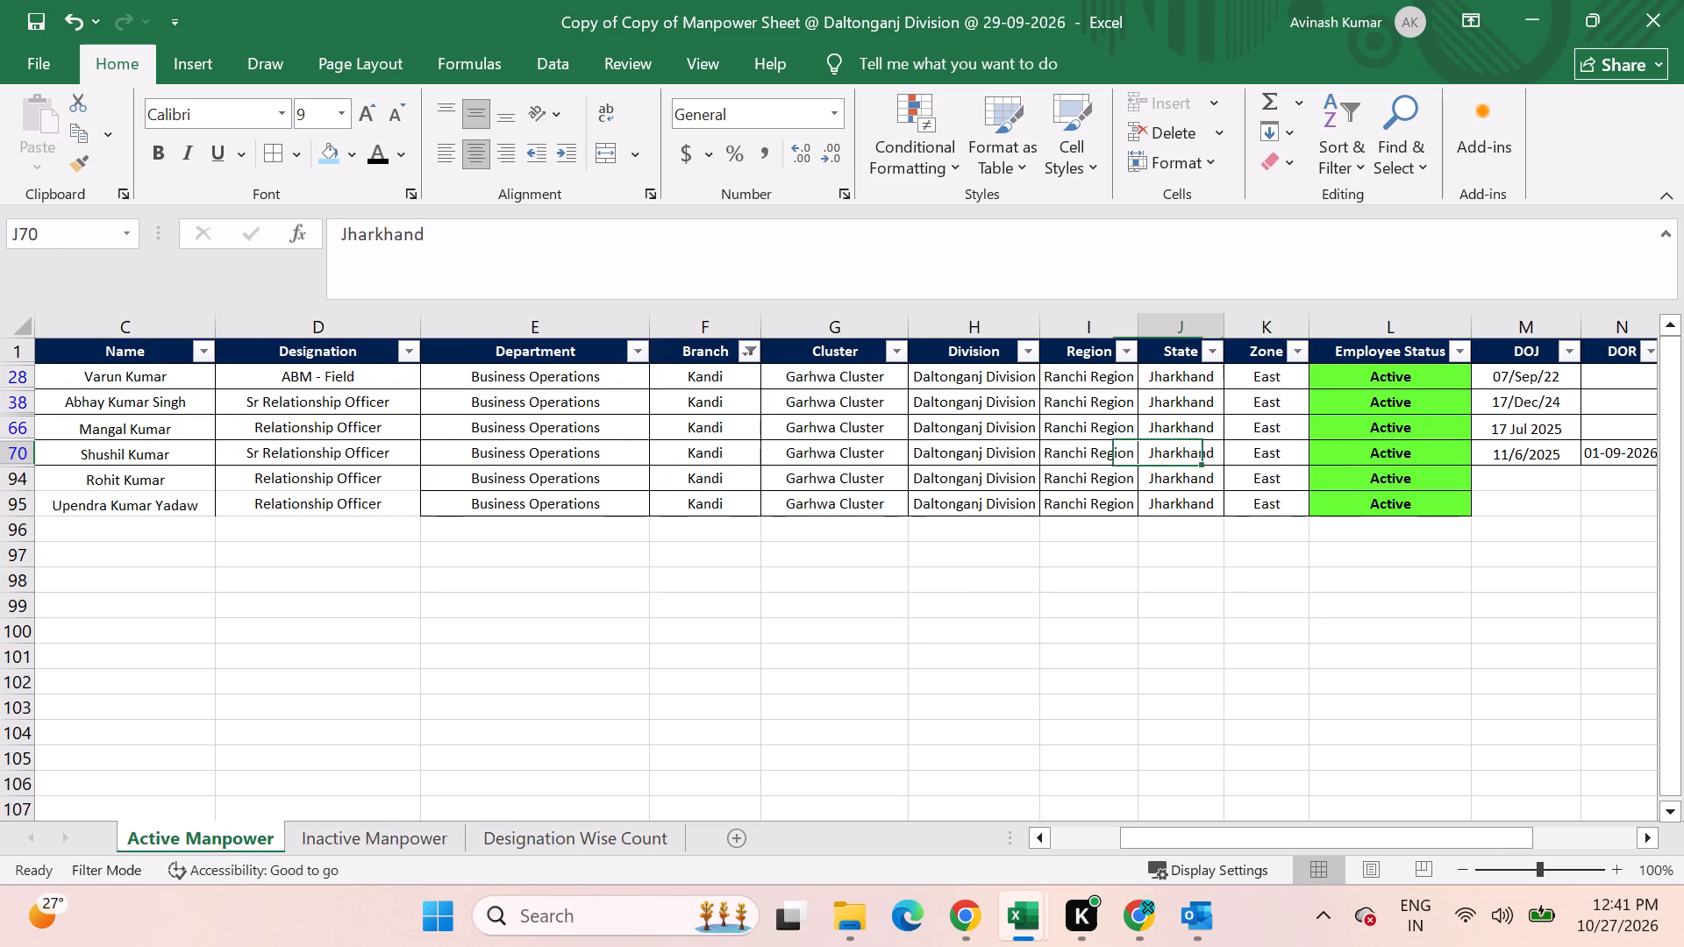
key("Right")
key("Right")
key("Right")
key("Right")
key("Right")
key("Left")
key("Left")
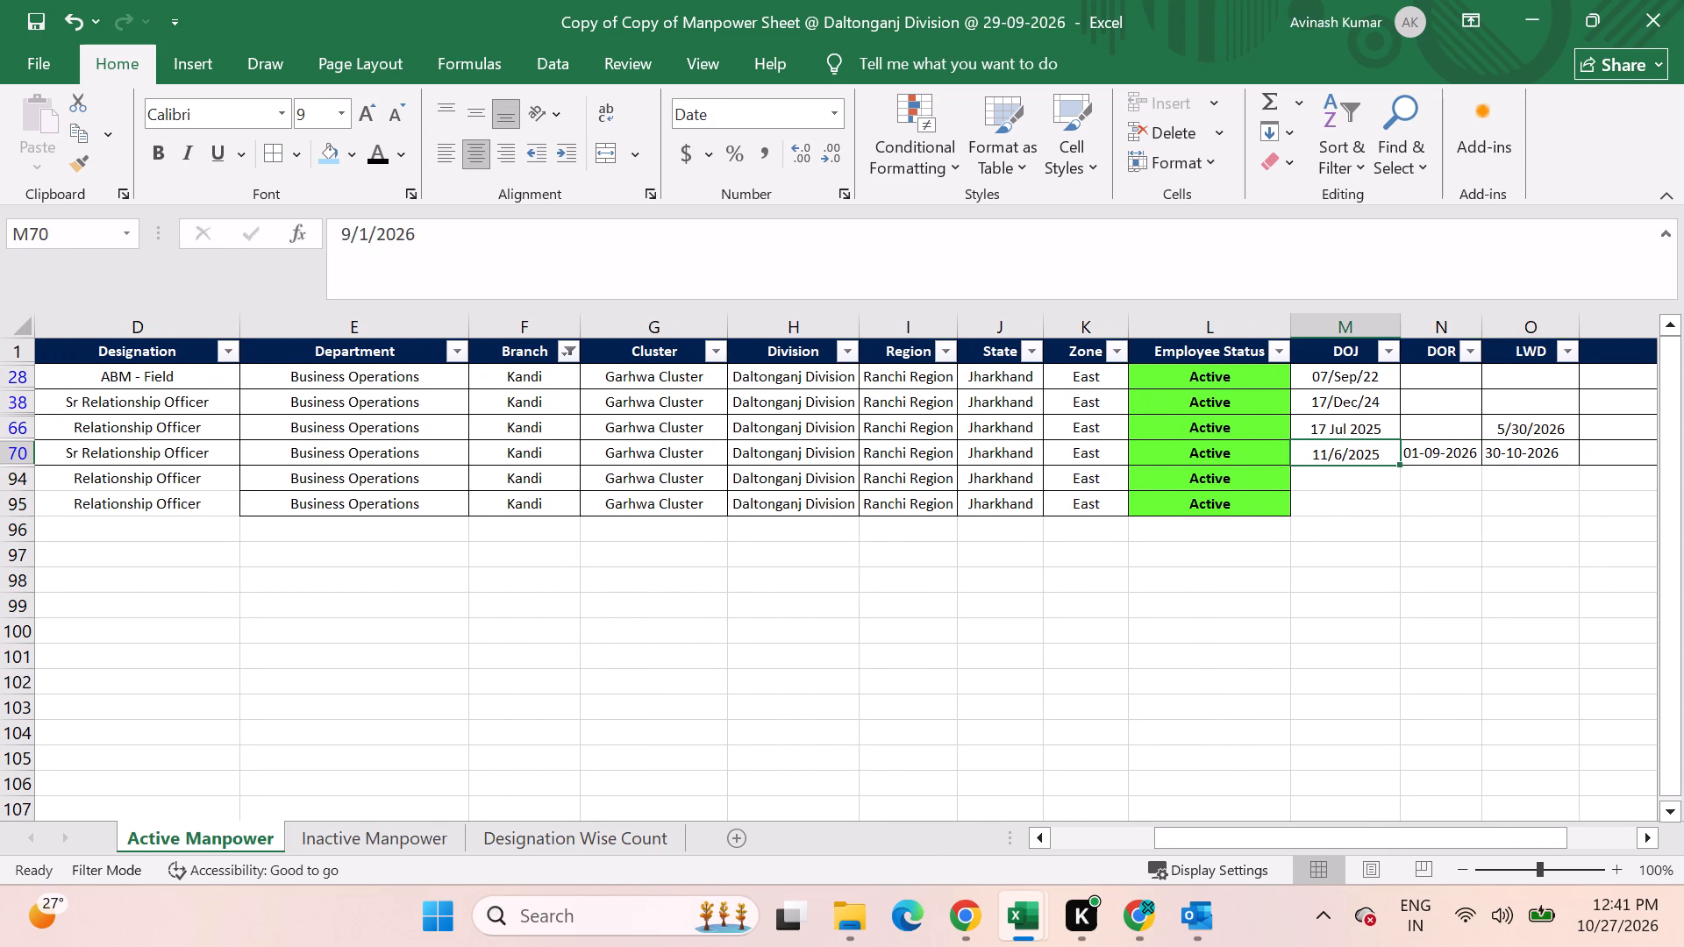
key("Down")
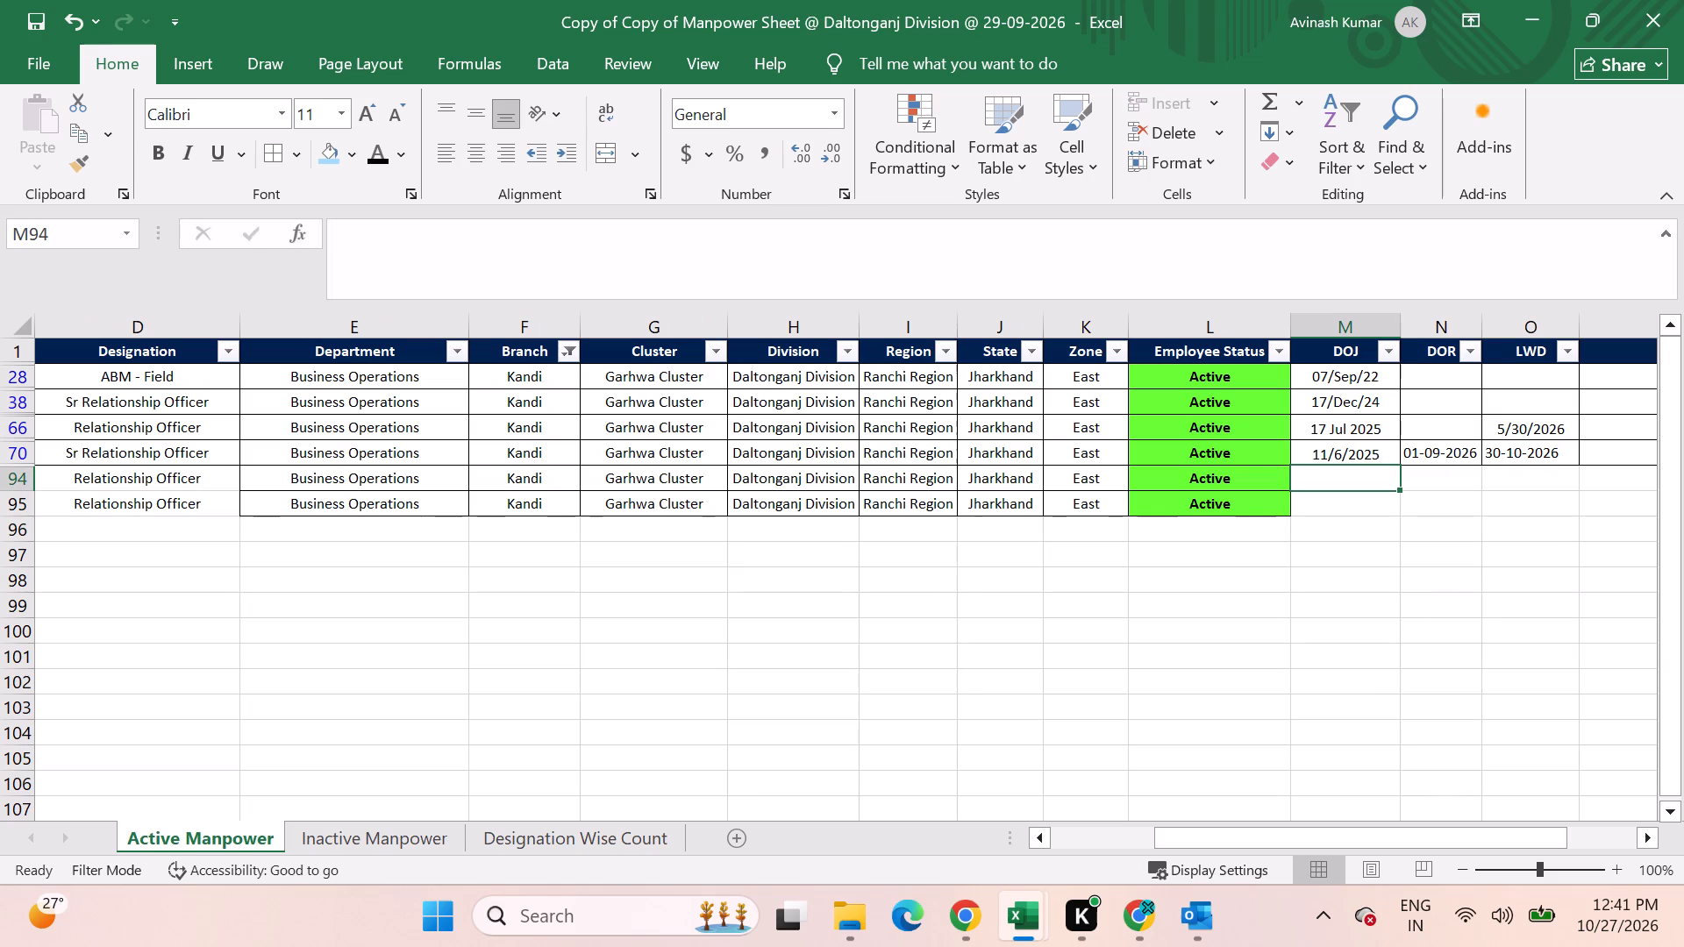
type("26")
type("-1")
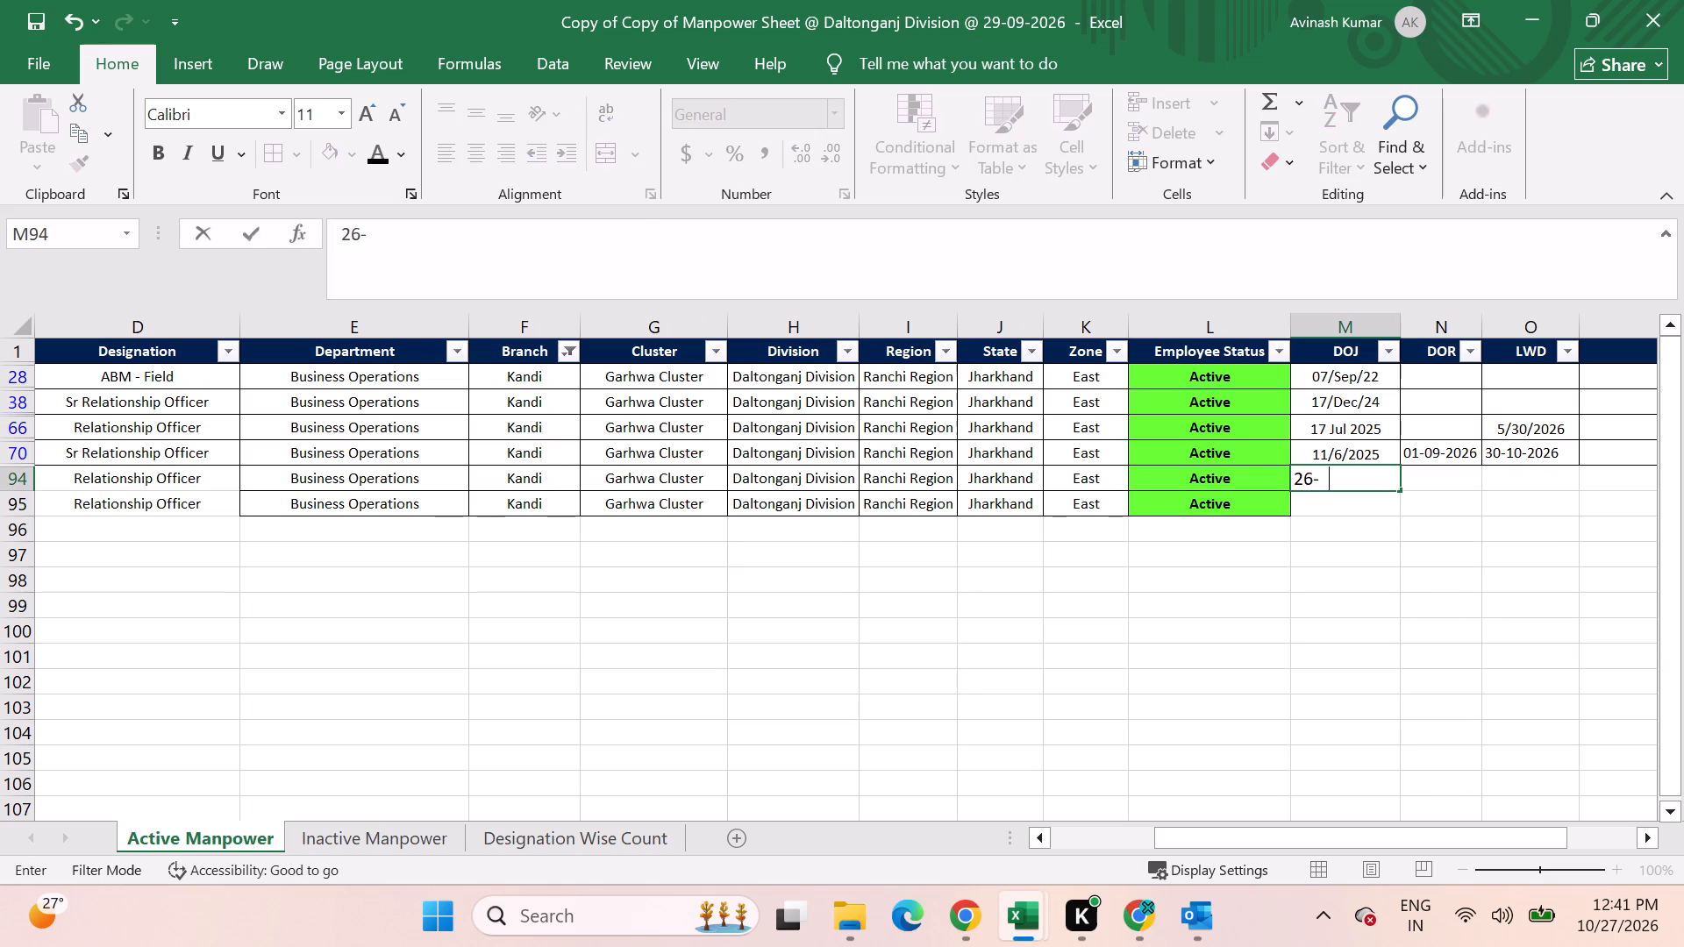
Complete the first new joinee's DOJ in M94 as 26-10-2026 and fill it down to M95.
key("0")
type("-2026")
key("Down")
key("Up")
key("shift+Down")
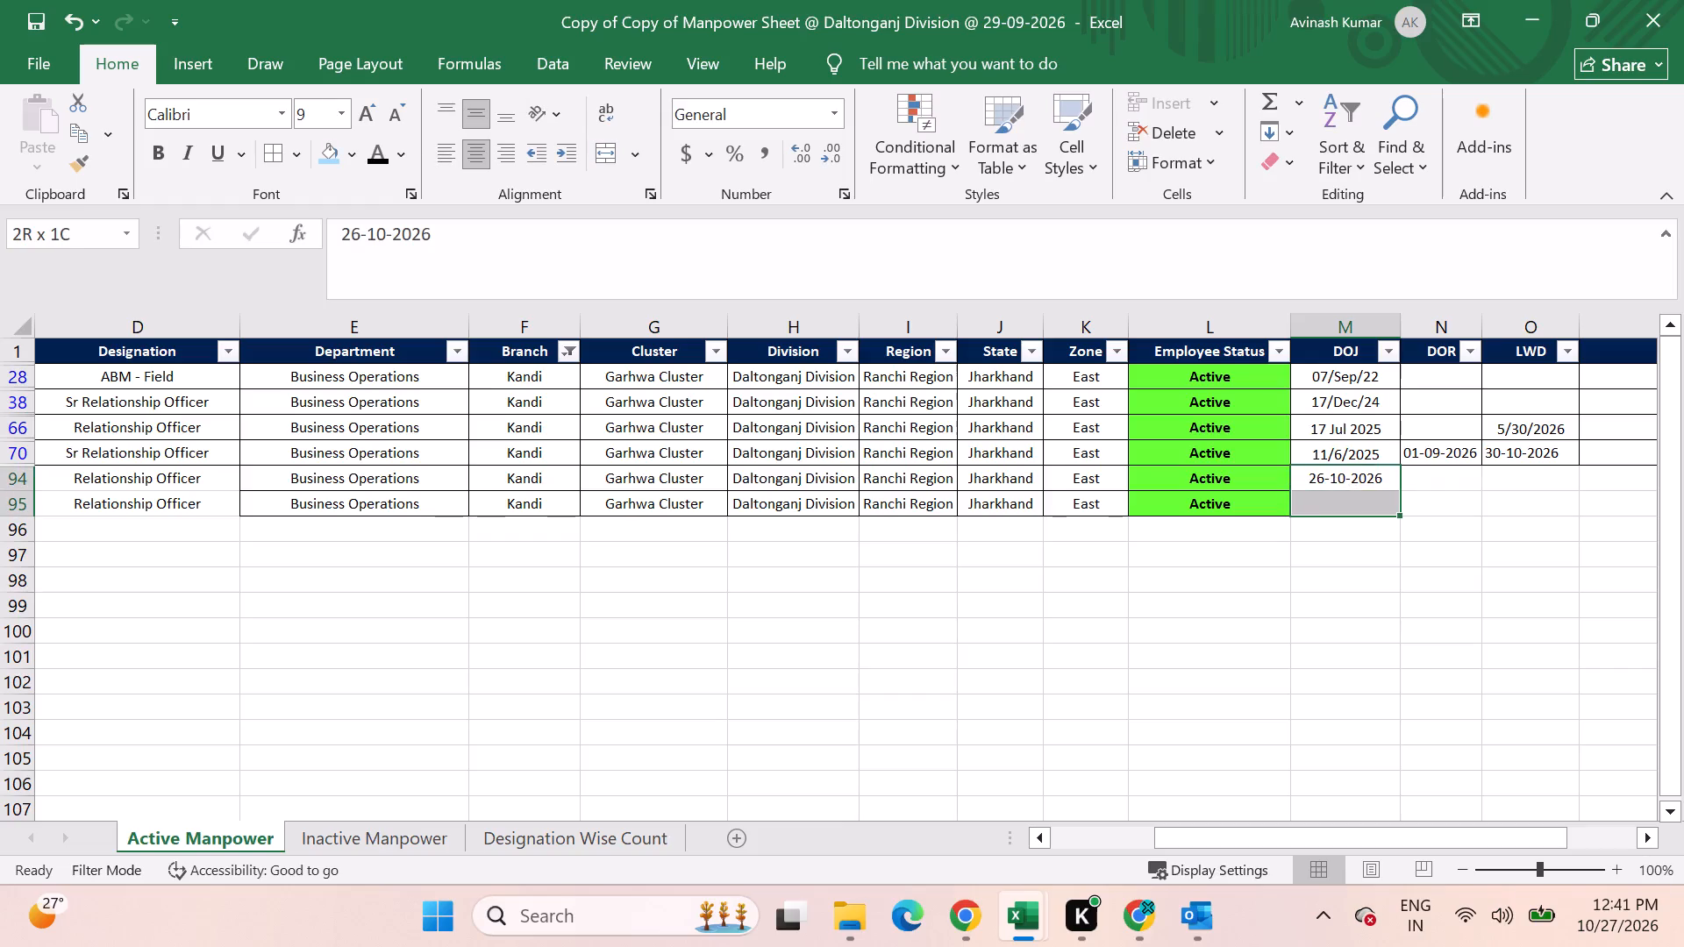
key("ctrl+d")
Select the first new joinee's Phone Number cell Q94 and switch to the Outlook email for the joinee details.
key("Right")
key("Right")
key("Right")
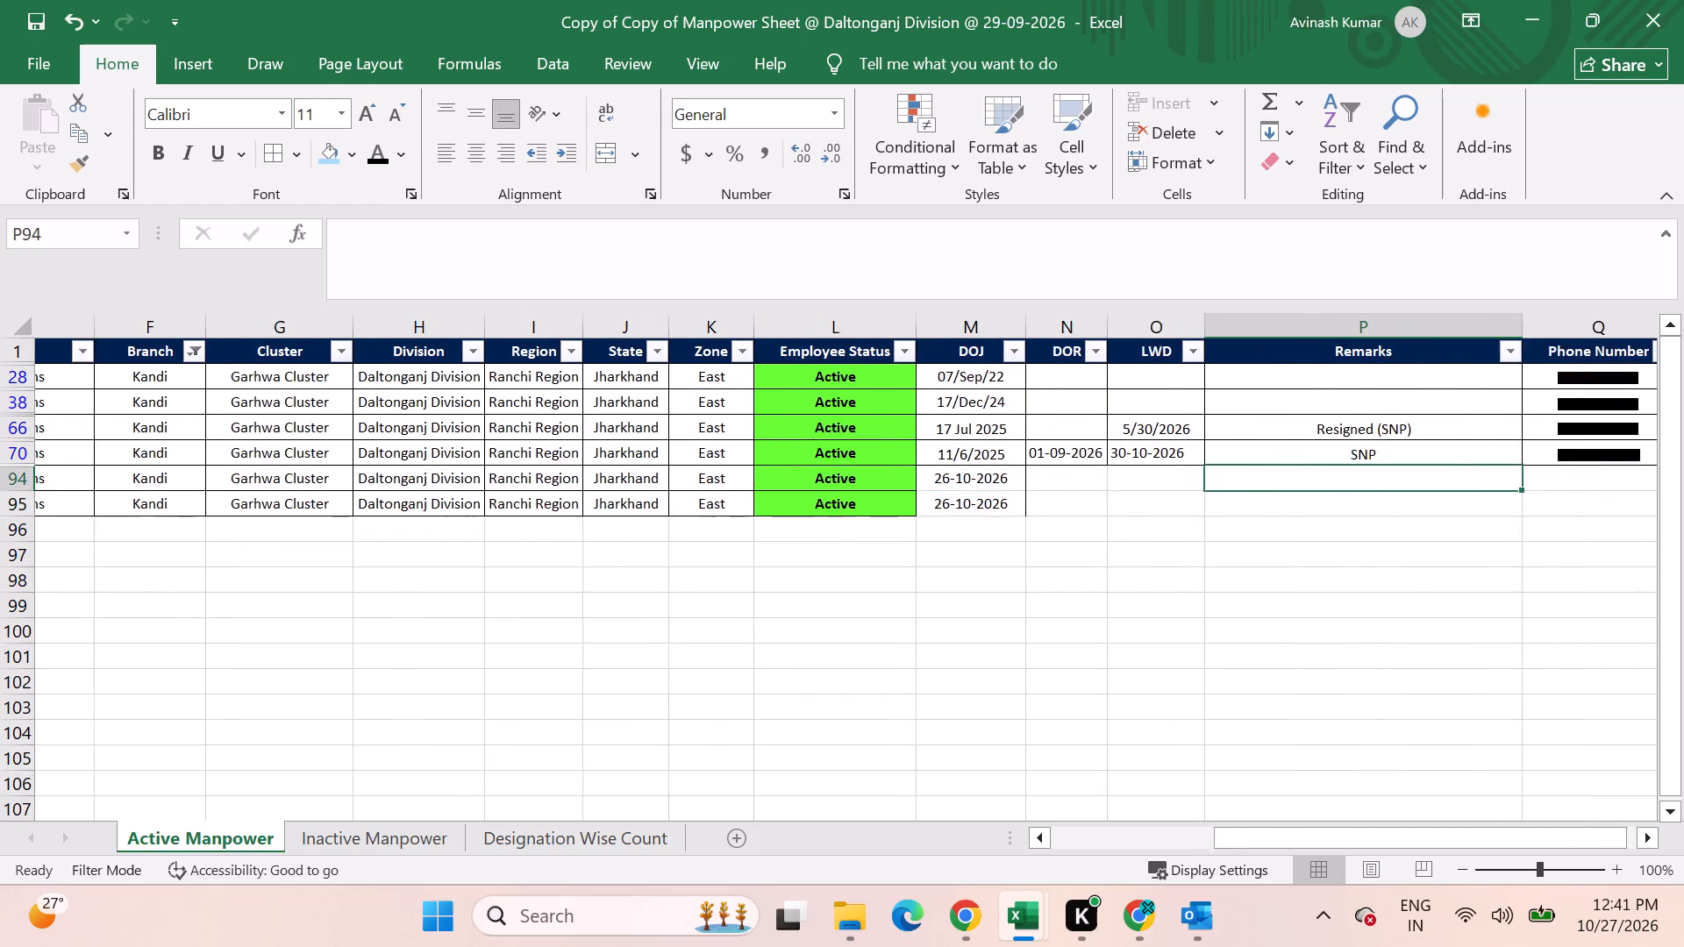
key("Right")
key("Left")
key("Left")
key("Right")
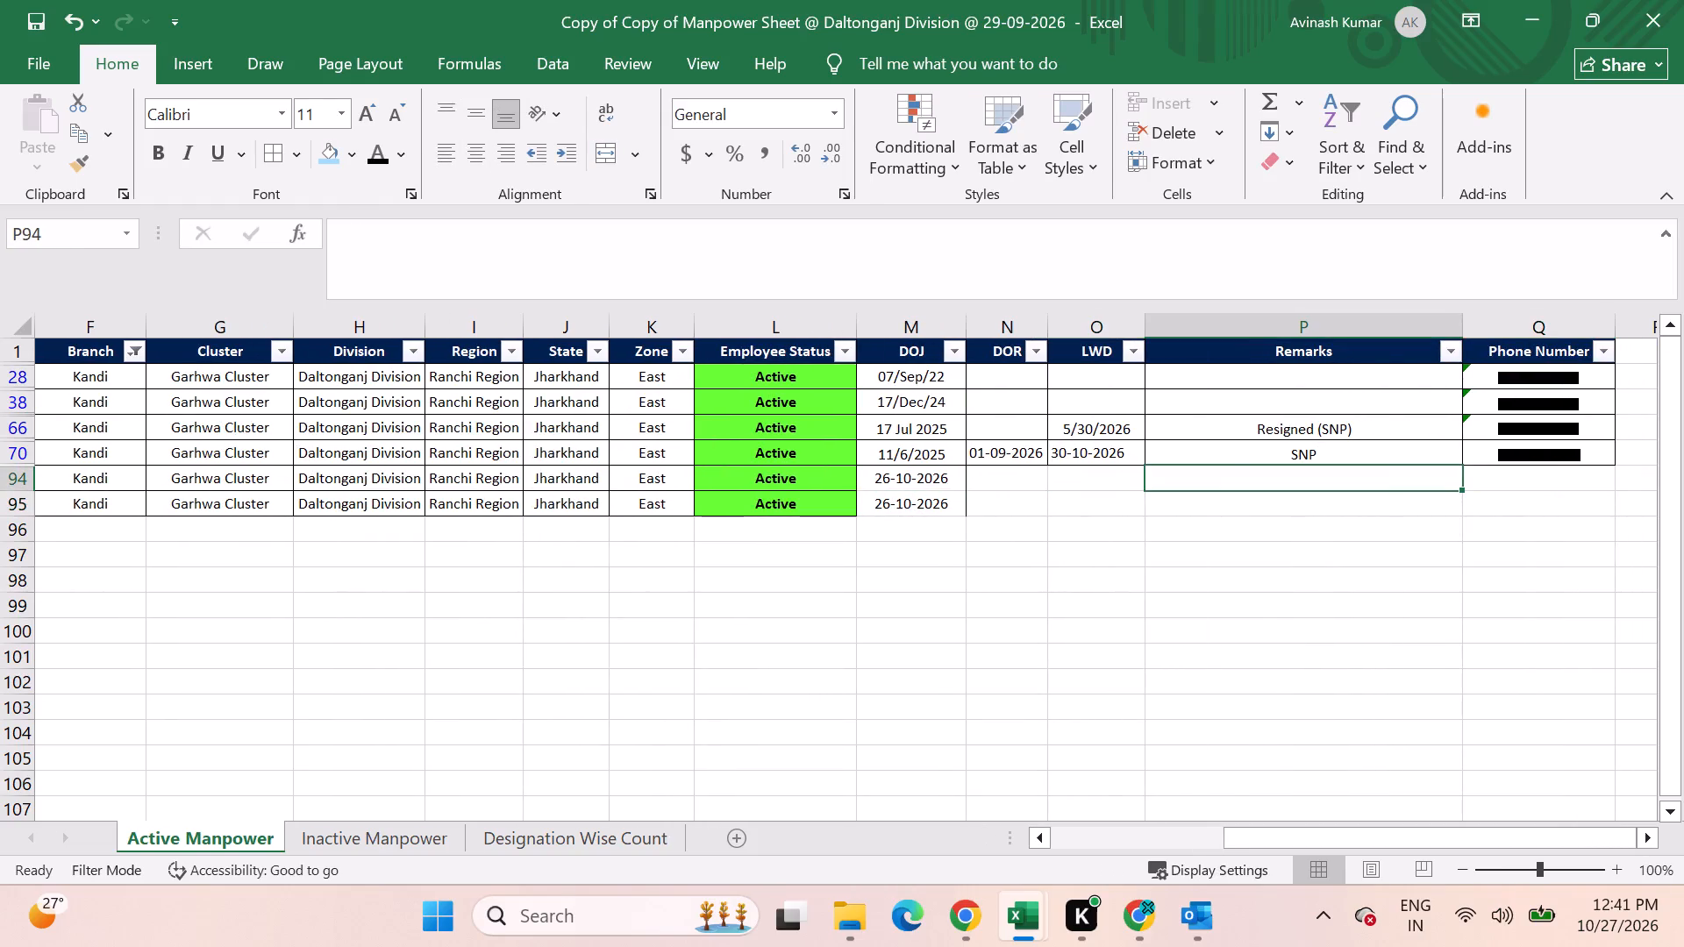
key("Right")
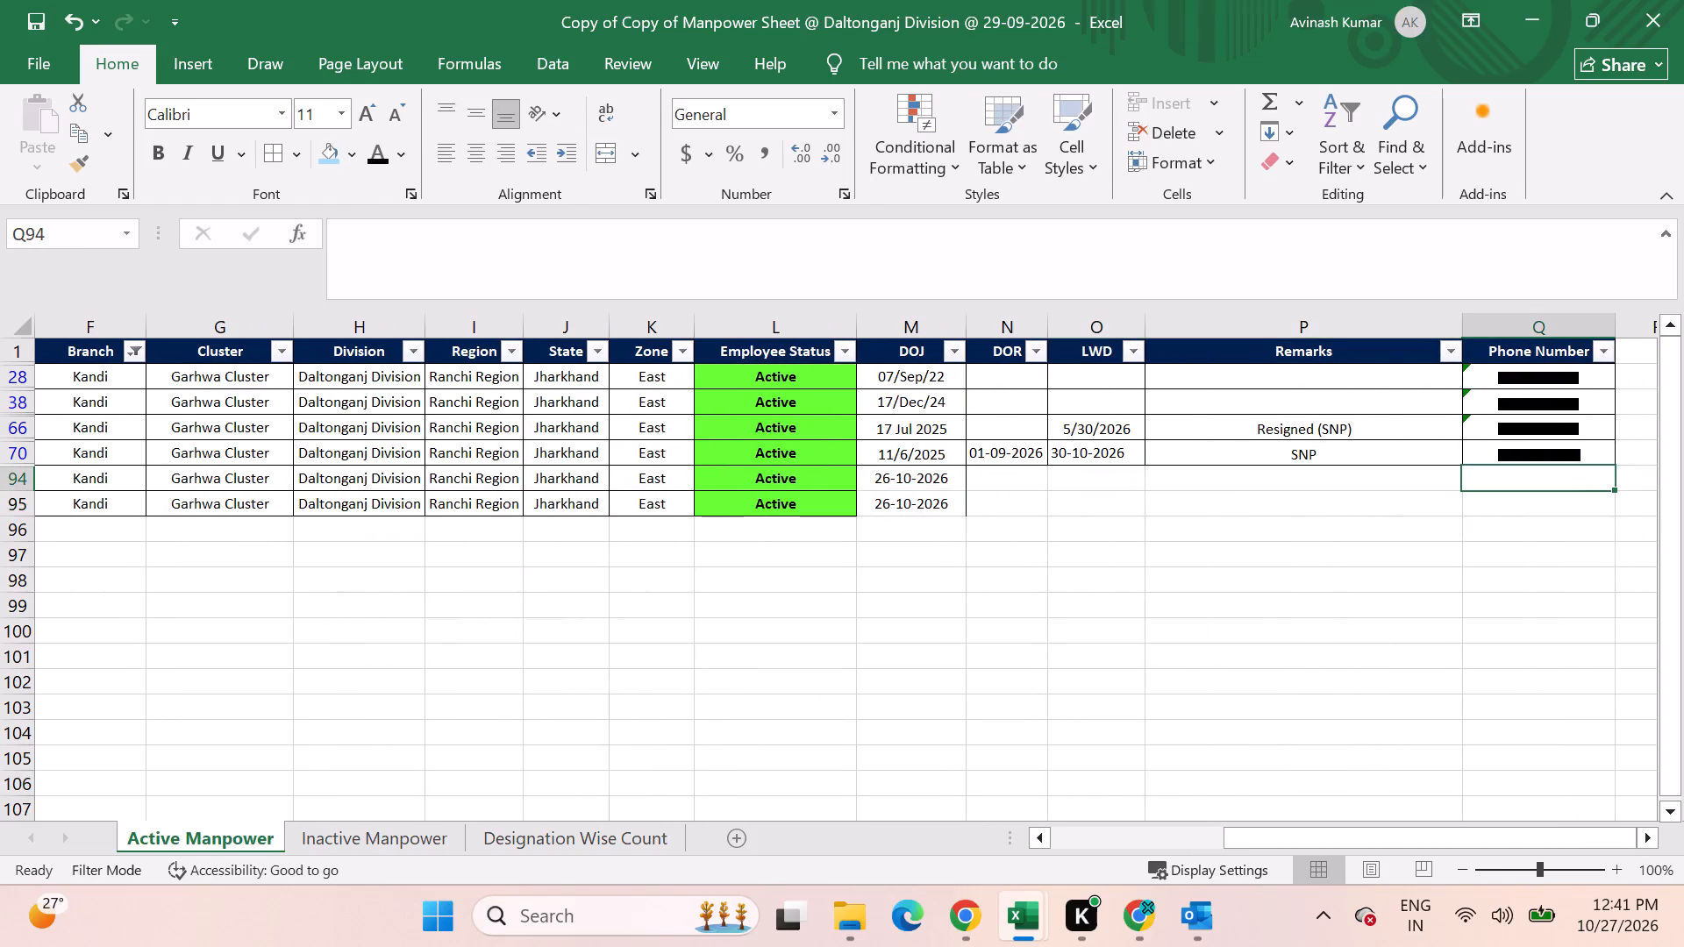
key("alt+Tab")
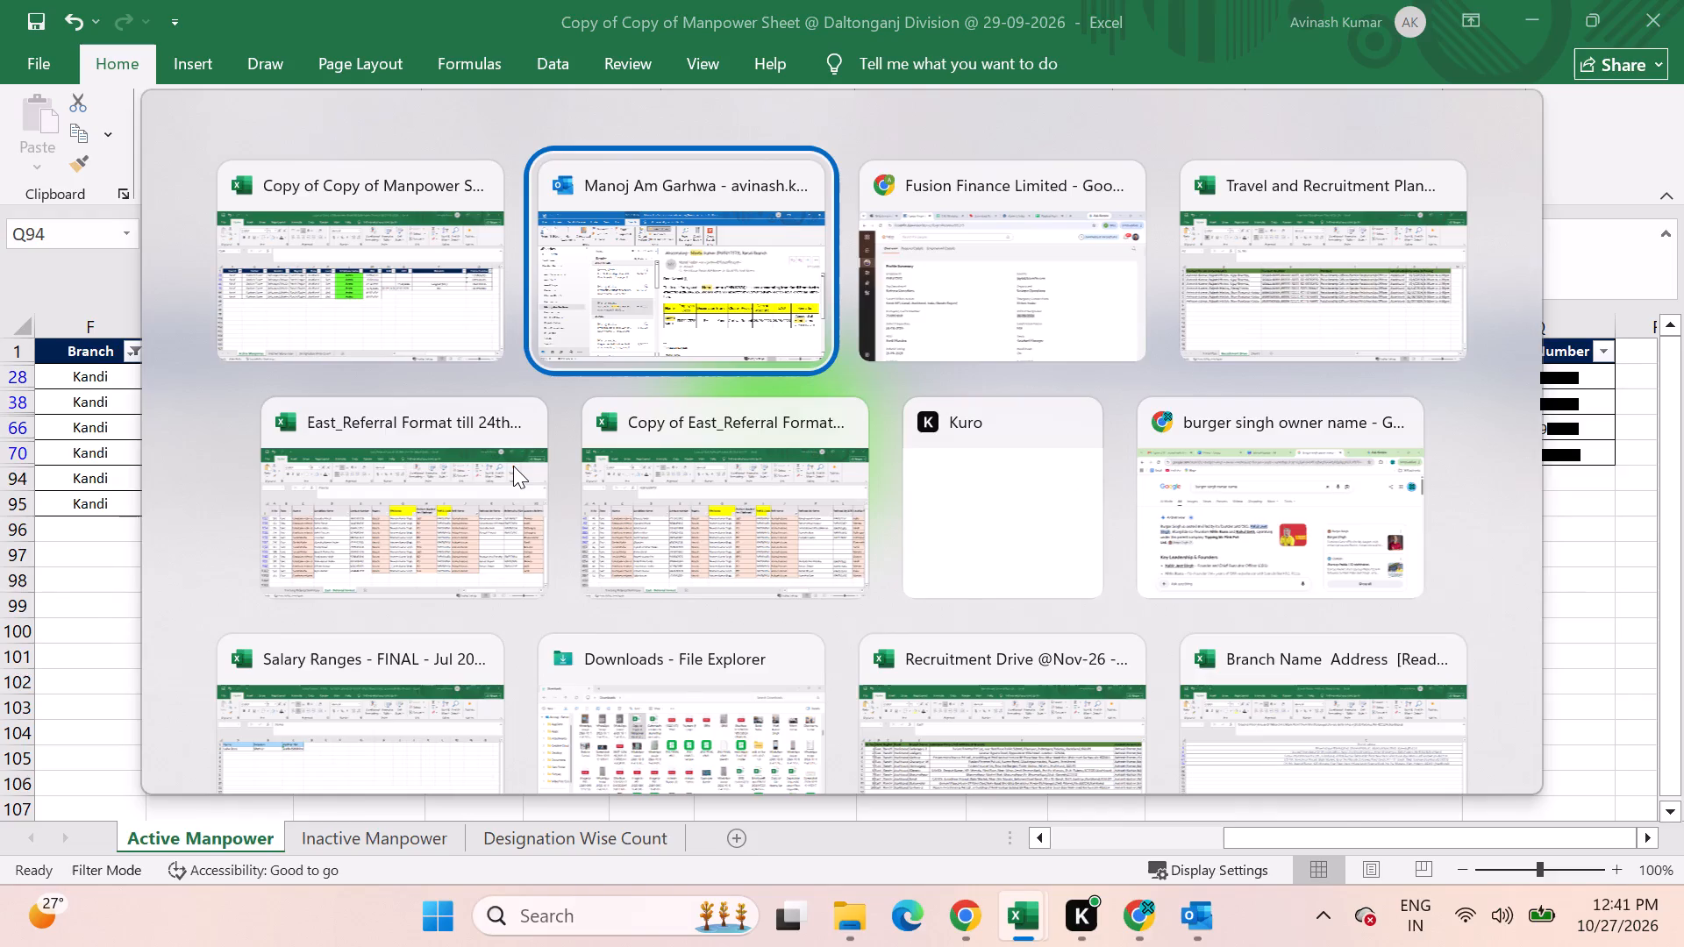
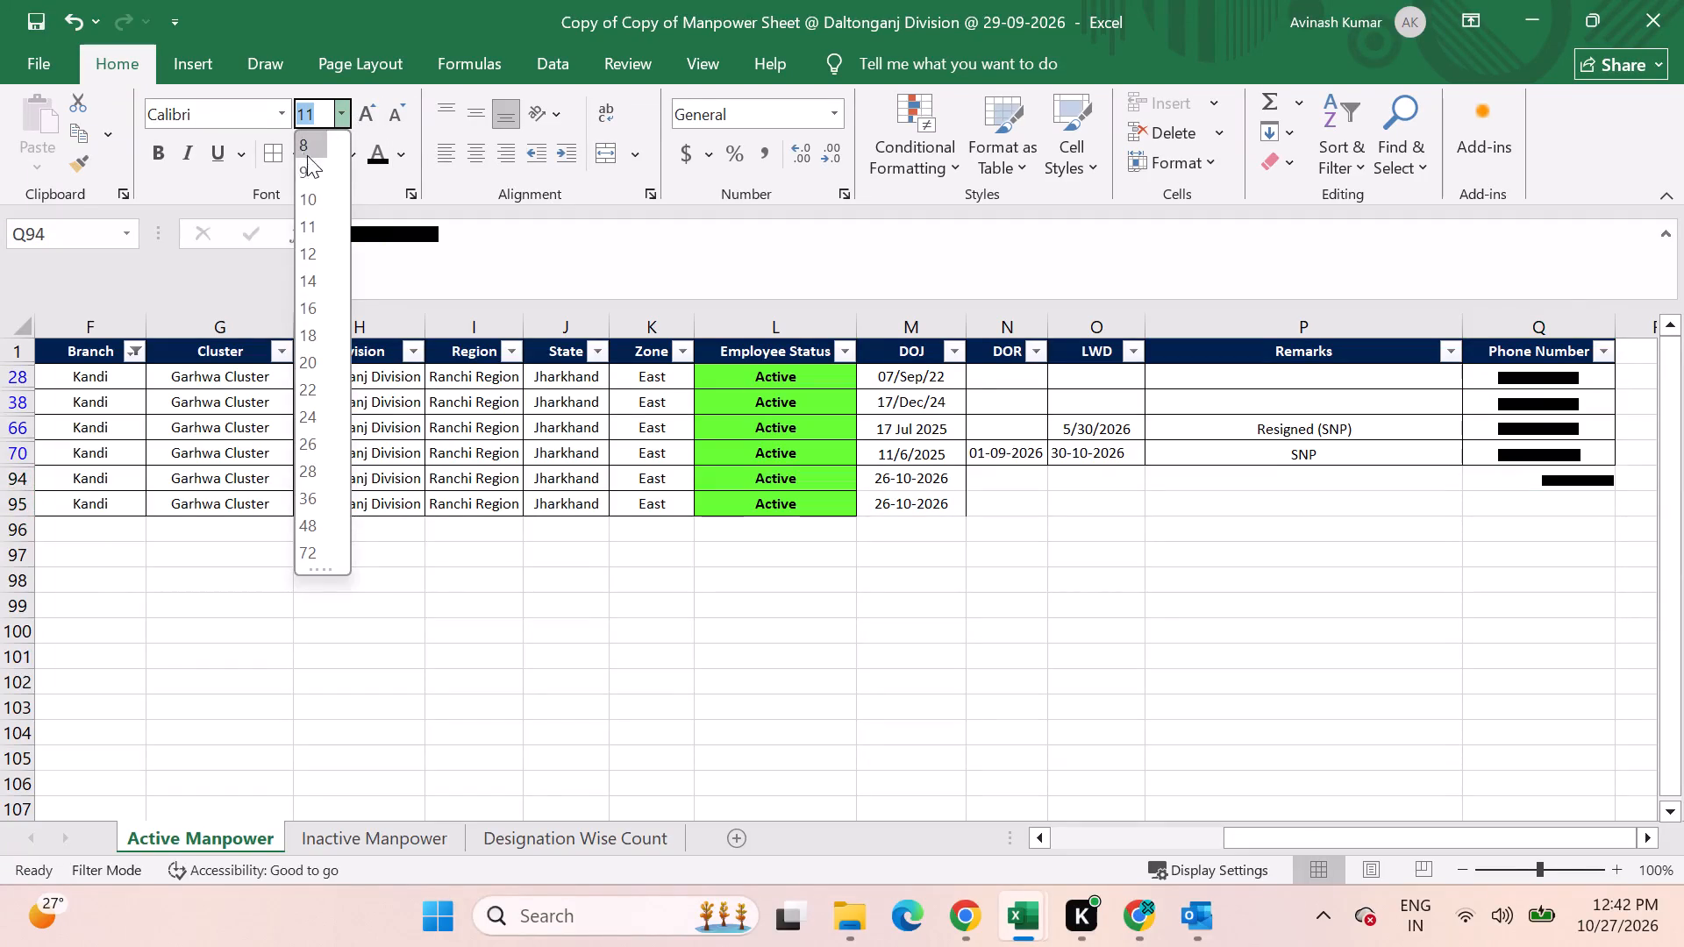
Format the first new joinee's phone number in Q94 with font size 9 and centre alignment, and move to Q95.
left_click(311, 167)
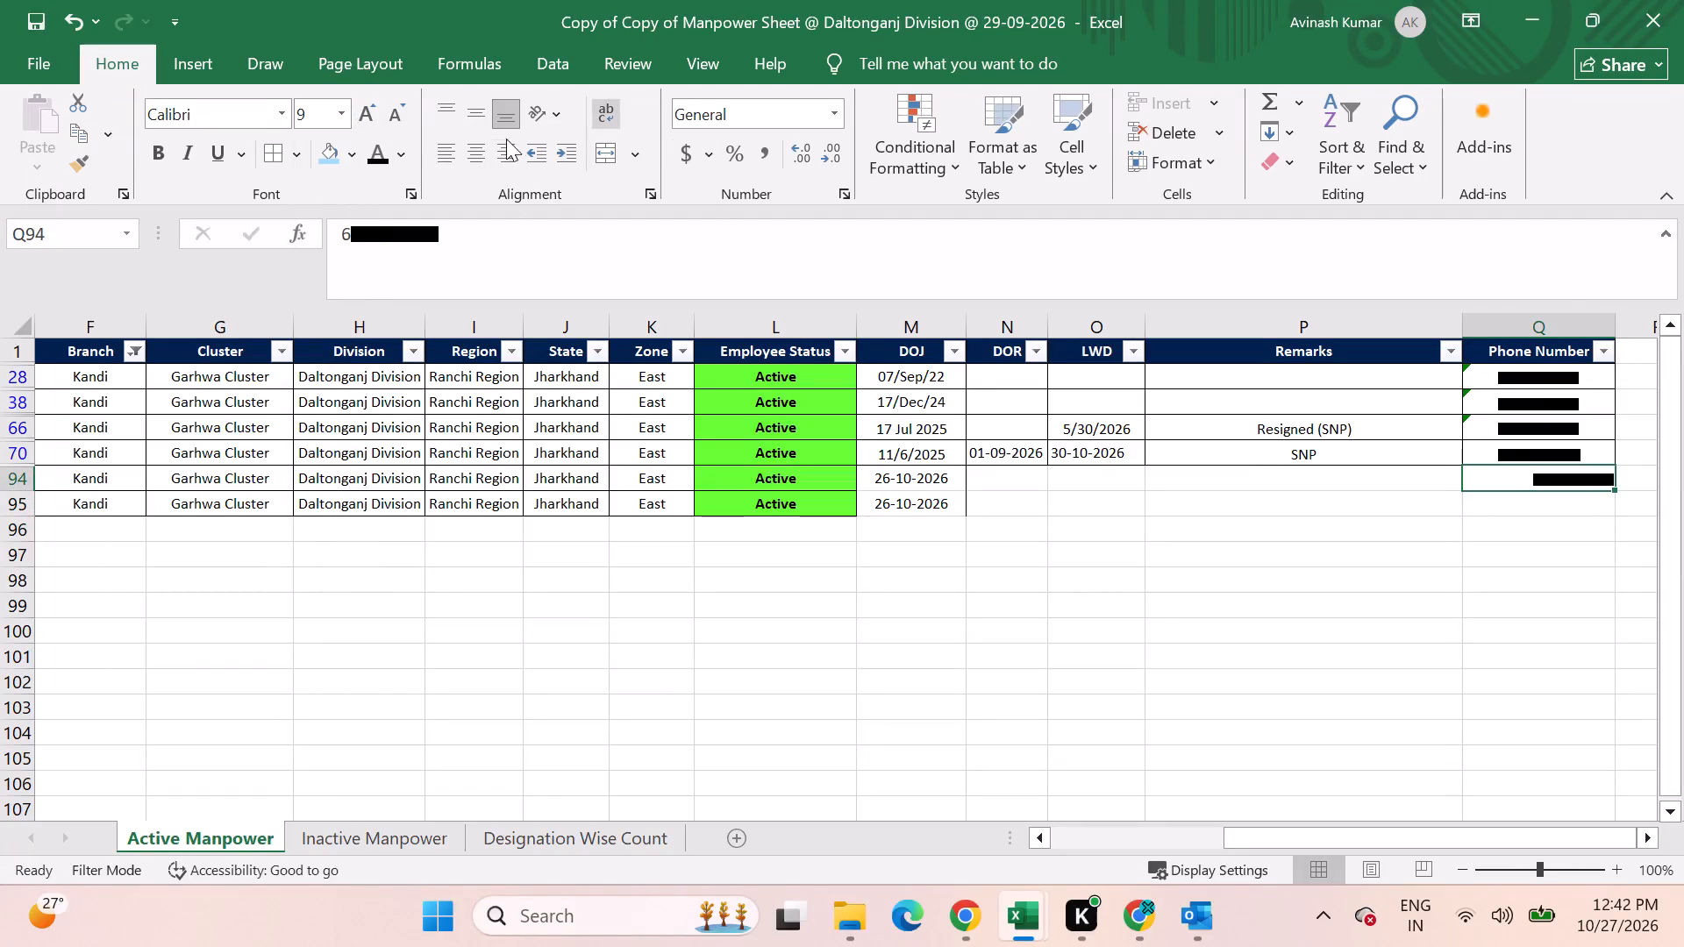
left_click(476, 157)
left_click(1488, 509)
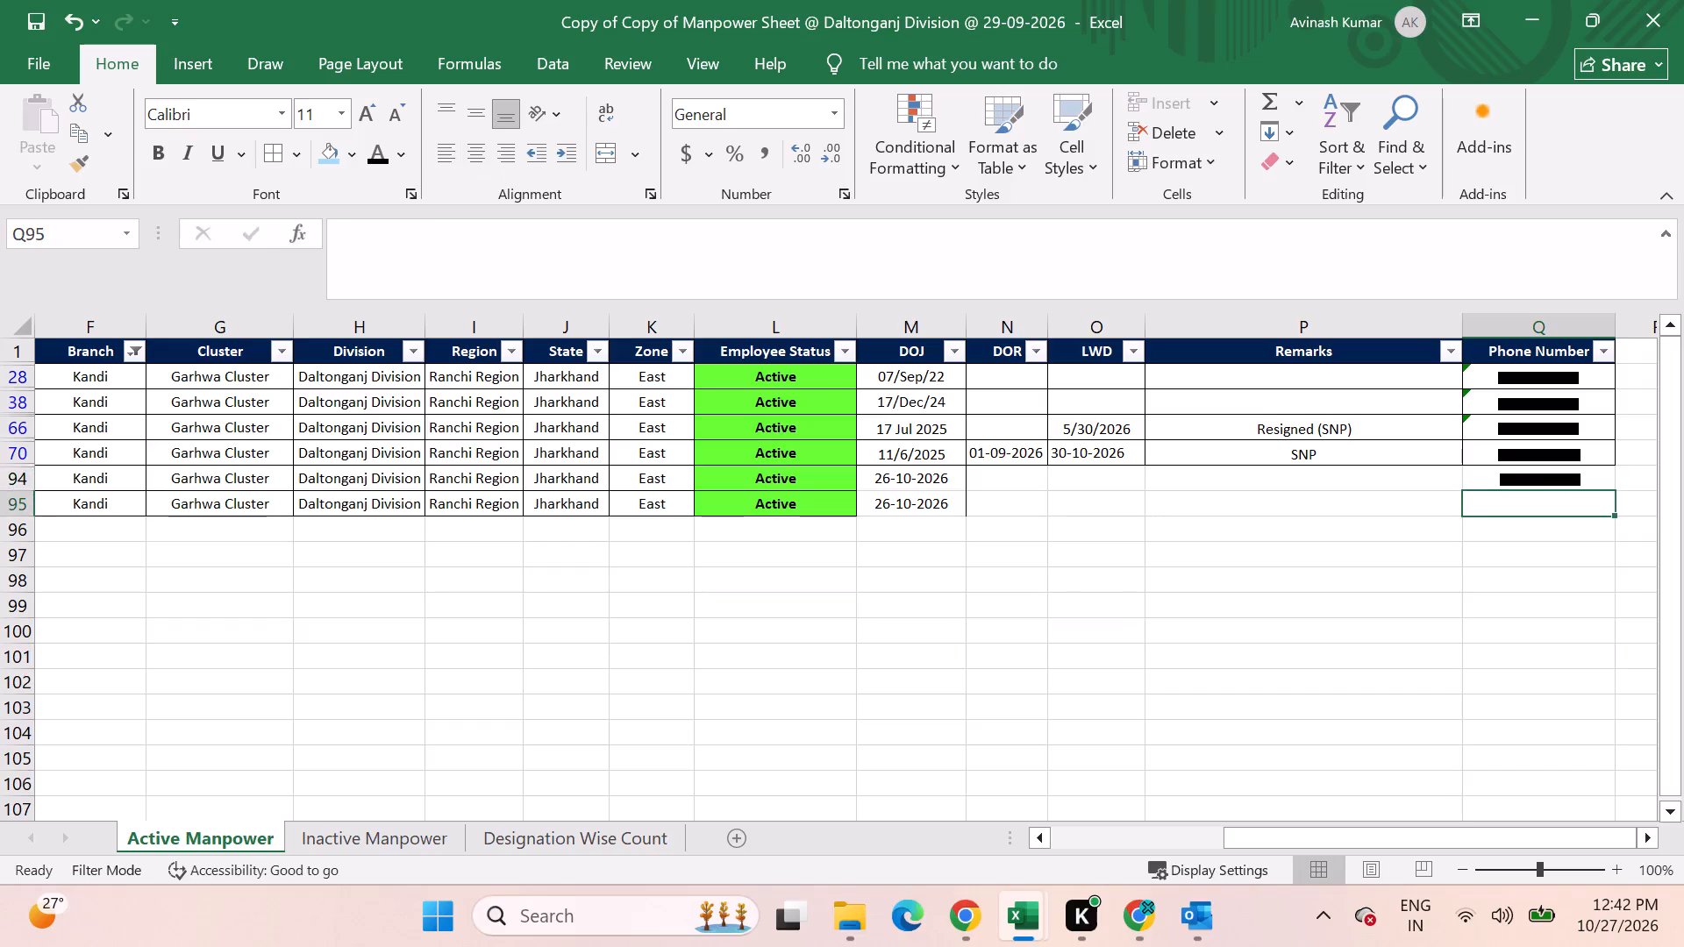